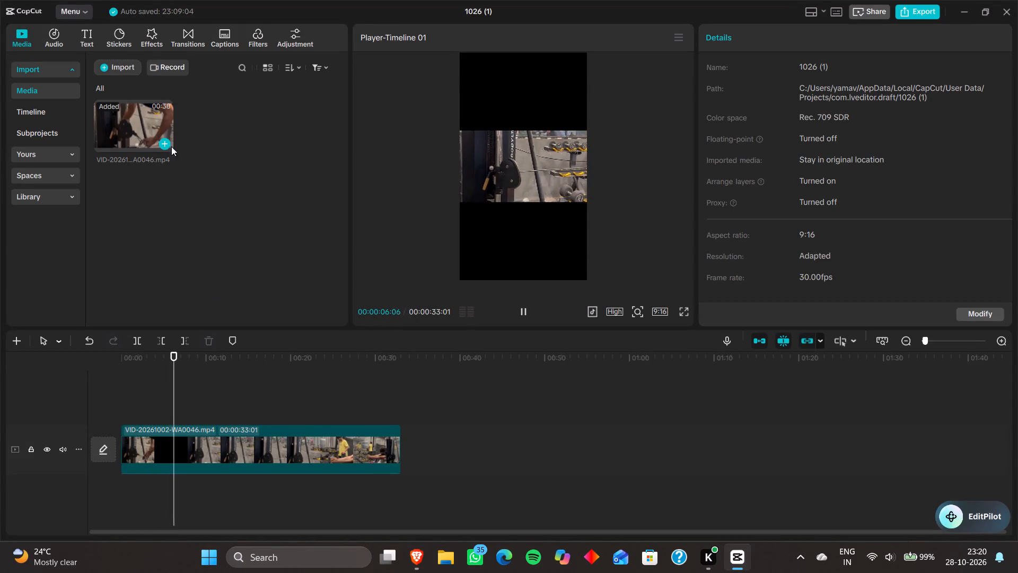
# Delete the clip VID-20261002-WA0046.mp4 from the project media, including its copy on the timeline.
pyautogui.rightClick(160, 121)
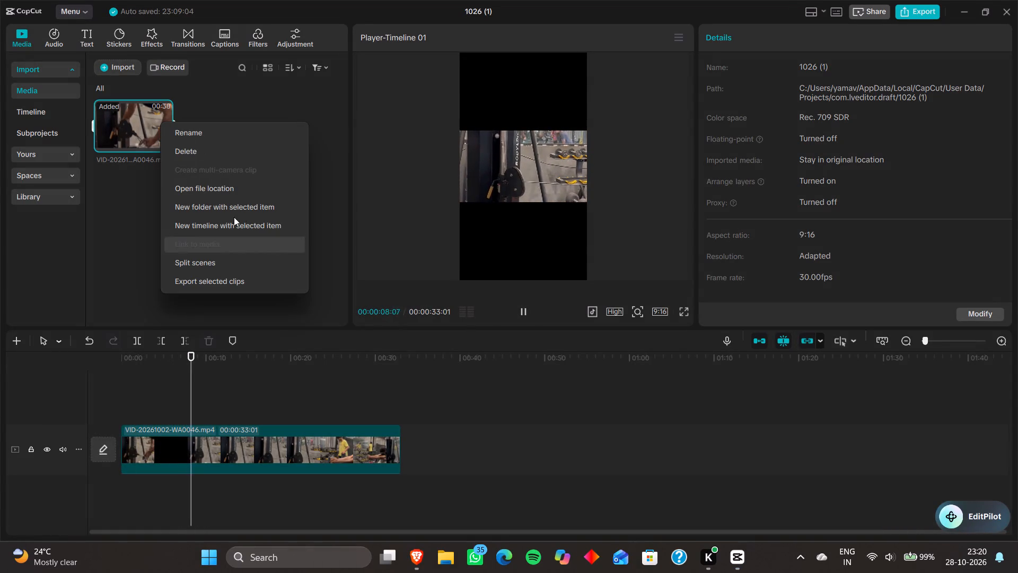
pyautogui.click(217, 158)
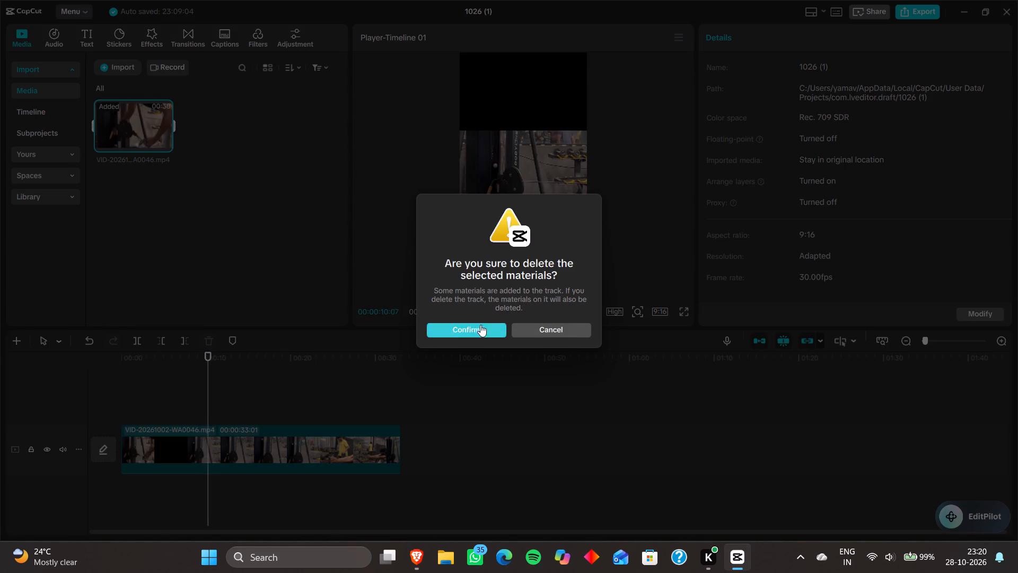
pyautogui.click(467, 332)
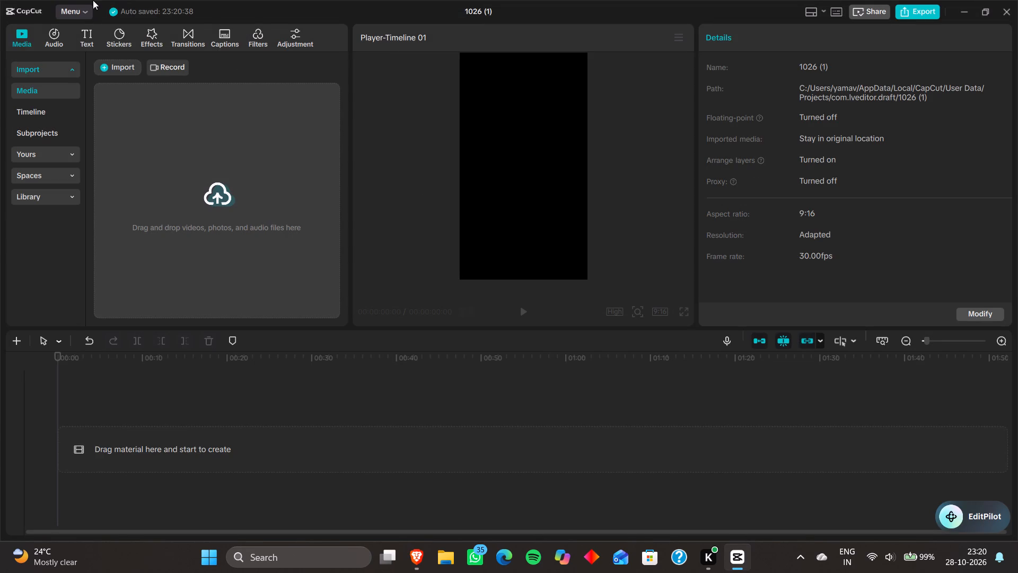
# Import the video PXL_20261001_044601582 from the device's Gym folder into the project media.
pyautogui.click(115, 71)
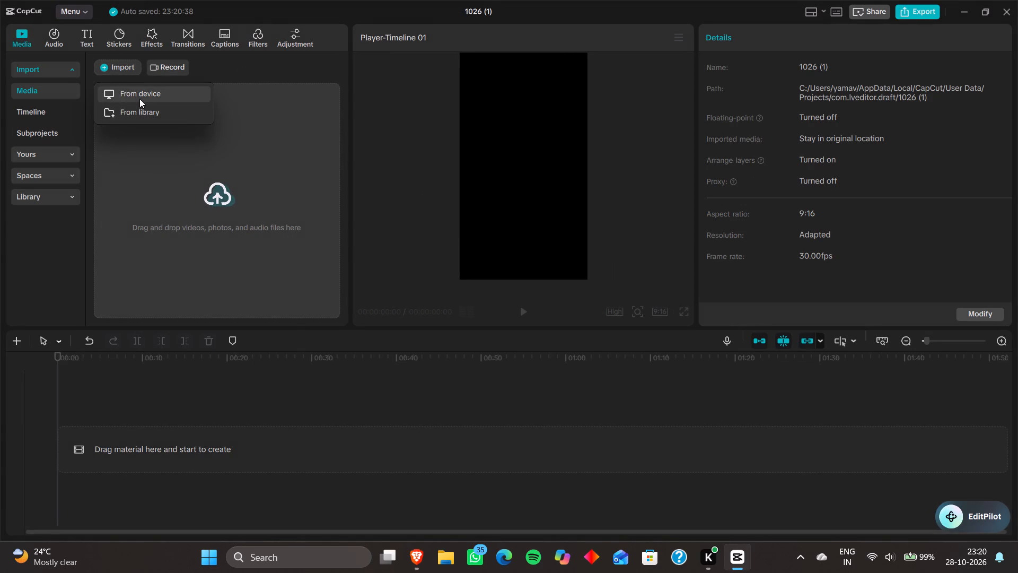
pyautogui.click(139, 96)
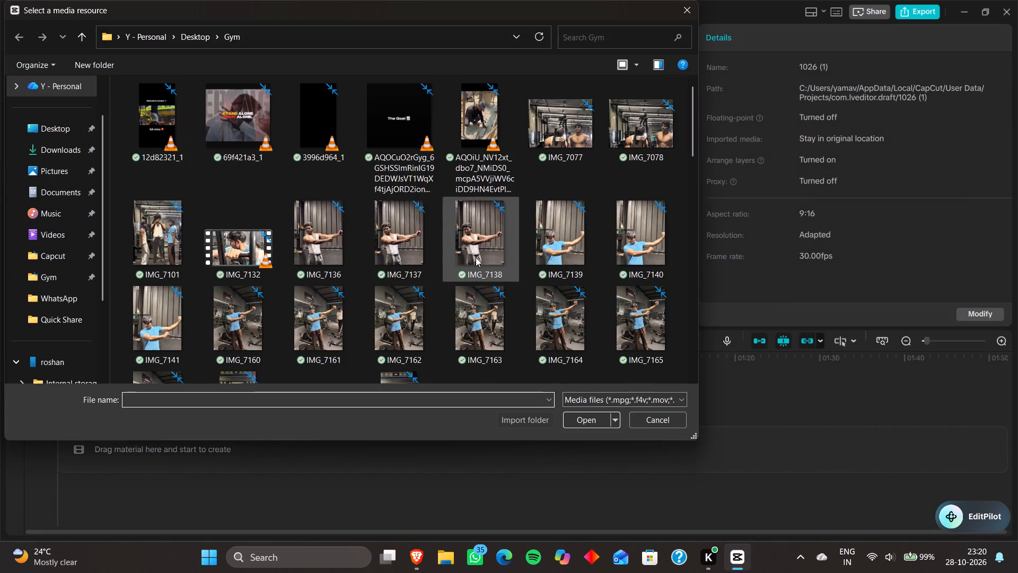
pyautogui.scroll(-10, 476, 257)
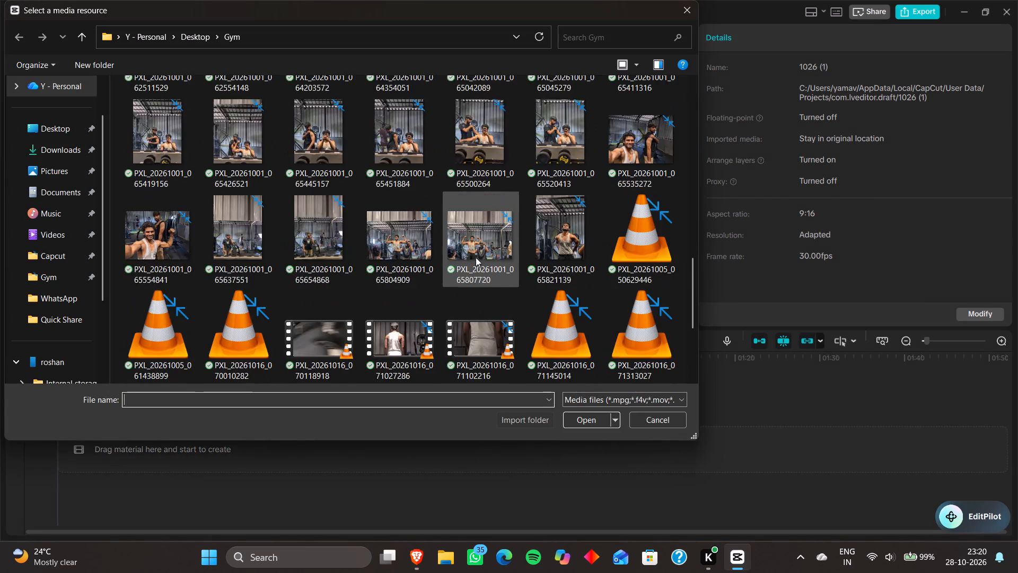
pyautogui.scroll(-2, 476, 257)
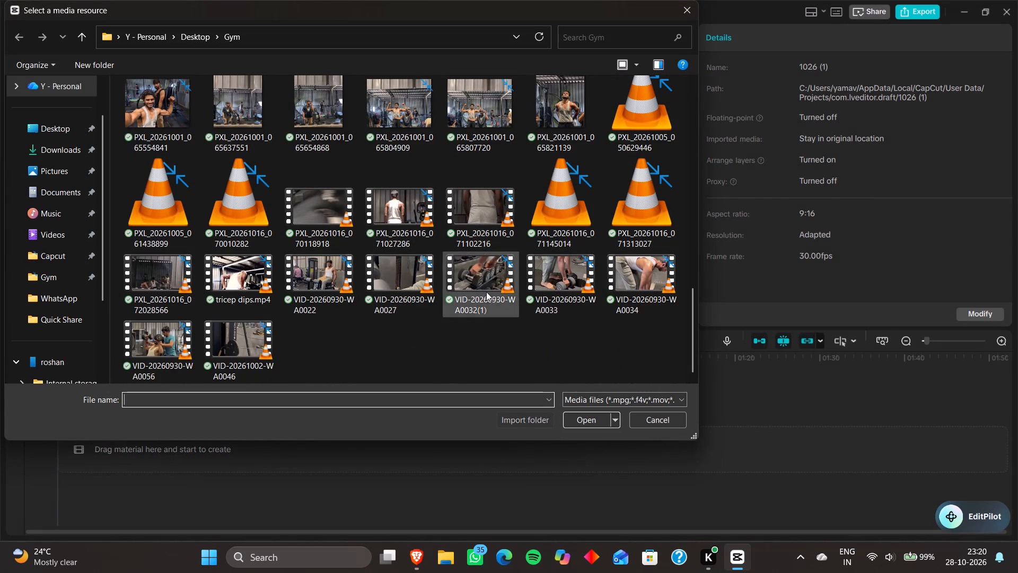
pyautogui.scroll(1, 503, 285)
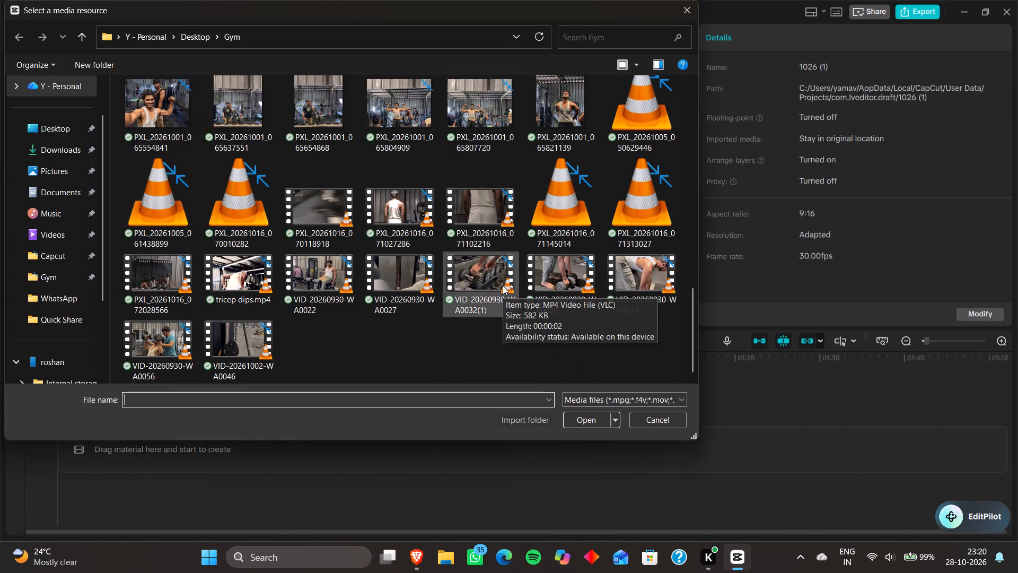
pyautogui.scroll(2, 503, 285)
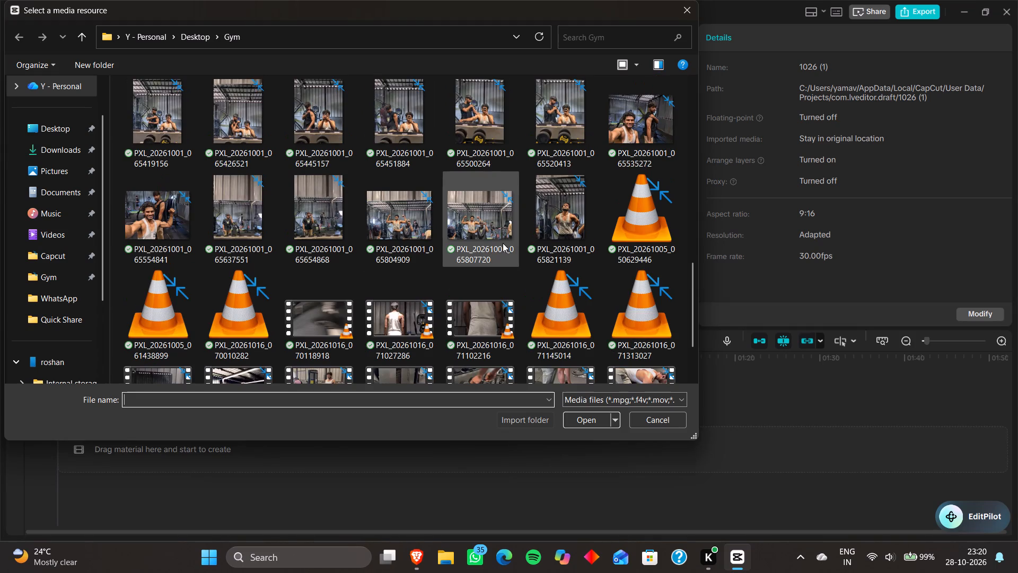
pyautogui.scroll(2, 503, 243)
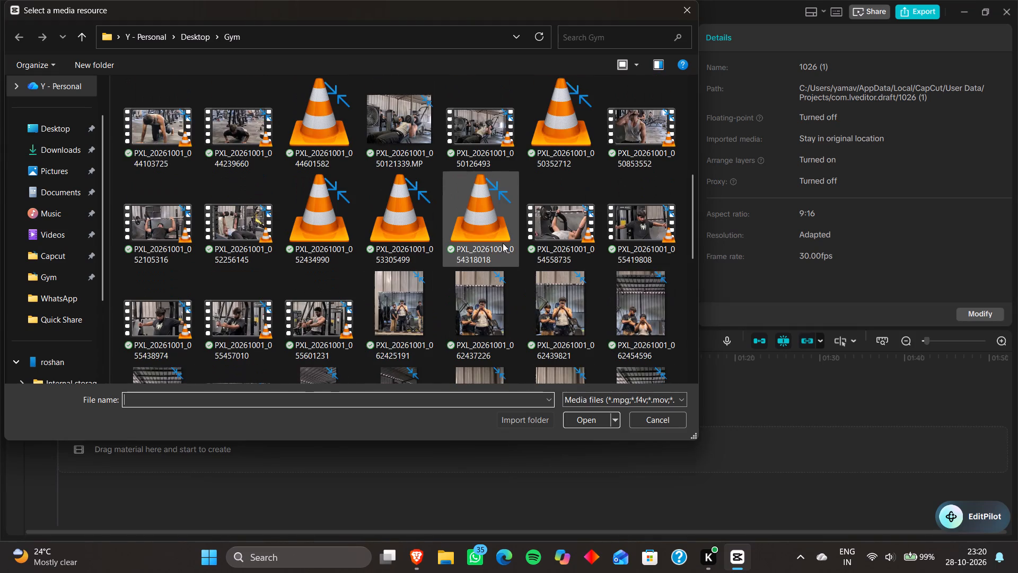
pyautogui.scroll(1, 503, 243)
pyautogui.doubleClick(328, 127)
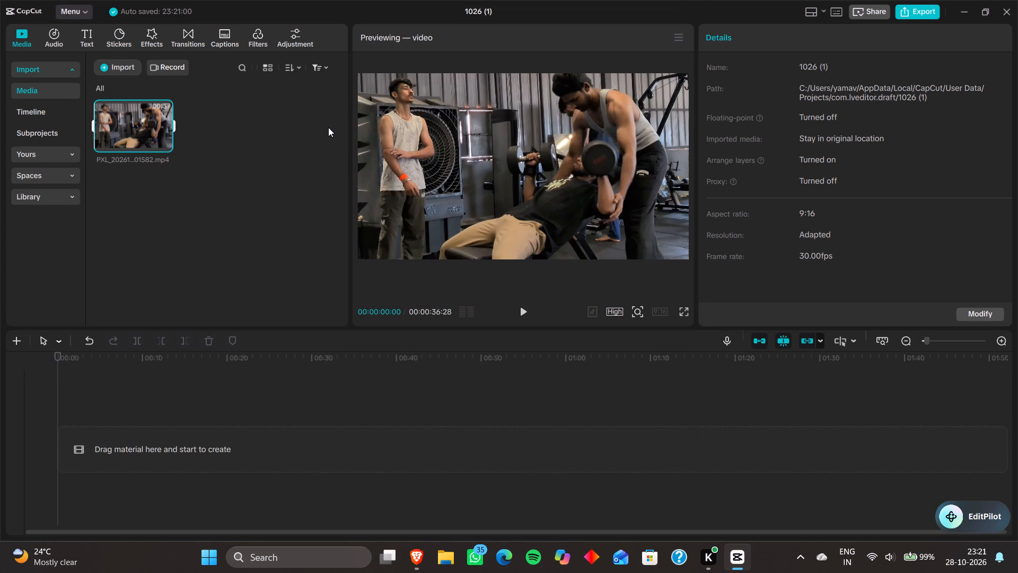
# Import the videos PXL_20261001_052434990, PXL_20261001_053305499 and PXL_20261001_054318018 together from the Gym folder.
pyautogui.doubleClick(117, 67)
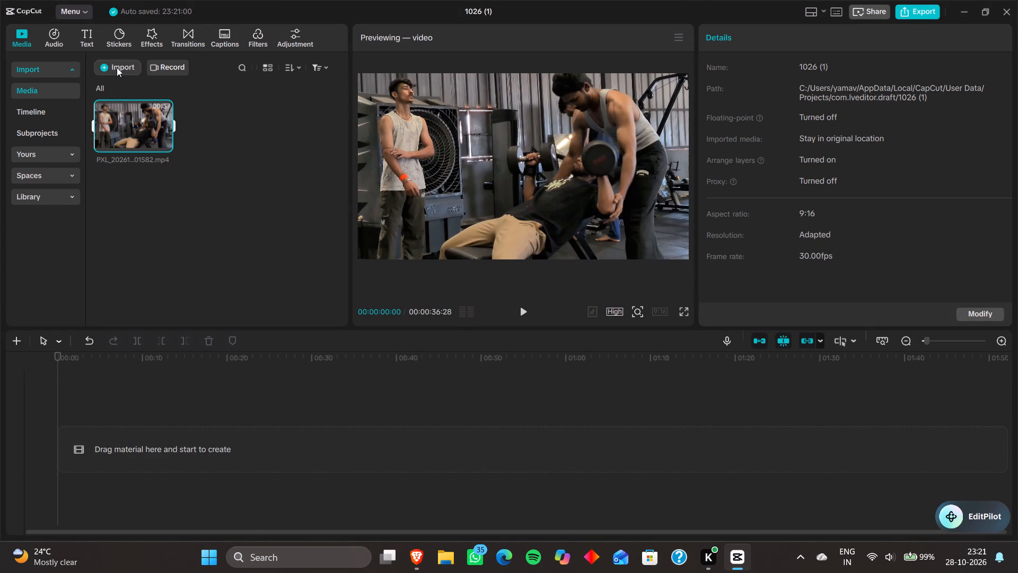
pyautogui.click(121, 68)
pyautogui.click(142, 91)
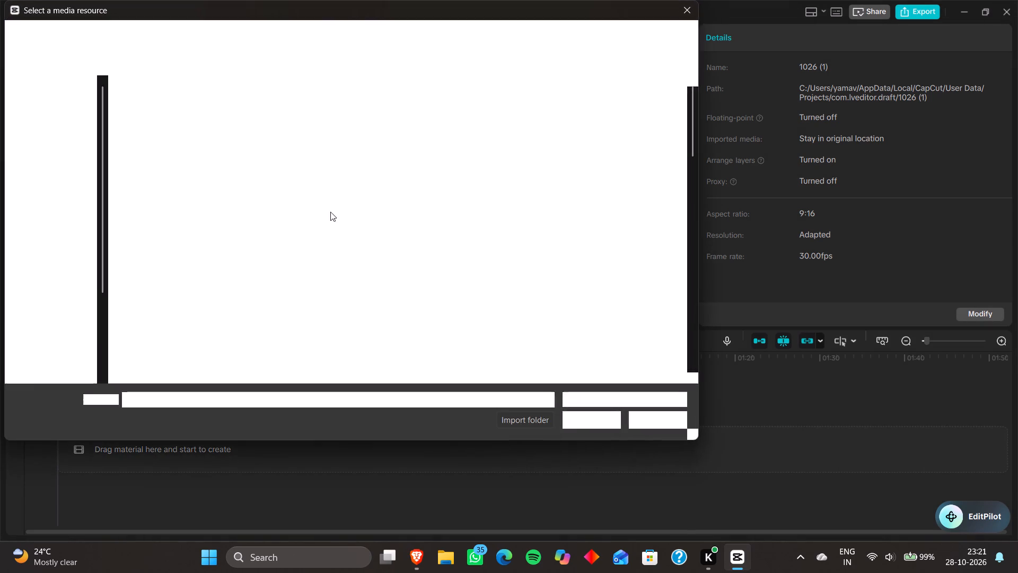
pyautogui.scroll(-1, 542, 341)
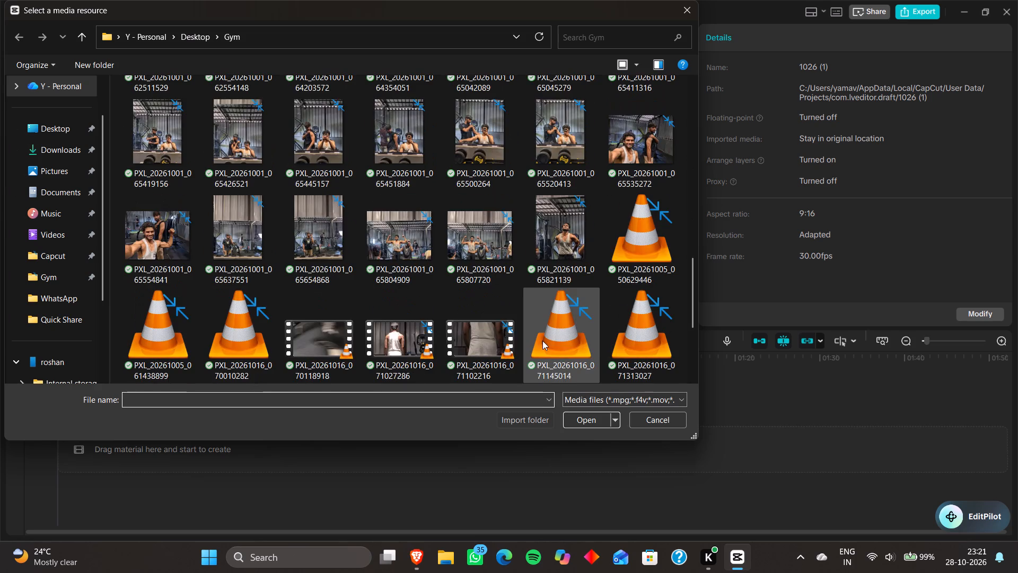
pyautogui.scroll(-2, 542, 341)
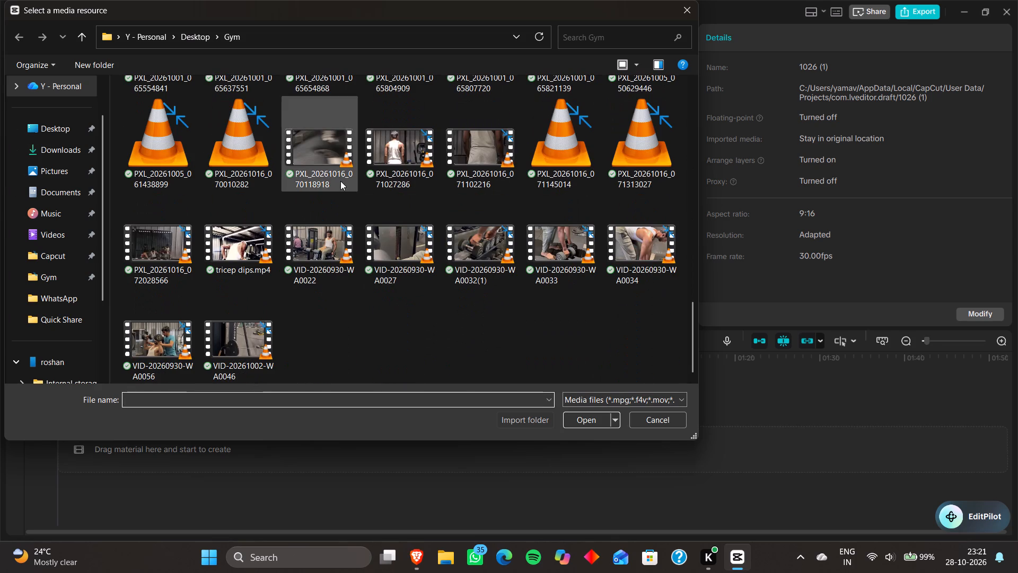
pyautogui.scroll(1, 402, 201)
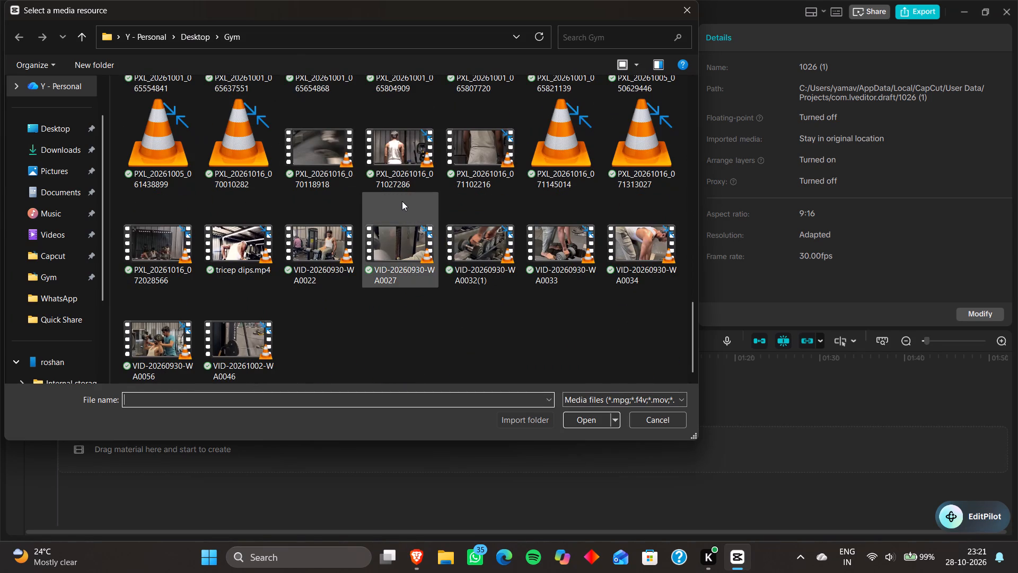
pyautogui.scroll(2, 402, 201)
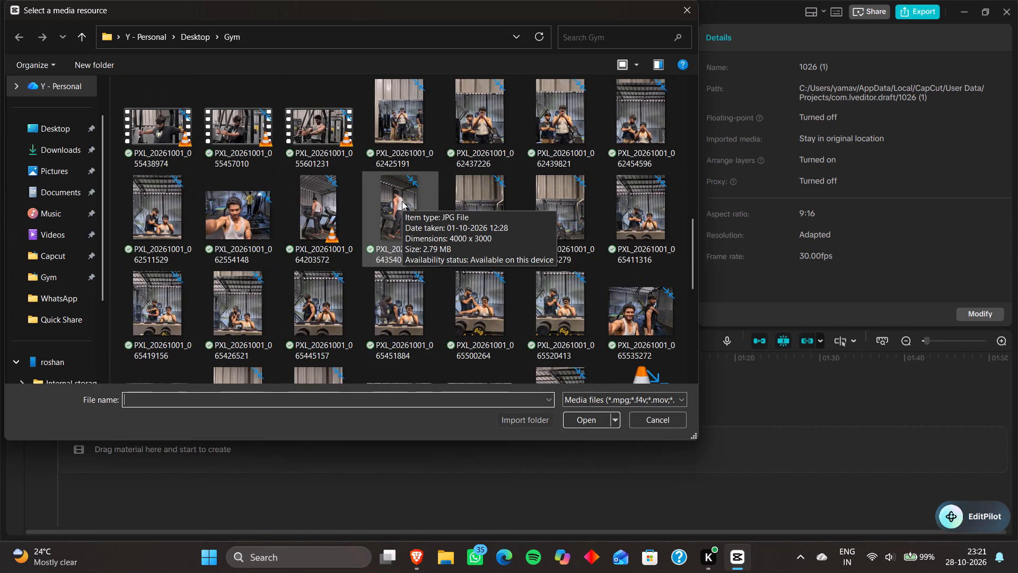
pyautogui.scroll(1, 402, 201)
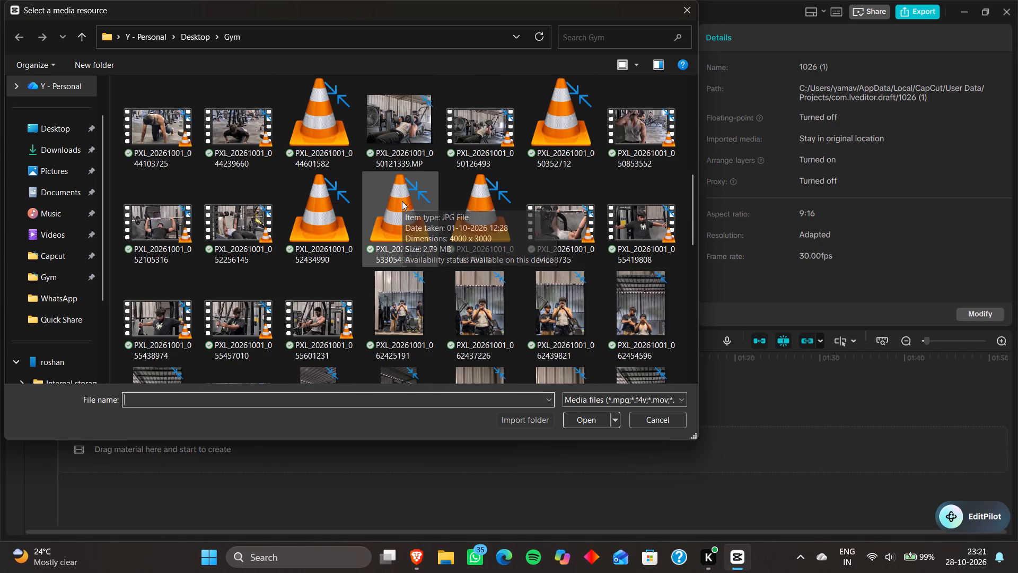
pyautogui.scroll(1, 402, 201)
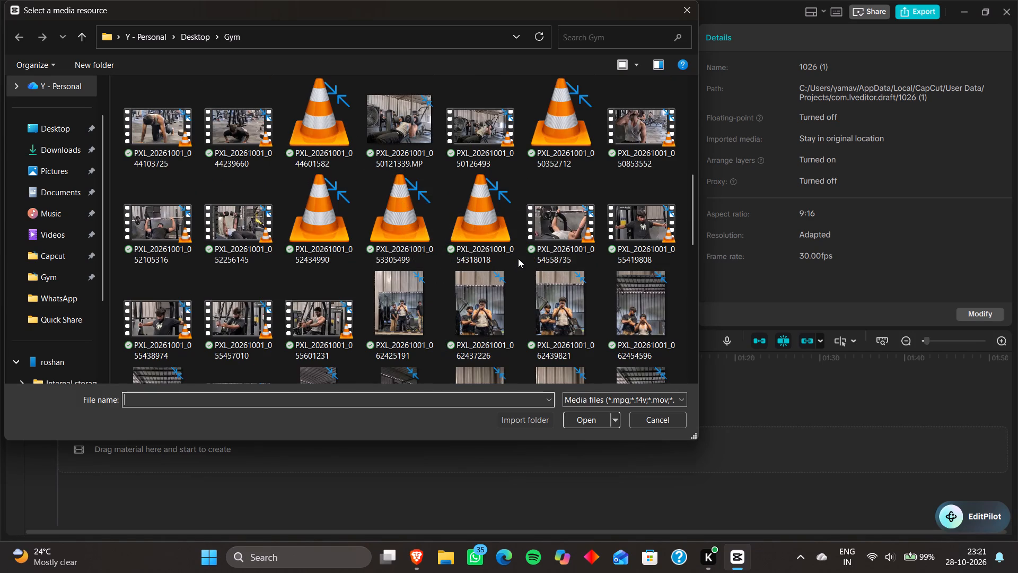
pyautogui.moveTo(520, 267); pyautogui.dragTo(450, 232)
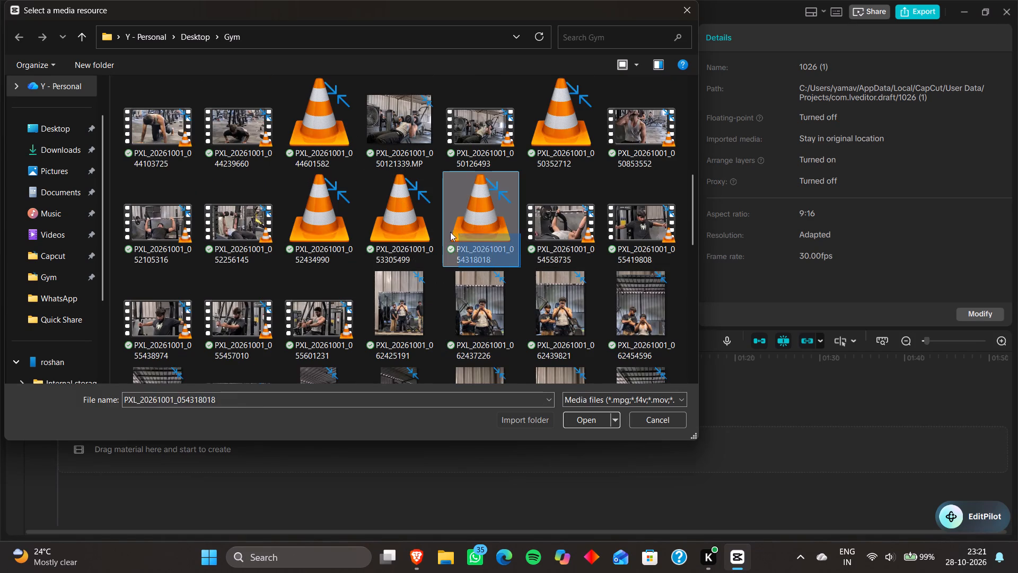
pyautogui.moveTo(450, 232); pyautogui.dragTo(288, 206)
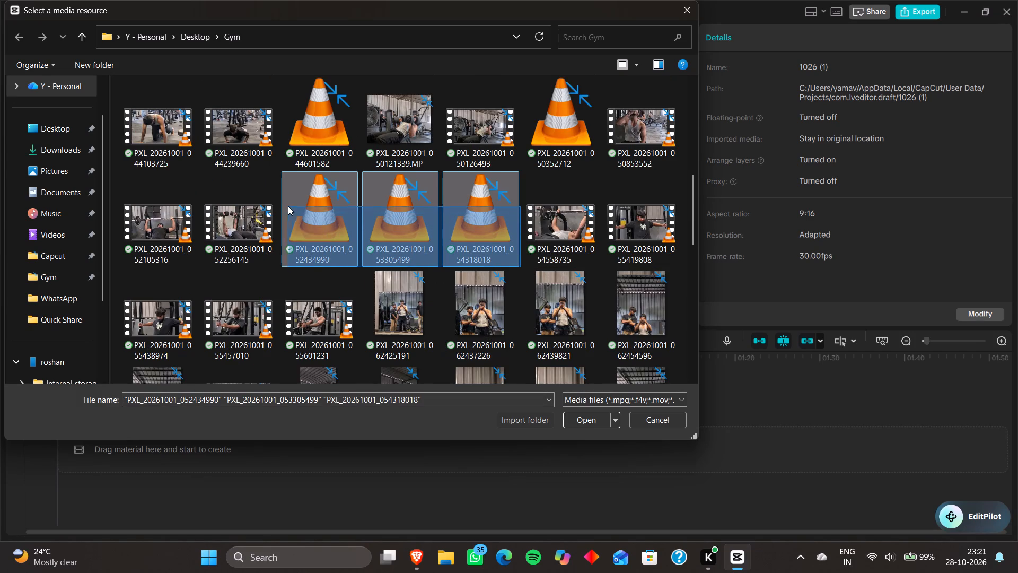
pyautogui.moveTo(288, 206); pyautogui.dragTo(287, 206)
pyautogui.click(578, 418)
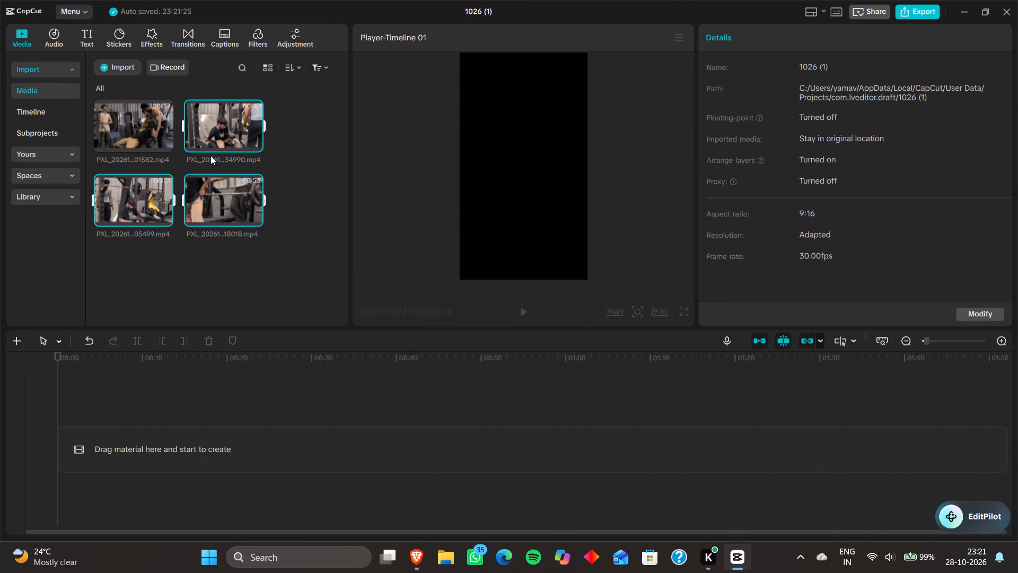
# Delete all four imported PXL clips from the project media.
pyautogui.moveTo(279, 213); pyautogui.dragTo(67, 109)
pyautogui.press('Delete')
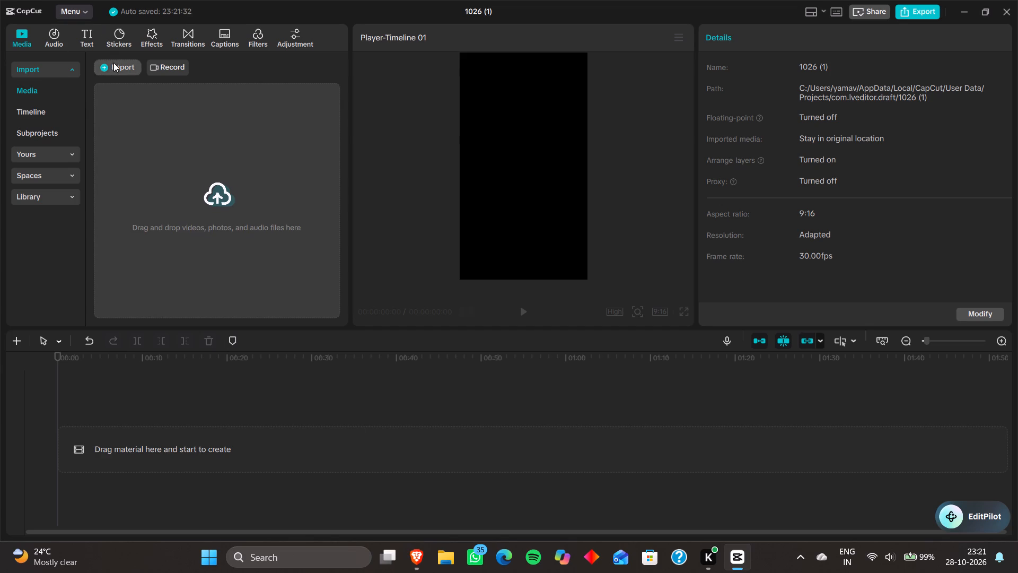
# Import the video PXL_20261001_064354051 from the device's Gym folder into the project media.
pyautogui.click(115, 68)
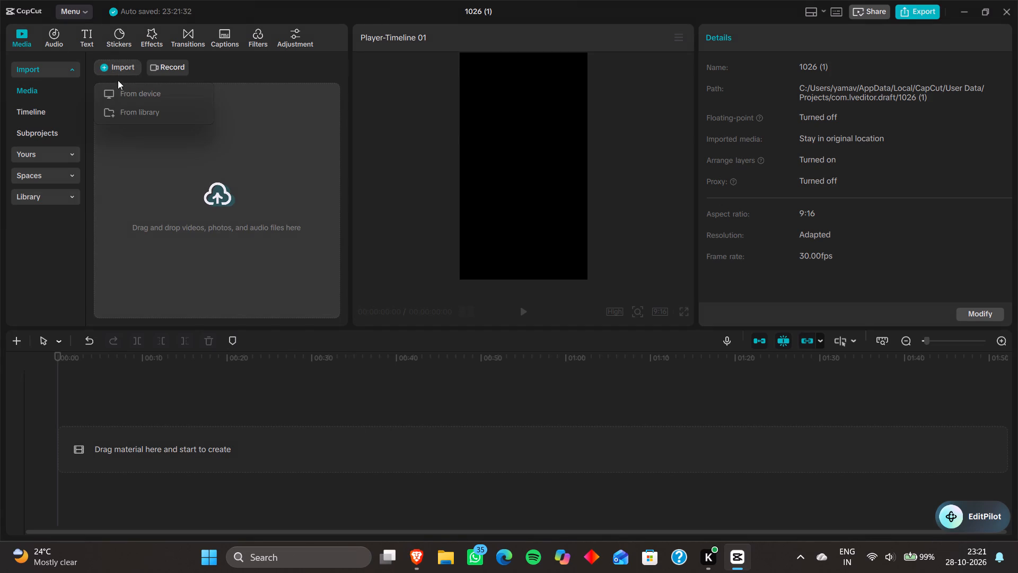
pyautogui.click(121, 92)
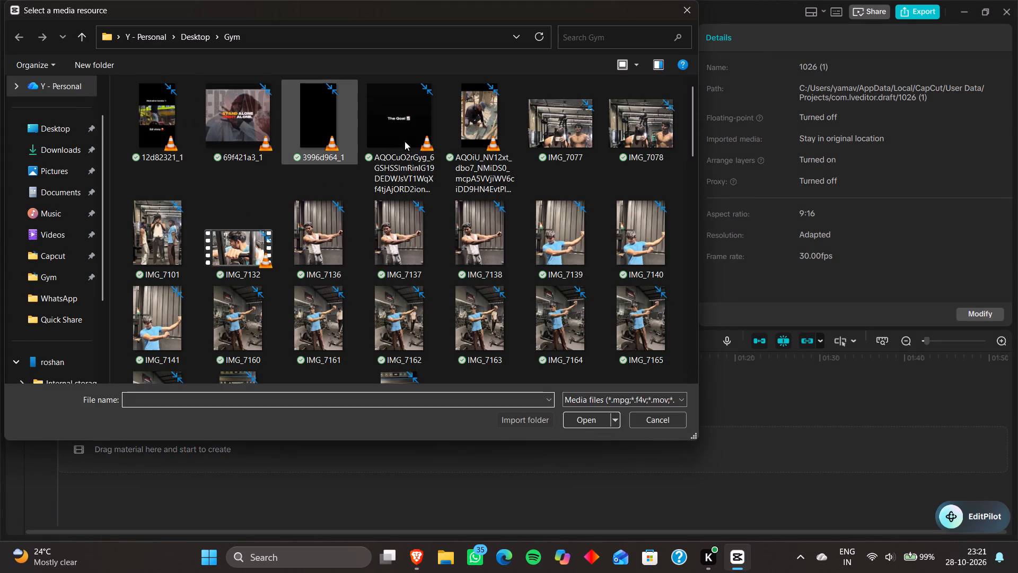
pyautogui.scroll(-1, 492, 216)
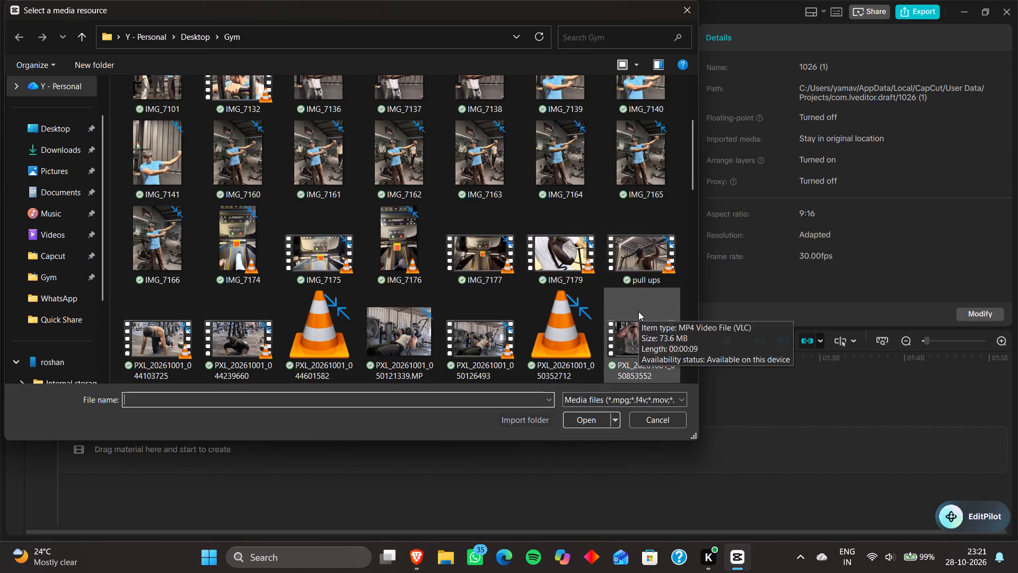
pyautogui.scroll(-1, 508, 320)
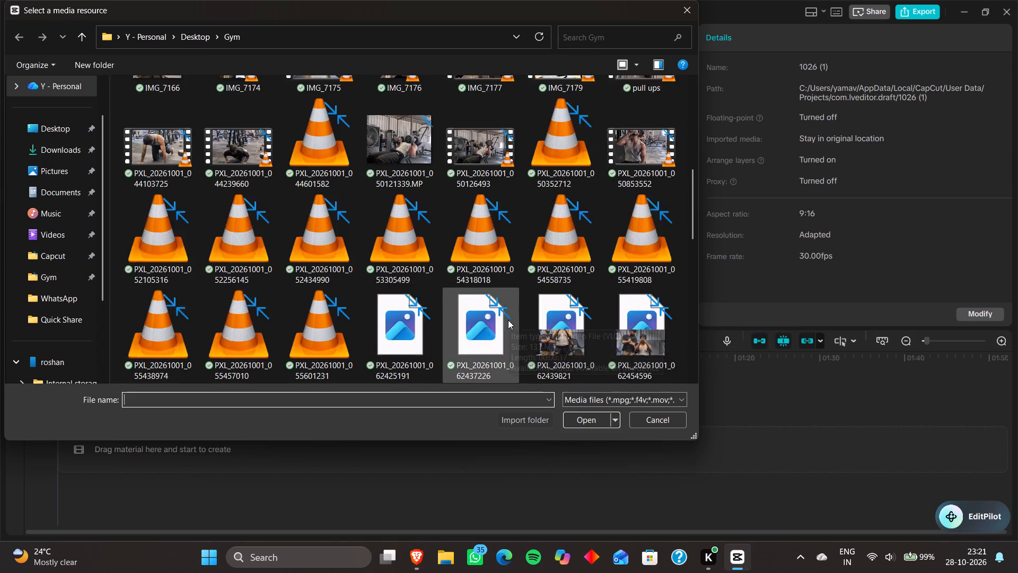
pyautogui.scroll(-2, 508, 320)
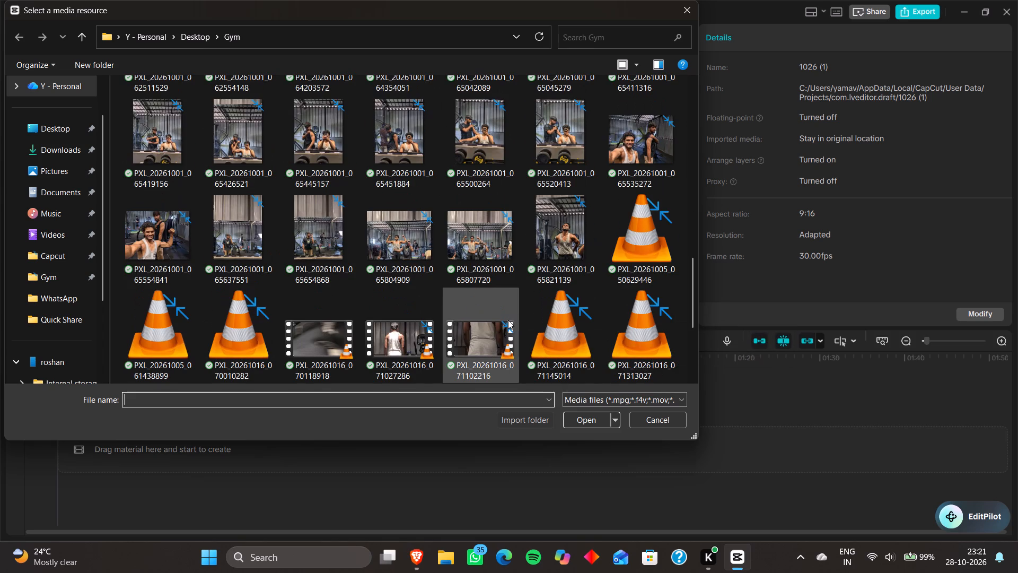
pyautogui.scroll(-2, 508, 320)
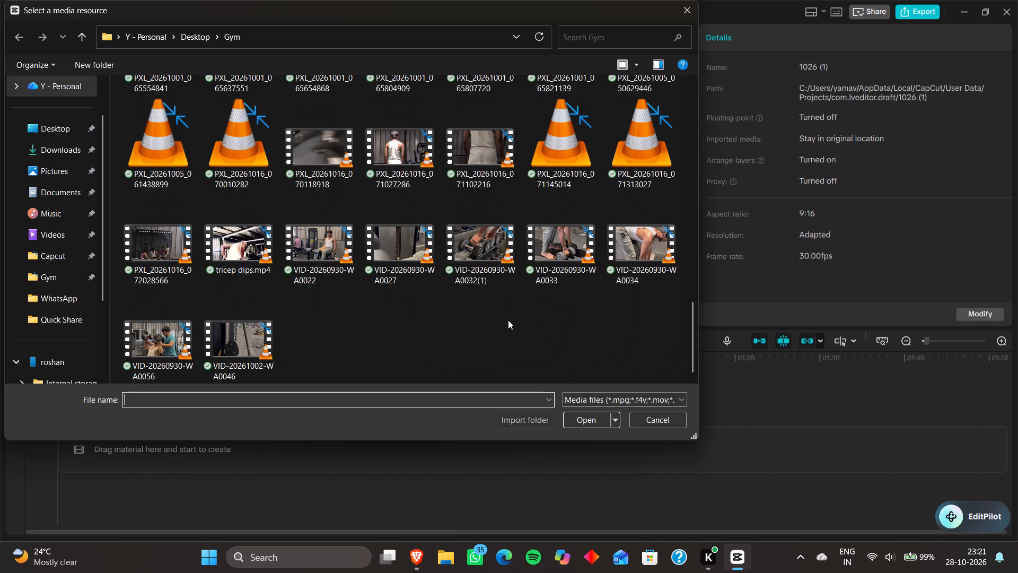
pyautogui.scroll(-4, 508, 320)
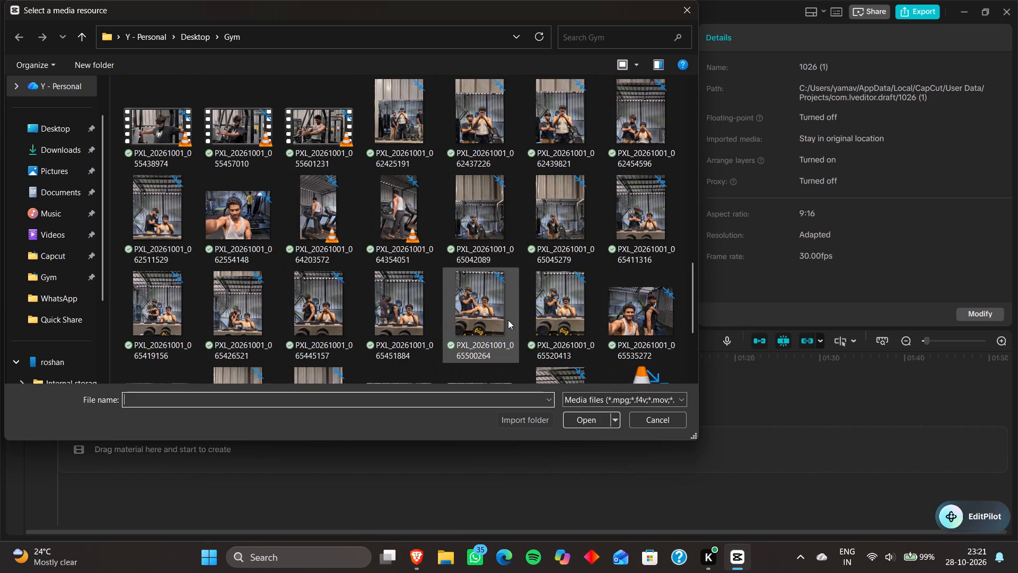
pyautogui.scroll(-3, 508, 320)
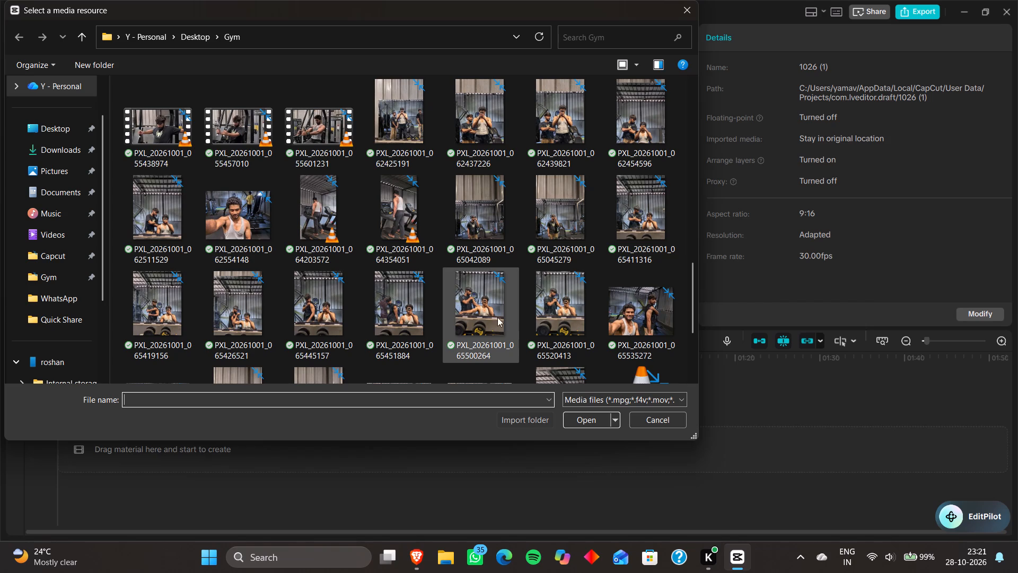
pyautogui.click(411, 235)
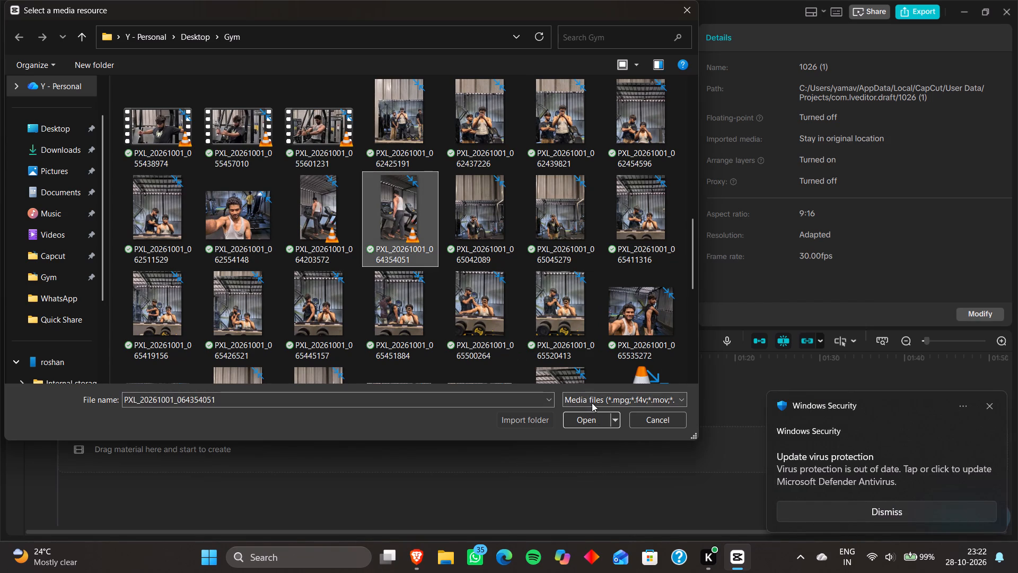
pyautogui.click(595, 420)
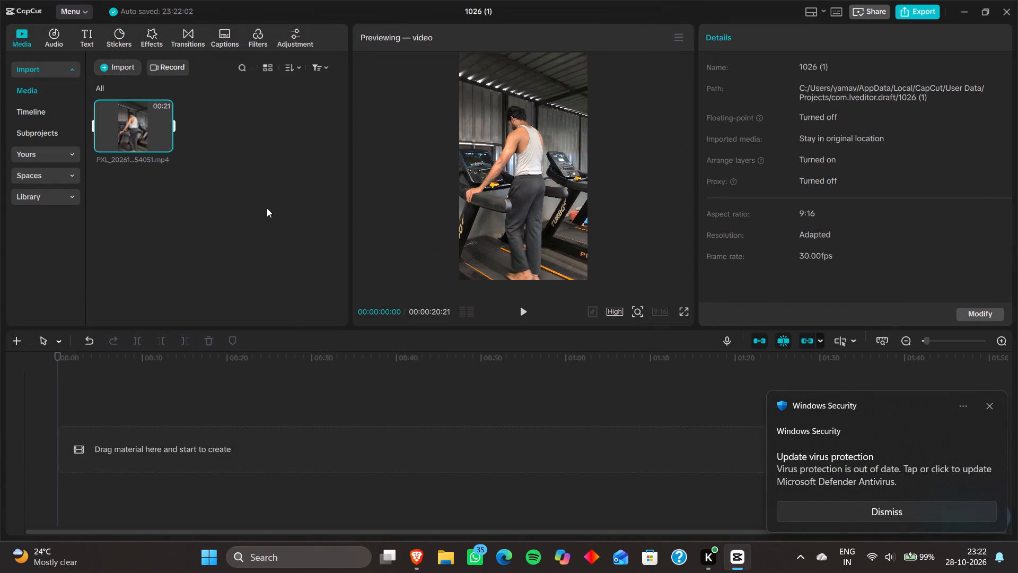
# Preview the imported treadmill video and add it to the timeline.
pyautogui.press('space')
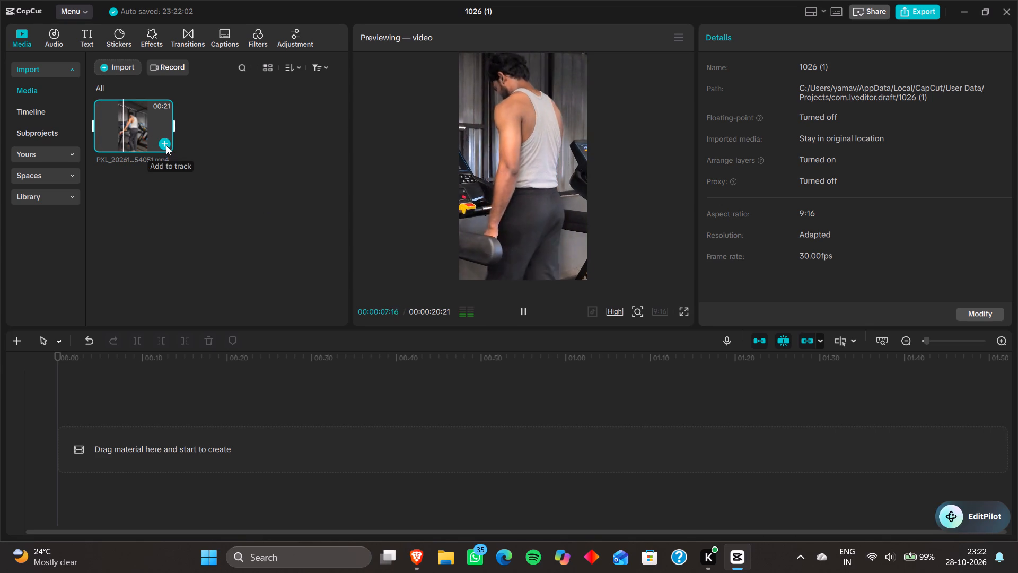
pyautogui.click(166, 145)
# Play the treadmill clip to find the cut point and split it at 00:00:08:04.
pyautogui.press('space')
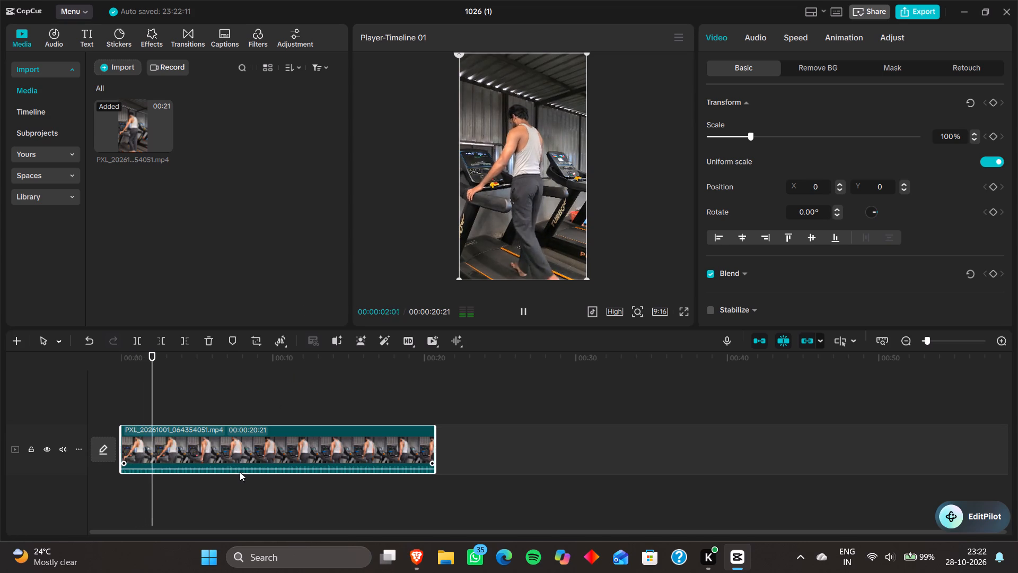
pyautogui.moveTo(242, 470); pyautogui.dragTo(242, 485)
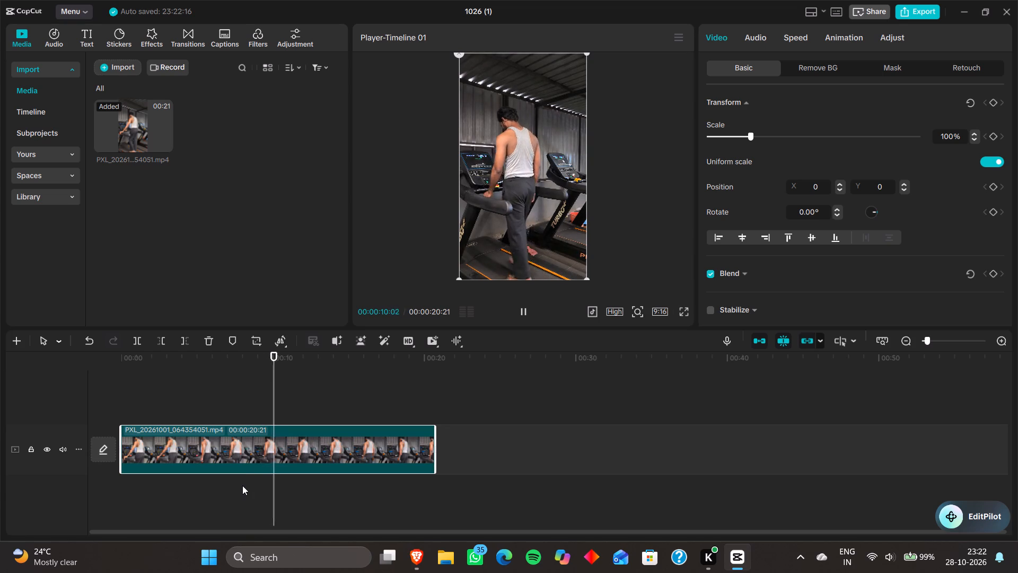
pyautogui.press('space')
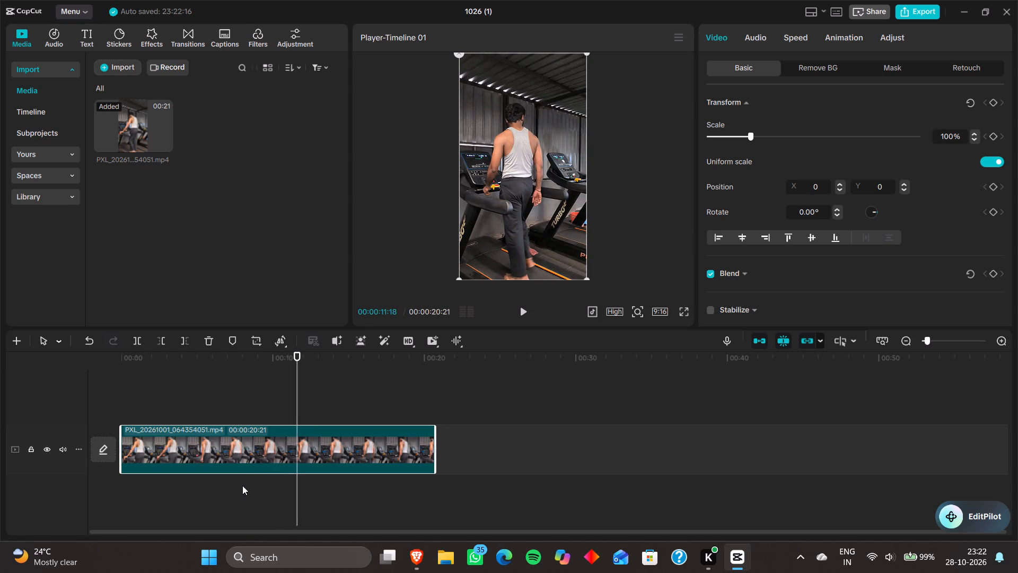
pyautogui.press('Left')
pyautogui.press('Left')
pyautogui.press('Left')
pyautogui.press('Left')
pyautogui.press('Left')
pyautogui.press('Left')
pyautogui.press('Left')
pyautogui.press('Left')
pyautogui.press('Left')
pyautogui.press('Left')
pyautogui.press('Left')
pyautogui.press('Left')
pyautogui.press('Left')
pyautogui.press('Left')
pyautogui.press('Left')
pyautogui.press('Left')
pyautogui.press('Left')
pyautogui.press('Left')
pyautogui.press('Left')
pyautogui.press('Left')
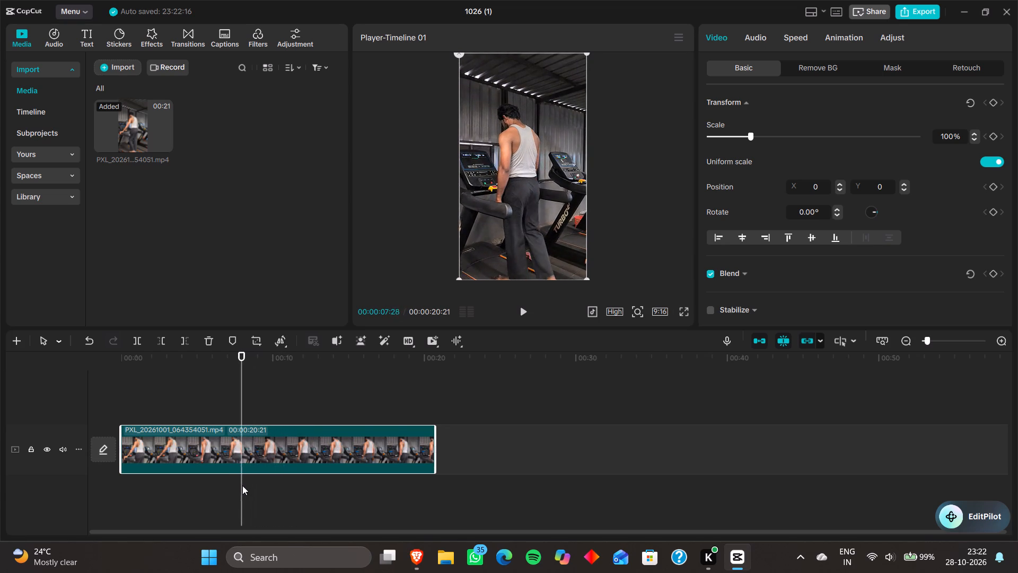
pyautogui.press('Right')
pyautogui.press('Right')
pyautogui.press('Right')
pyautogui.press('Right')
pyautogui.press('Right')
pyautogui.press('Right')
pyautogui.press('Right')
pyautogui.press('Right')
pyautogui.press('Right')
pyautogui.press('Right')
pyautogui.press('Right')
pyautogui.press('Right')
pyautogui.press('Right')
pyautogui.press('Right')
pyautogui.press('Right')
pyautogui.press('Right')
pyautogui.press('Right')
pyautogui.press('Right')
pyautogui.press('Right')
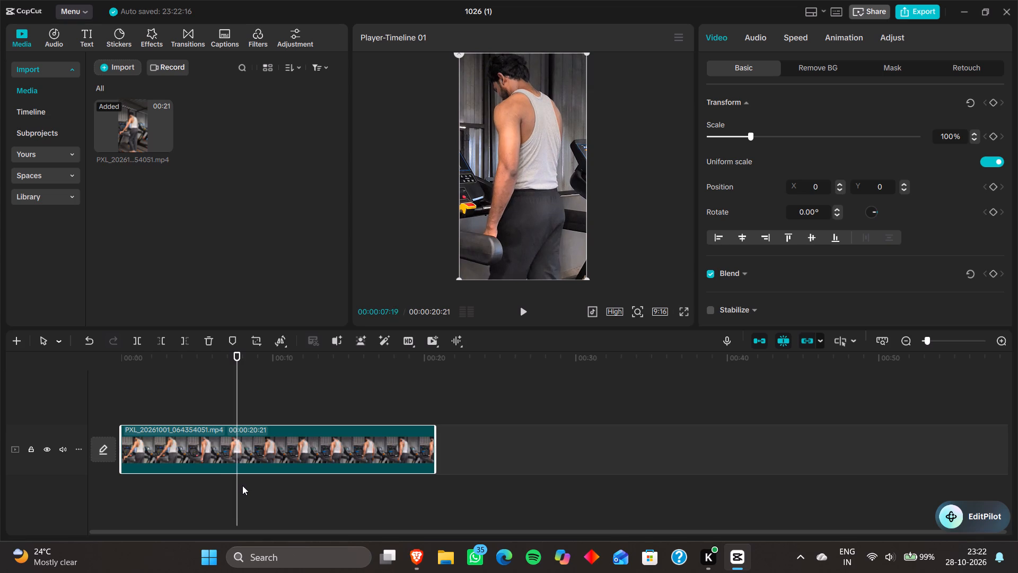
pyautogui.hotkey('ctrl', 'b')
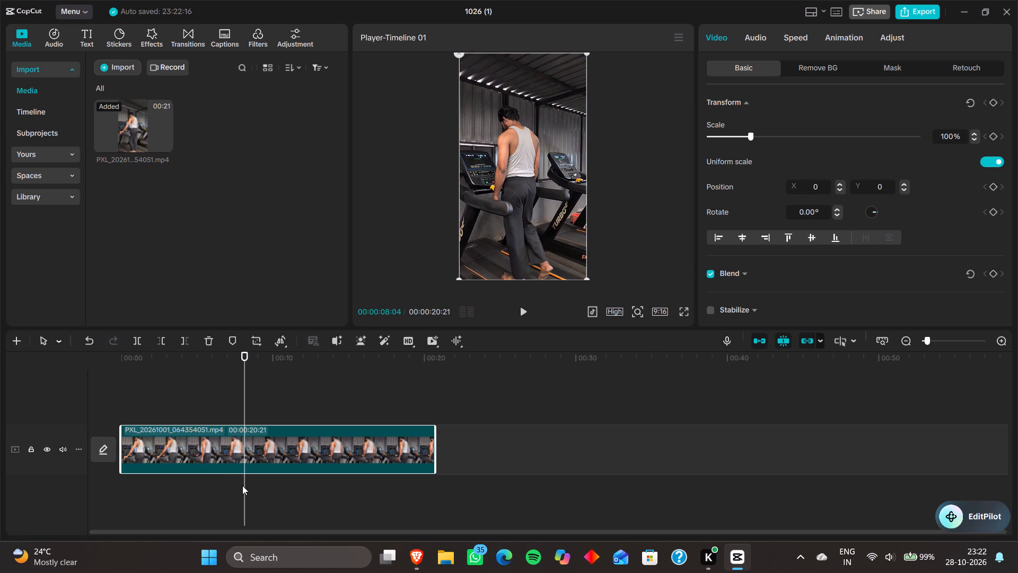
pyautogui.press('Left')
# Delete the part of the clip before the split and play back the remaining footage.
pyautogui.click(214, 462)
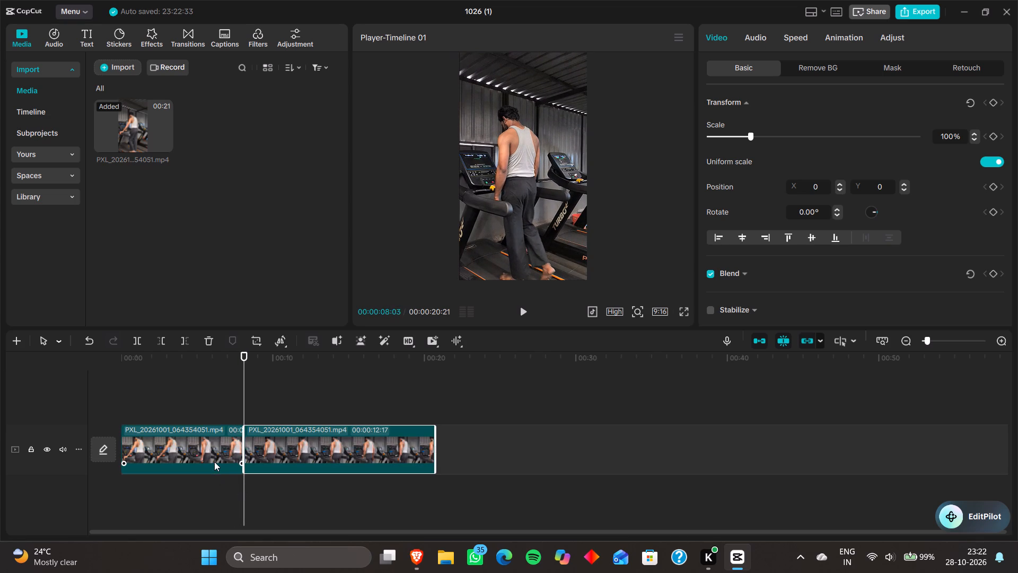
pyautogui.press('Delete')
pyautogui.press('space')
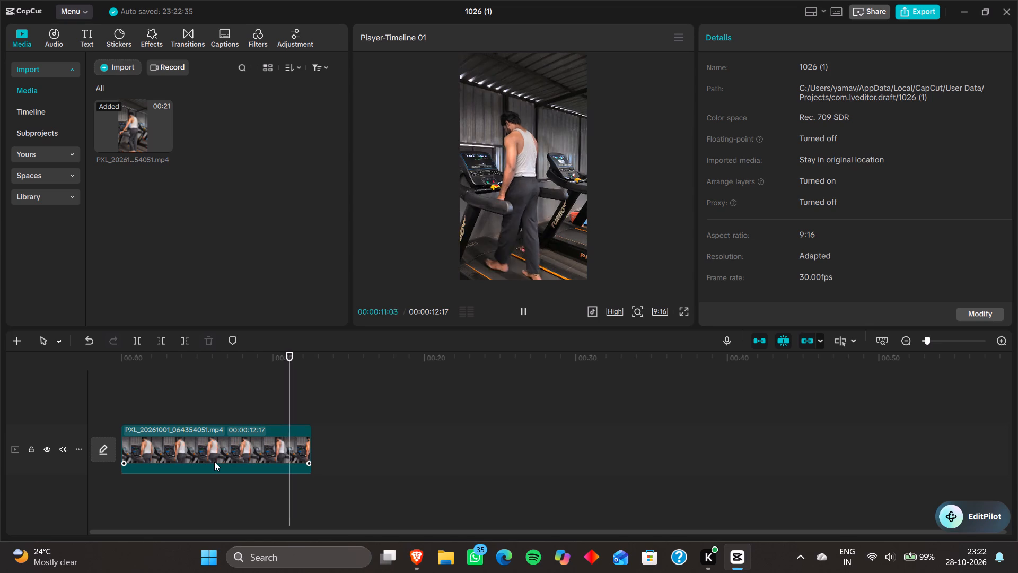
pyautogui.press('space')
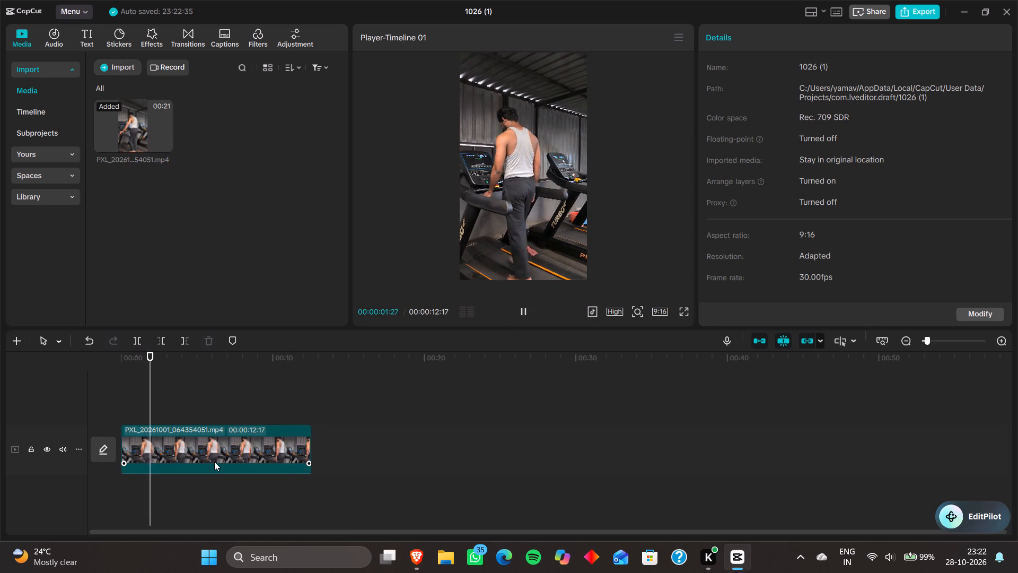
pyautogui.press('space')
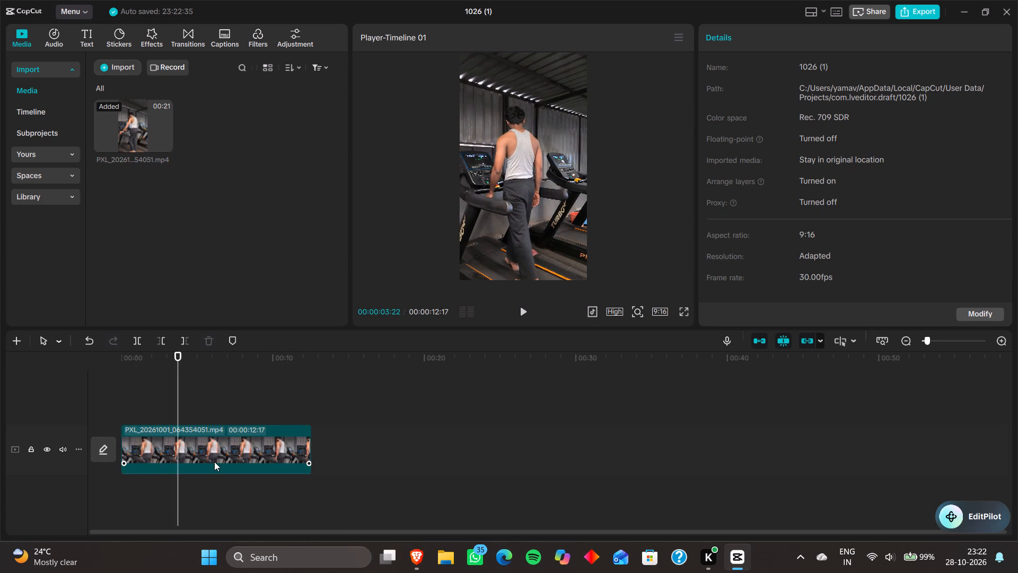
# Look through the Gym folder for another clip to import, and leave without importing anything.
pyautogui.click(107, 74)
pyautogui.click(130, 99)
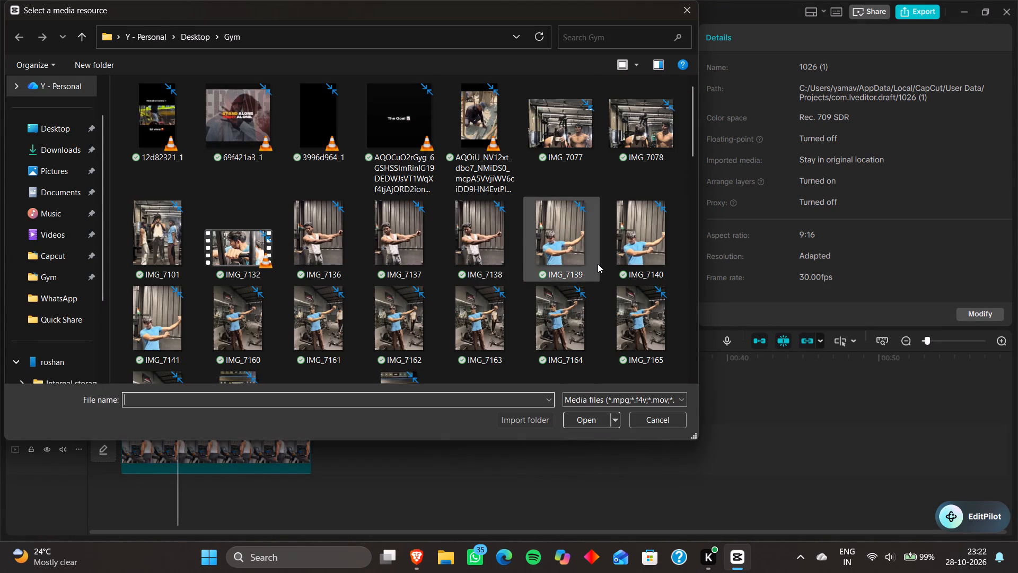
pyautogui.scroll(-2, 598, 264)
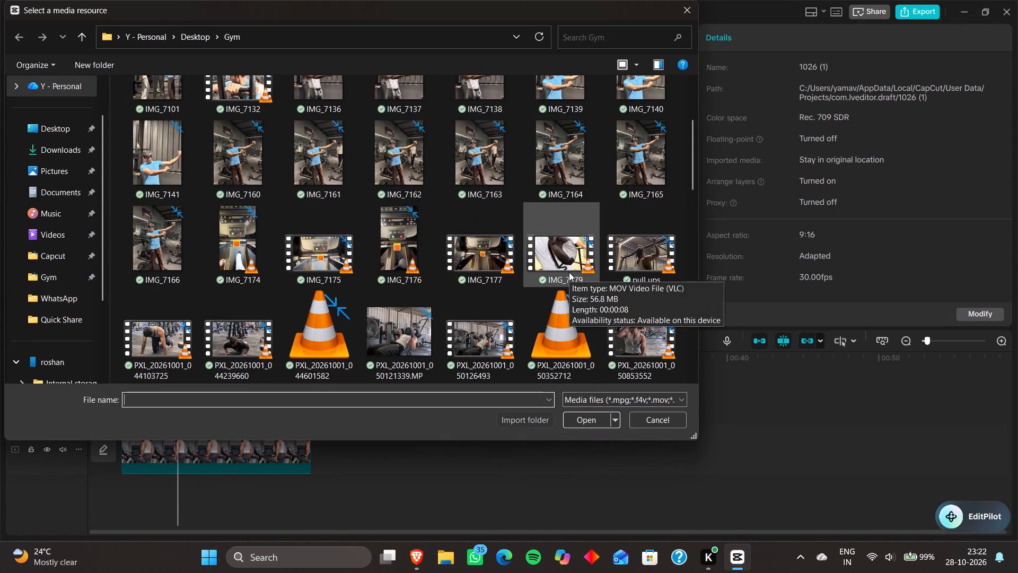
pyautogui.click(329, 305)
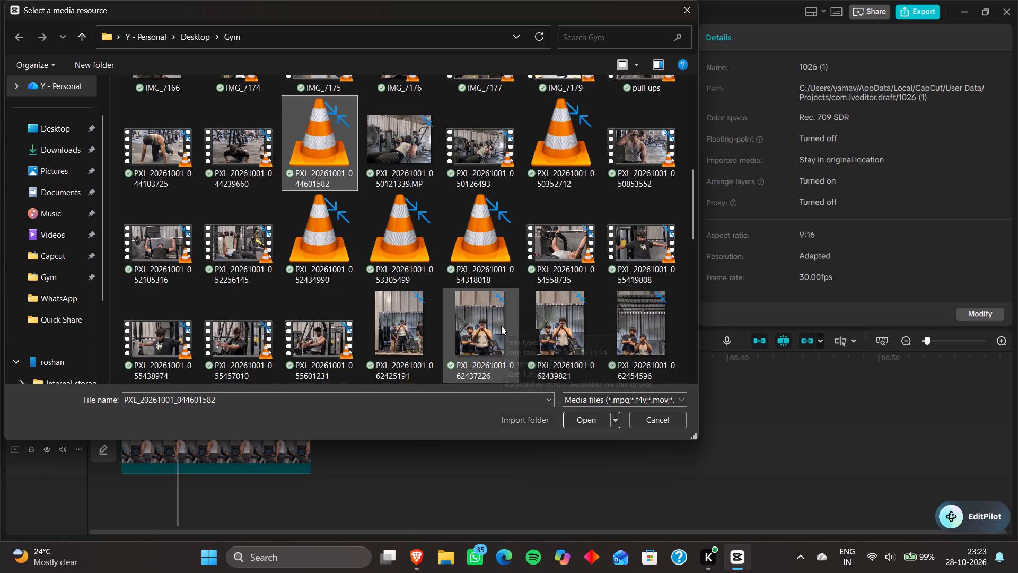
pyautogui.scroll(-1, 501, 327)
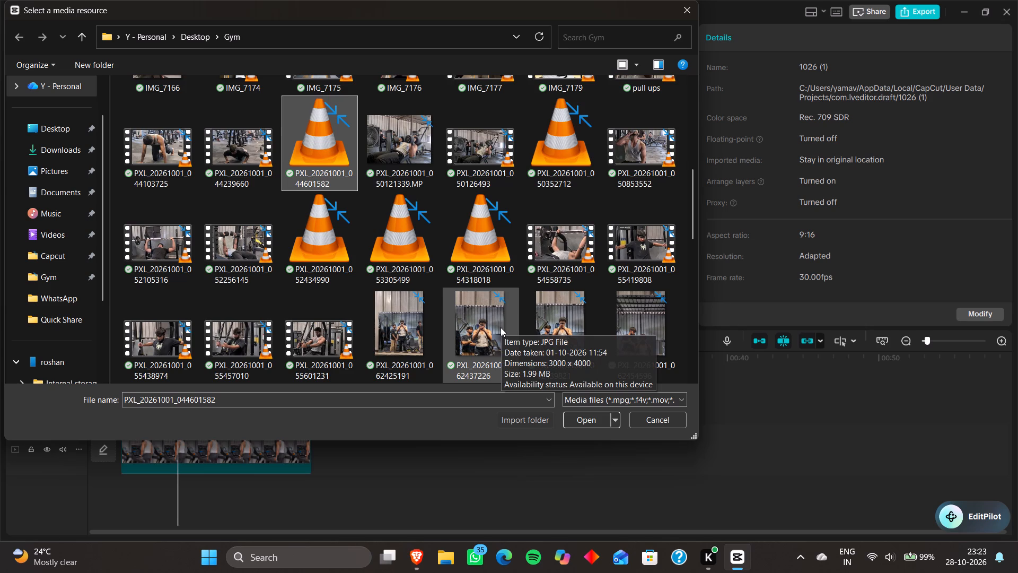
pyautogui.scroll(-2, 501, 327)
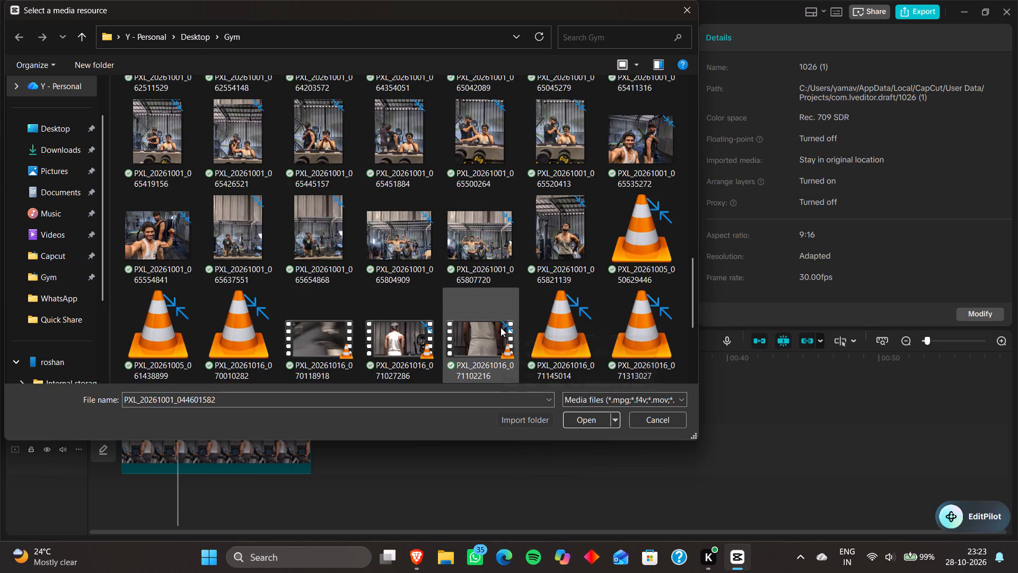
pyautogui.scroll(-2, 501, 327)
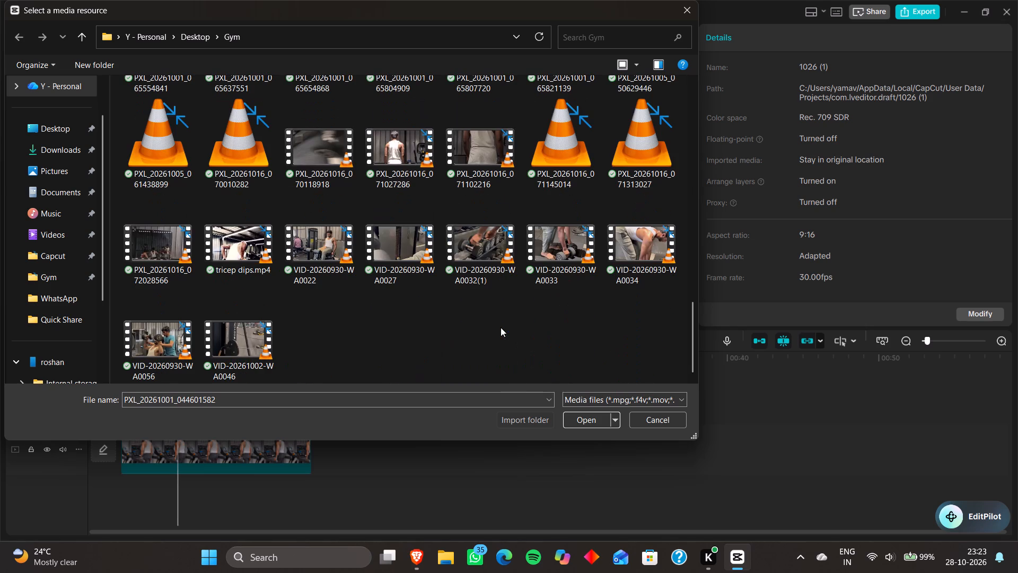
pyautogui.scroll(-3, 501, 327)
pyautogui.scroll(1, 594, 183)
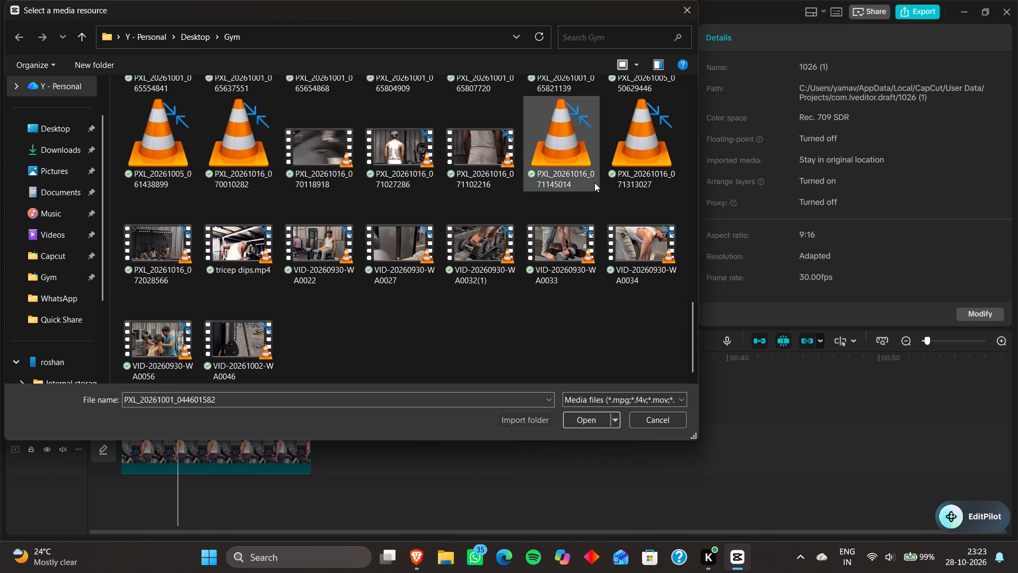
pyautogui.scroll(1, 594, 183)
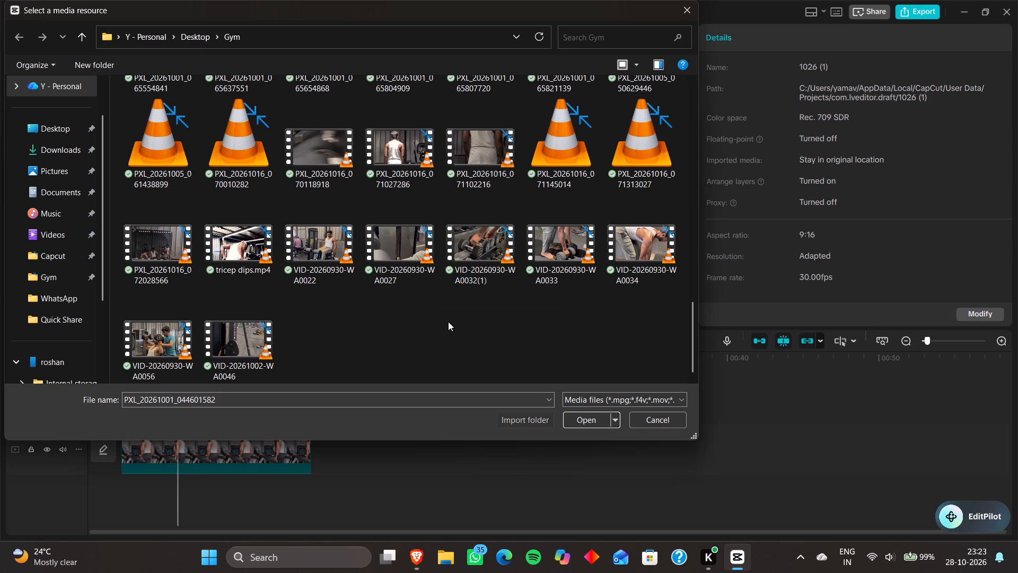
pyautogui.click(724, 473)
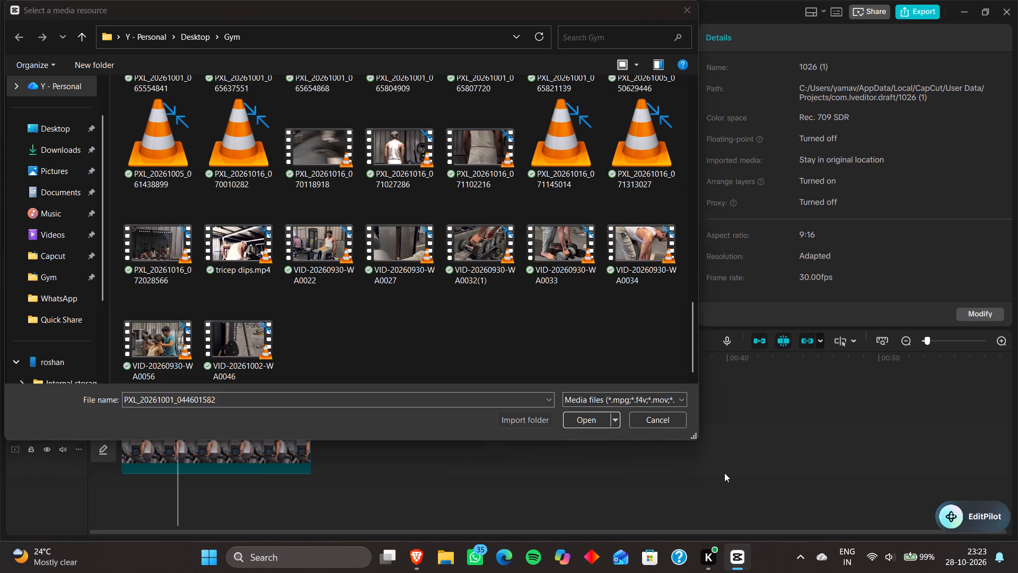
pyautogui.click(682, 13)
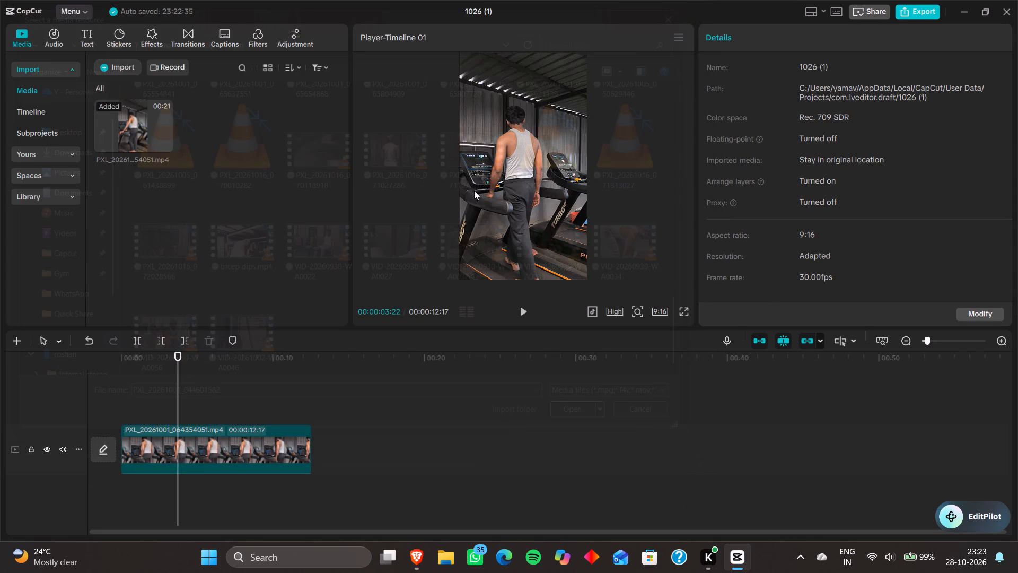
# Move the playhead to the end of the treadmill clip at 00:00:12:17.
pyautogui.click(528, 388)
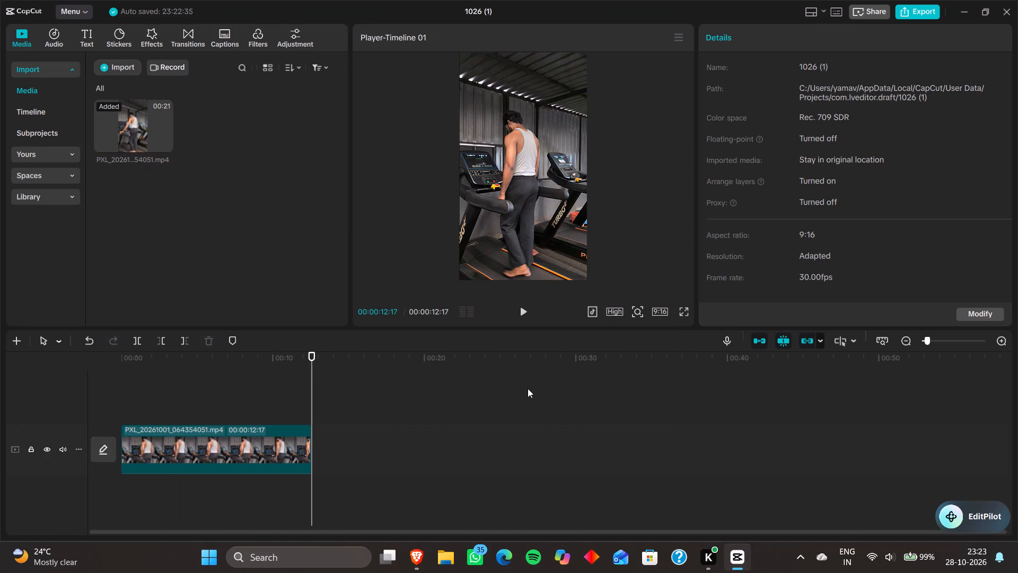
# Play back the trimmed treadmill clip on the timeline and pause it near its end.
pyautogui.scroll(-2, 442, 482)
pyautogui.press('space')
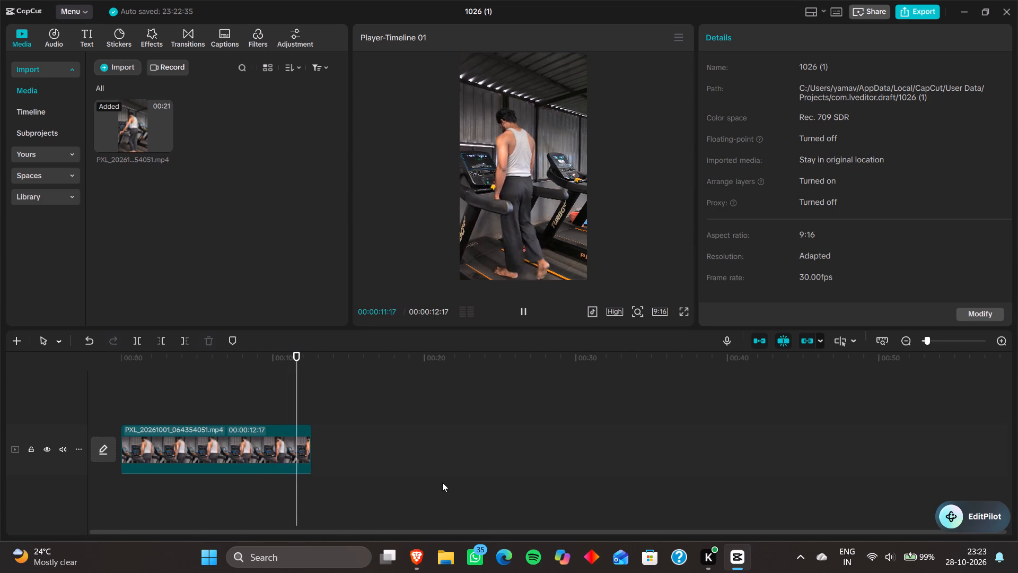
pyautogui.press('space')
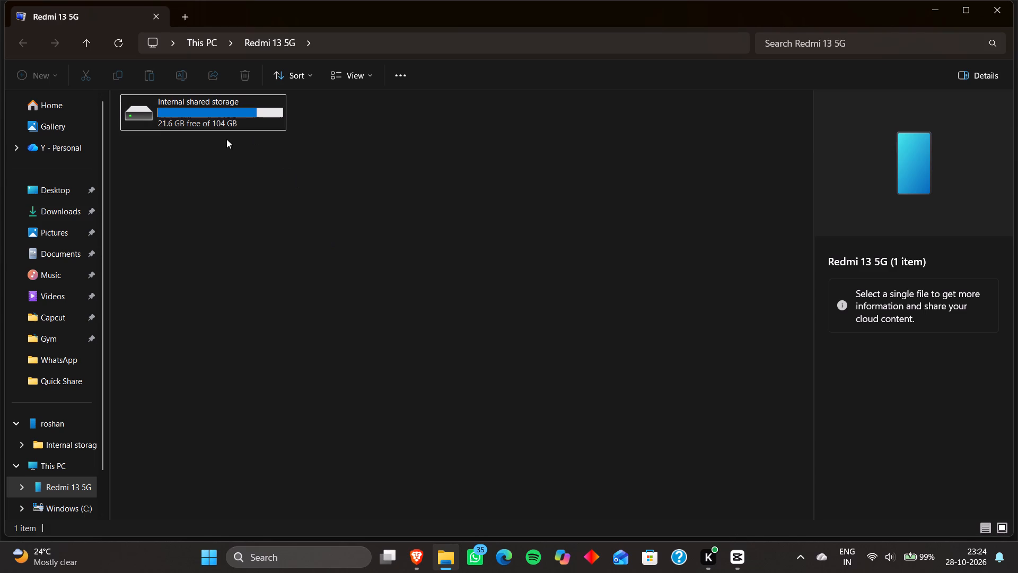
# In File Explorer, search the Redmi 13 5G internal shared storage for "quick" and open the Quick Share folder.
pyautogui.moveTo(226, 140); pyautogui.dragTo(224, 129)
pyautogui.doubleClick(218, 121)
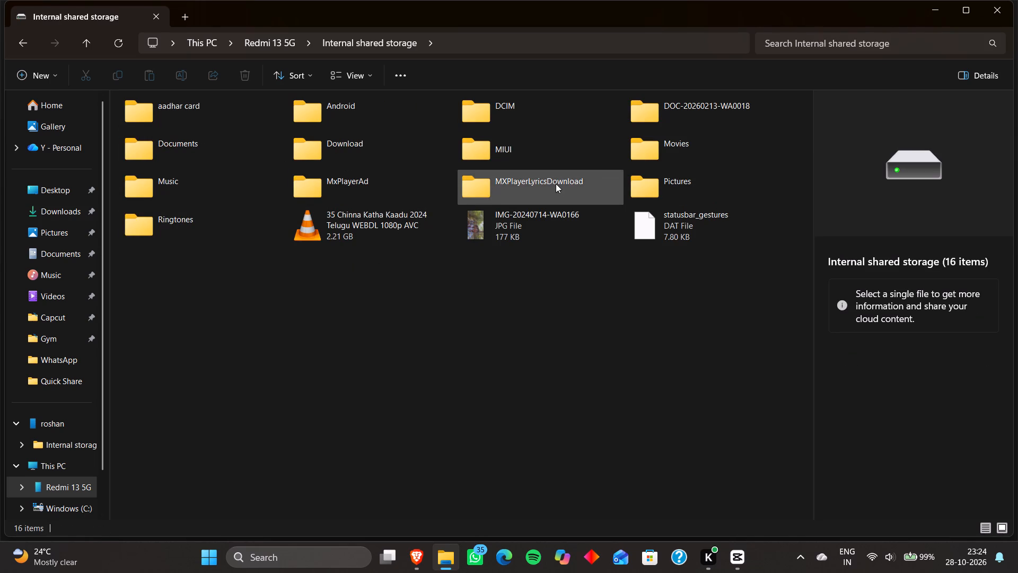
pyautogui.click(834, 34)
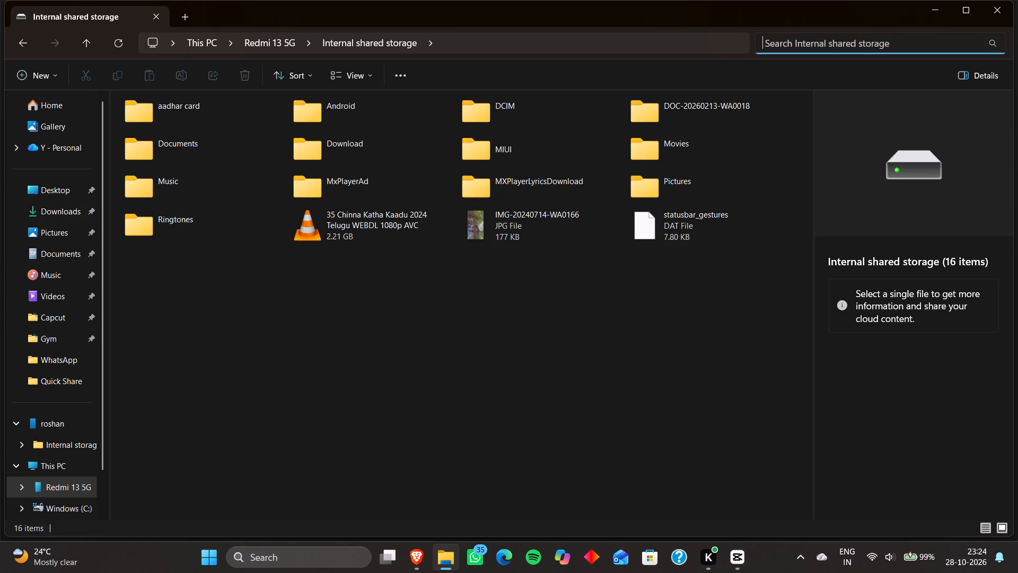
pyautogui.write('quick')
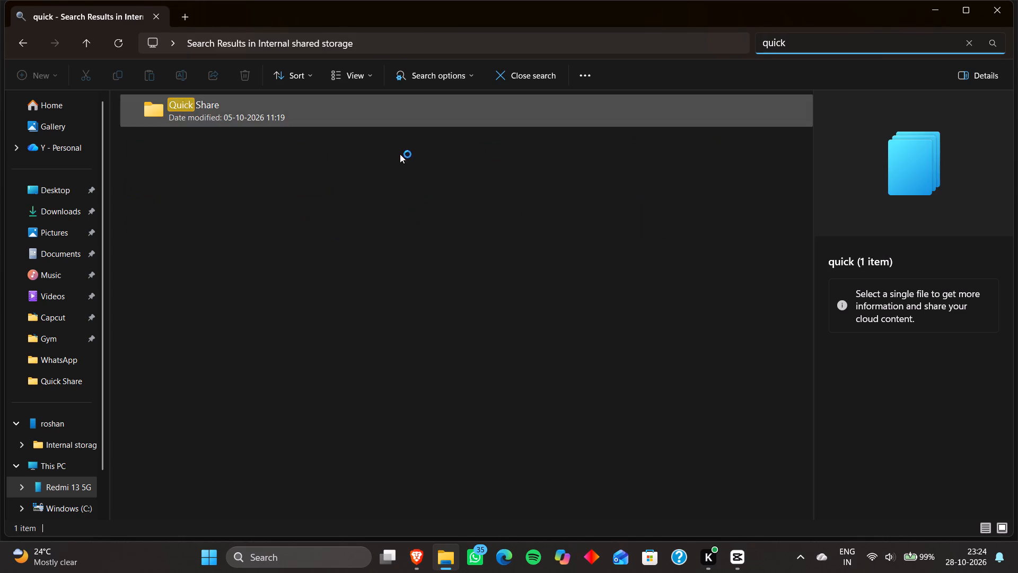
pyautogui.doubleClick(275, 111)
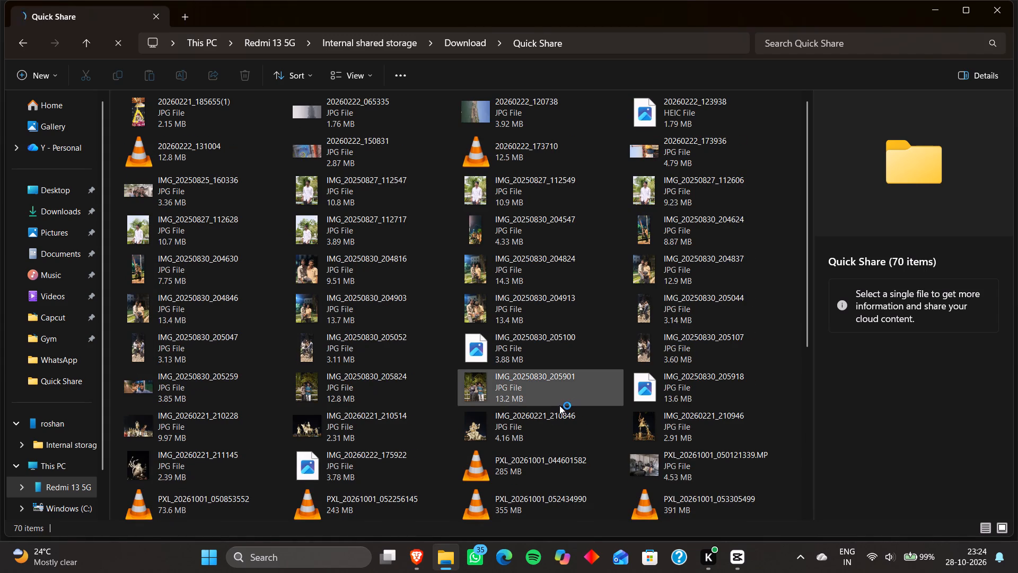
# Browse the Quick Share folder's files and preview video_20250825_154548 in VLC, then return to the folder.
pyautogui.scroll(2, 559, 405)
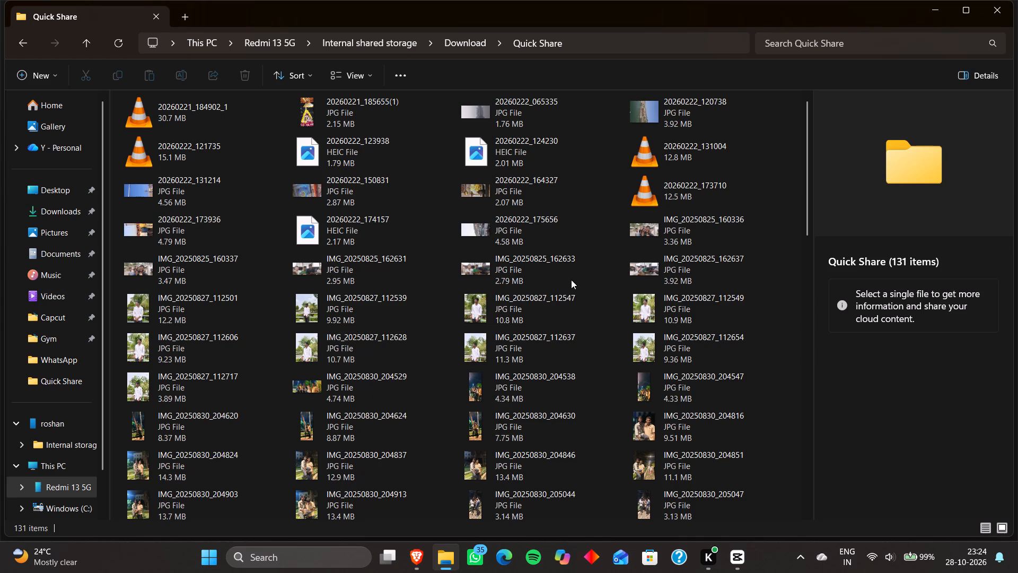
pyautogui.scroll(-12, 513, 285)
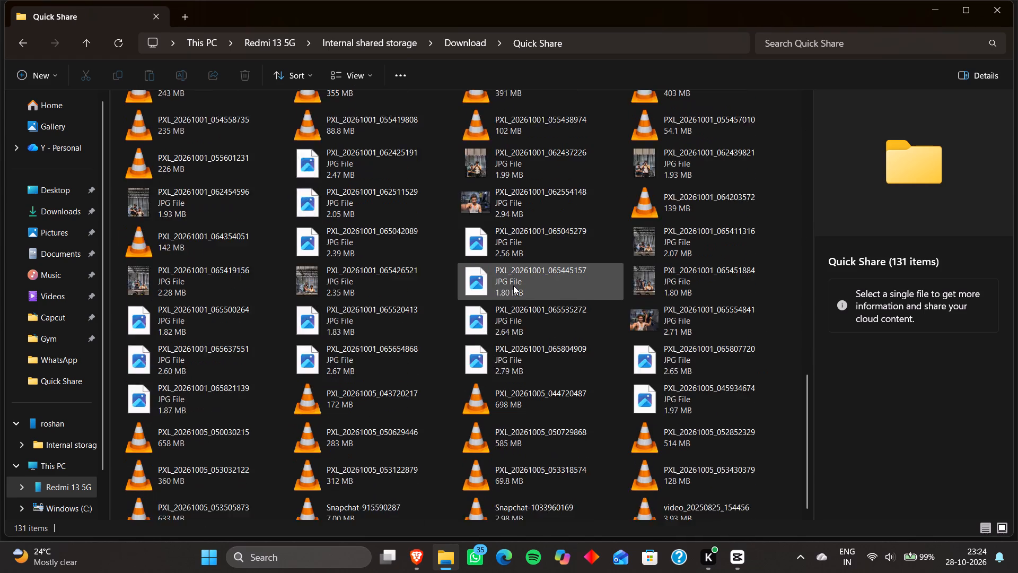
pyautogui.scroll(-8, 513, 285)
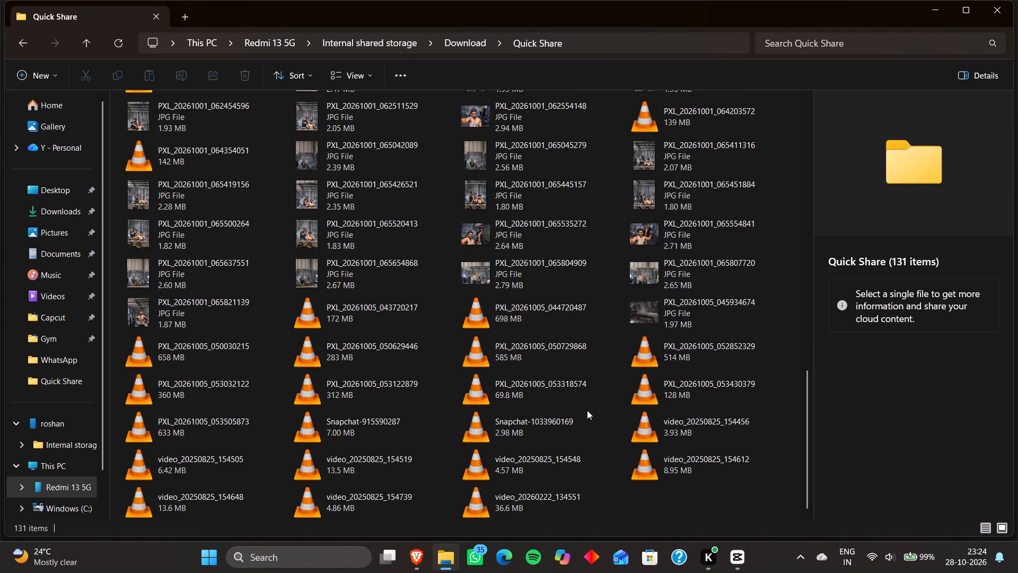
pyautogui.click(521, 474)
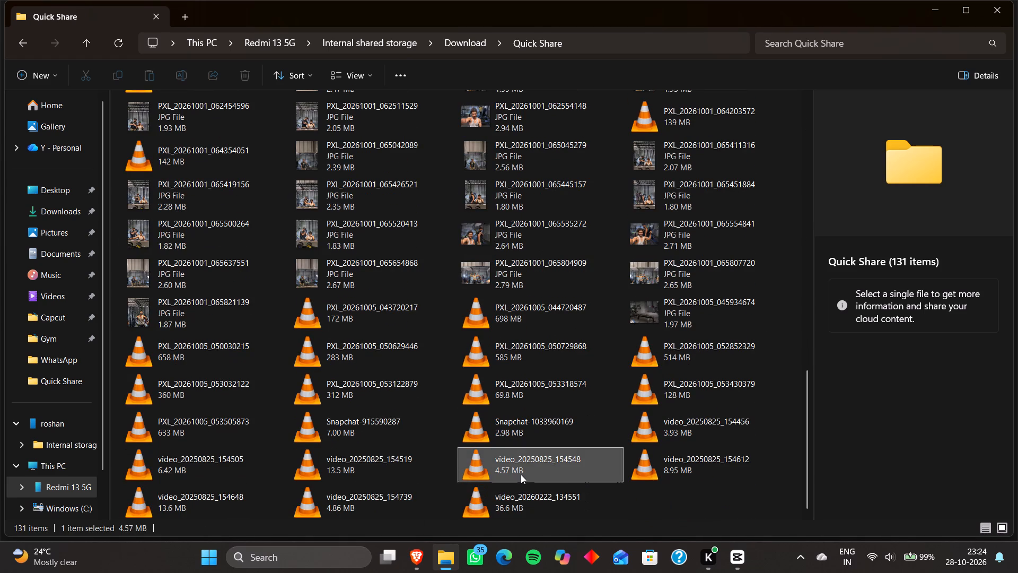
pyautogui.doubleClick(521, 474)
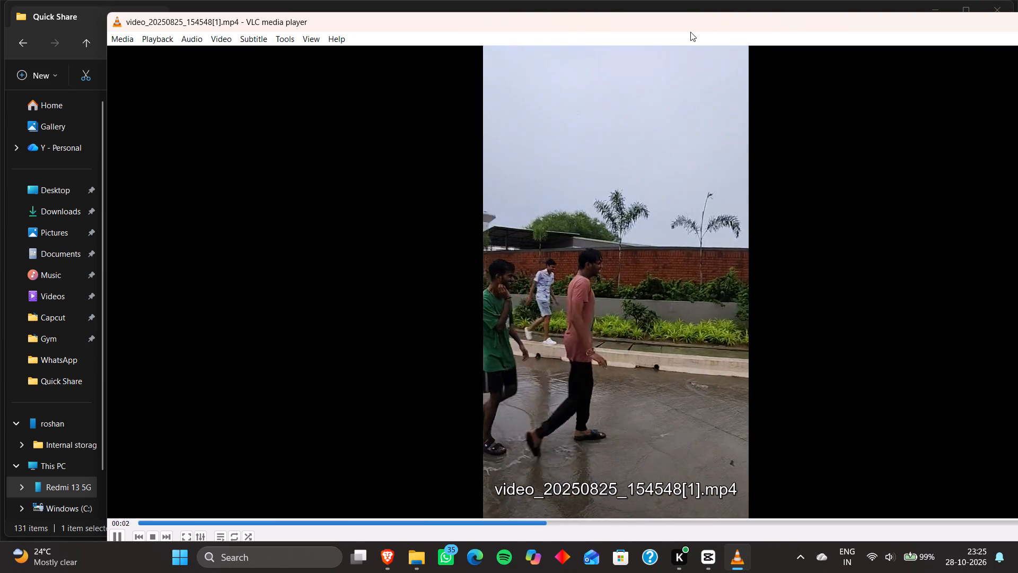
pyautogui.moveTo(692, 33); pyautogui.dragTo(604, 41)
pyautogui.moveTo(601, 30); pyautogui.dragTo(536, 24)
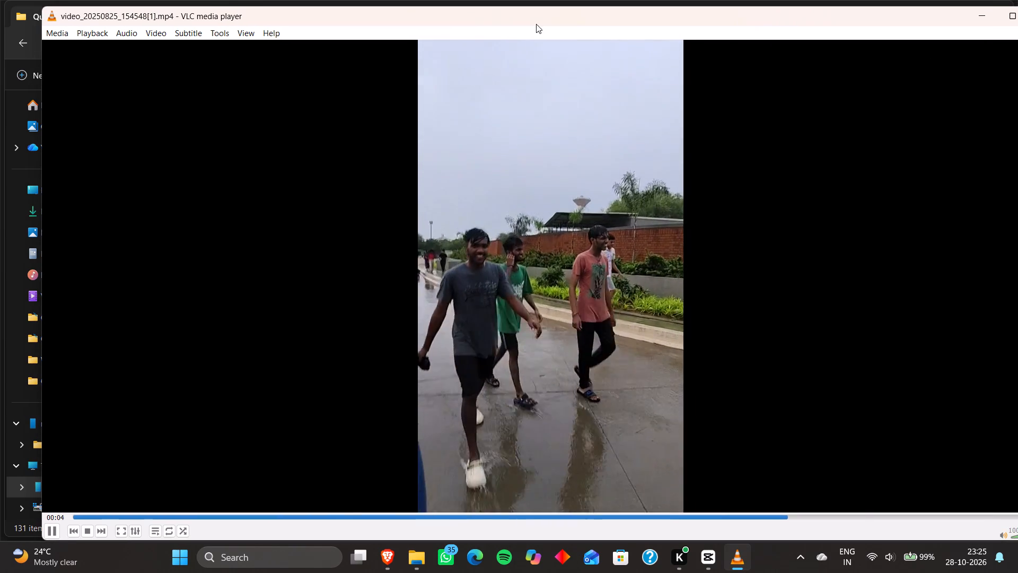
pyautogui.click(981, 15)
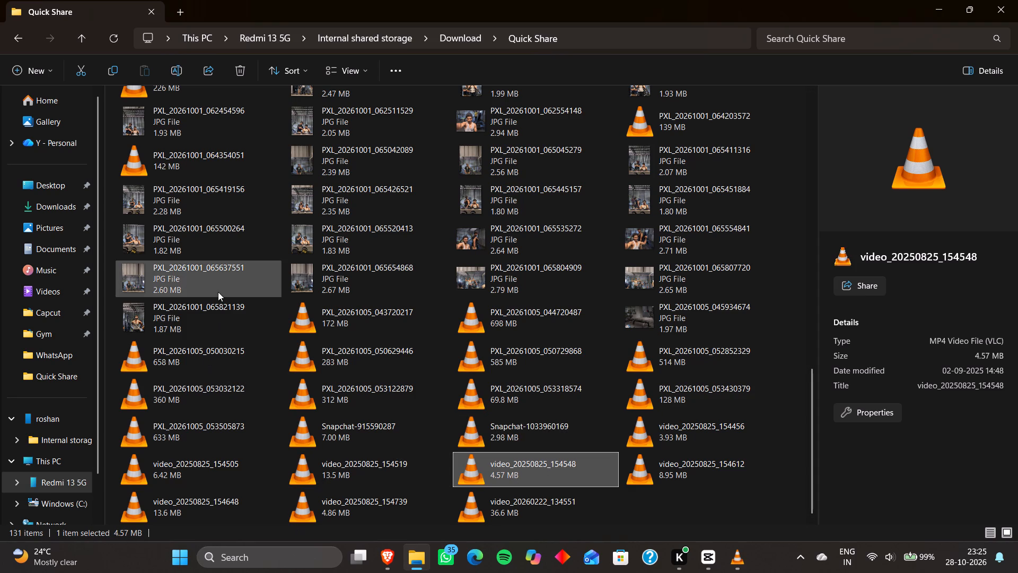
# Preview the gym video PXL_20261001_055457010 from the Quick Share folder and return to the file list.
pyautogui.scroll(1, 242, 197)
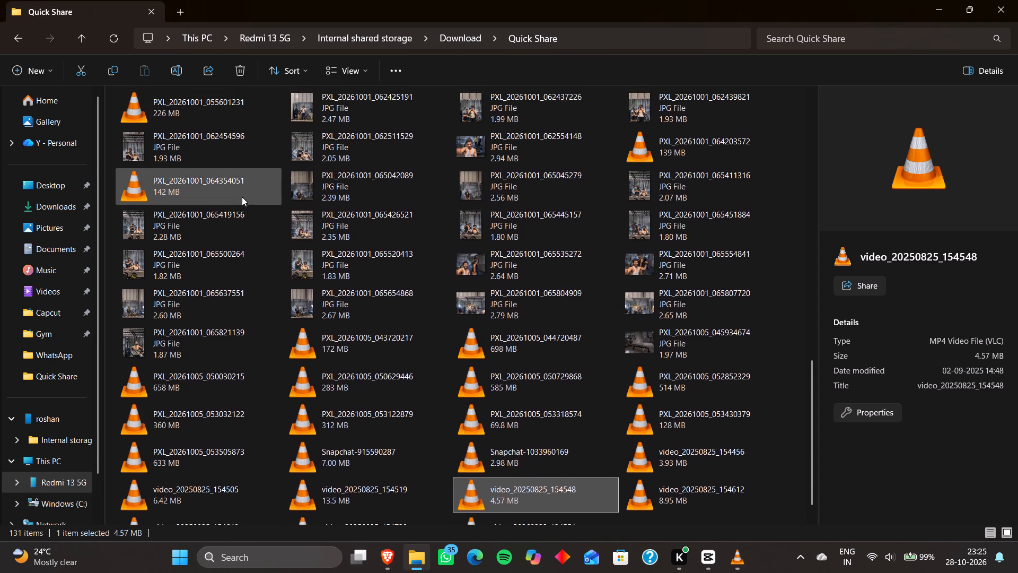
pyautogui.scroll(2, 242, 197)
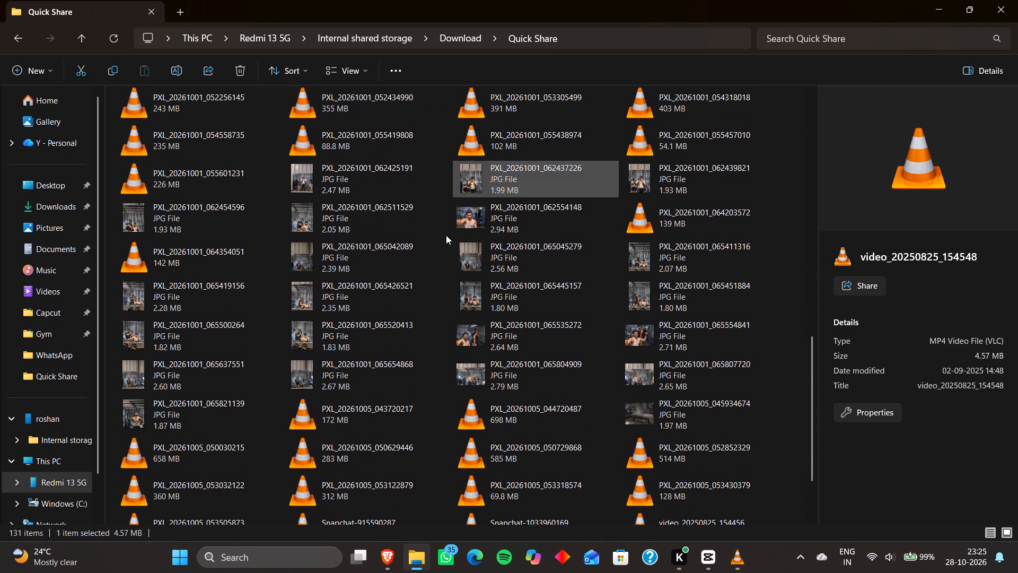
pyautogui.scroll(1, 446, 235)
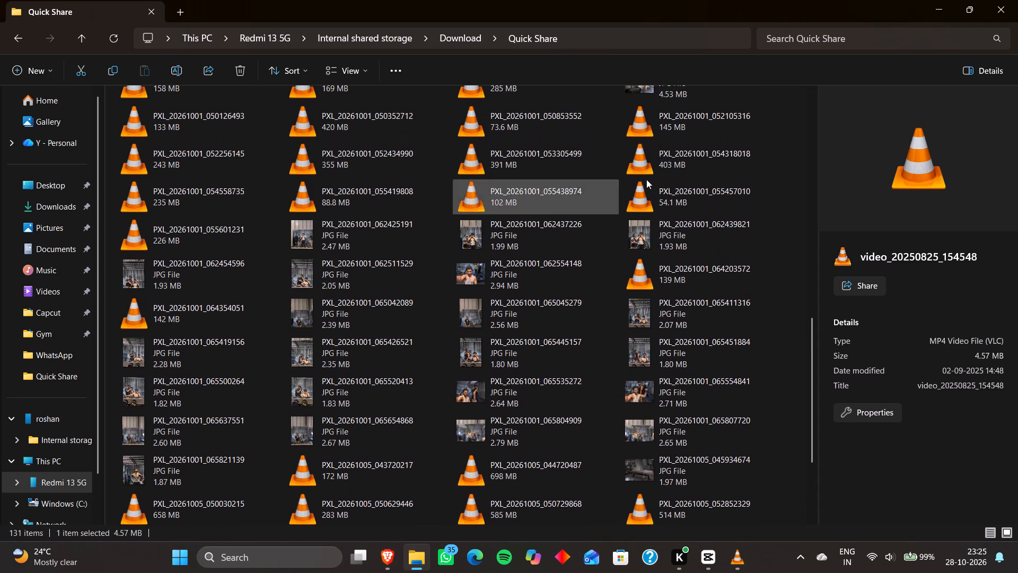
pyautogui.doubleClick(686, 196)
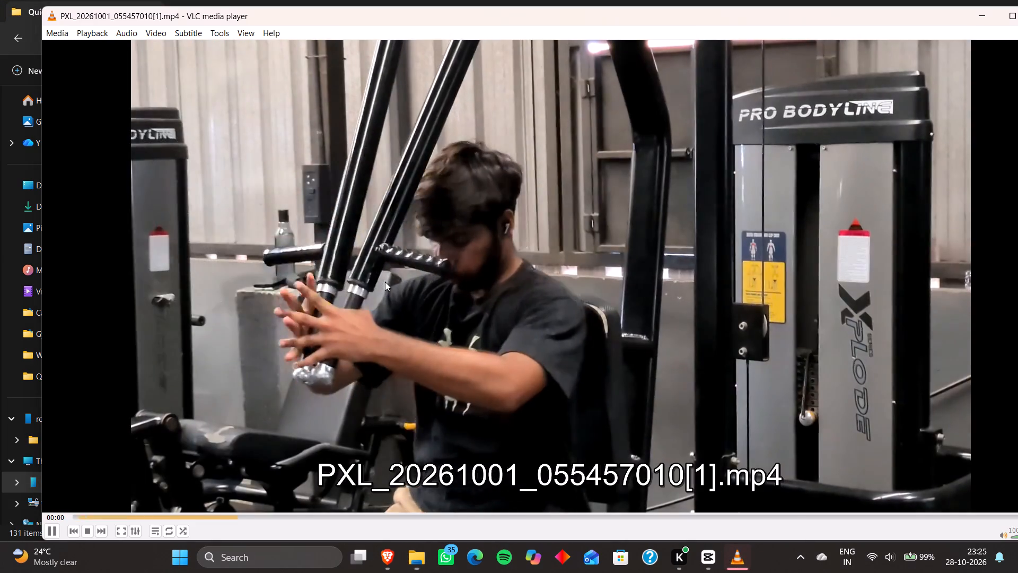
pyautogui.click(1015, 13)
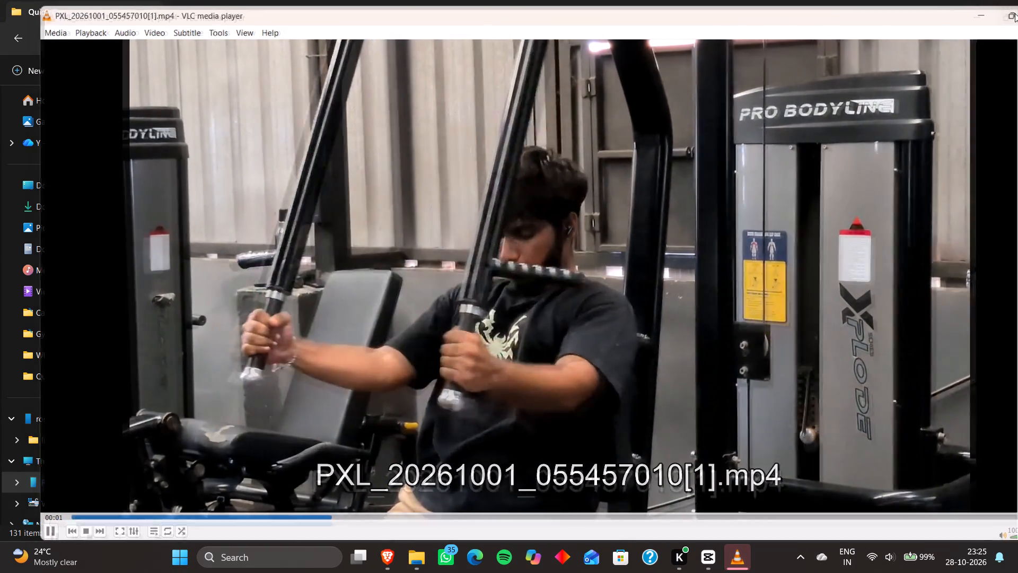
pyautogui.moveTo(943, 12); pyautogui.dragTo(937, 3)
pyautogui.click(937, 3)
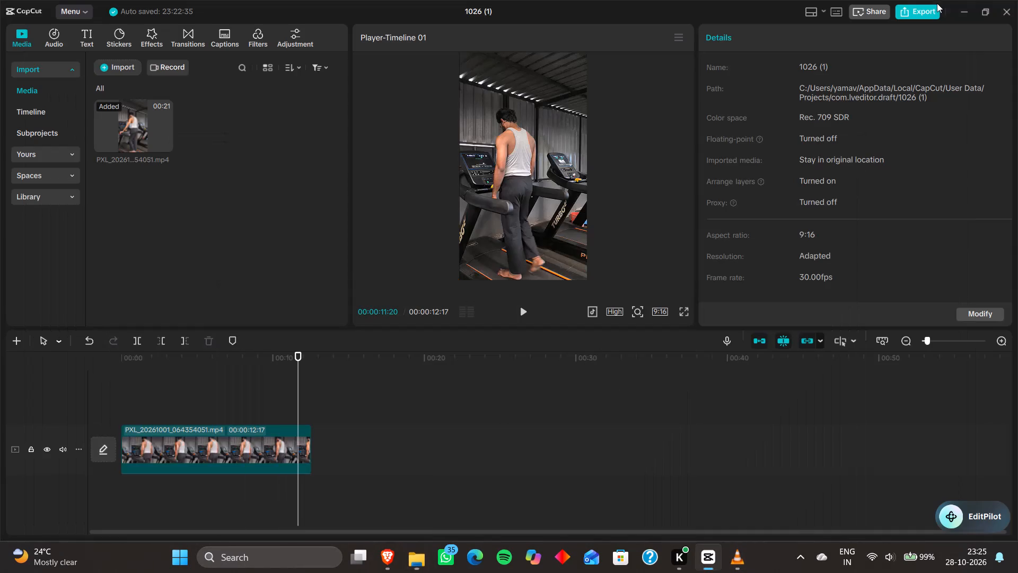
pyautogui.click(416, 555)
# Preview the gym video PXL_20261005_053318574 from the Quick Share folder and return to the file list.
pyautogui.scroll(-5, 503, 436)
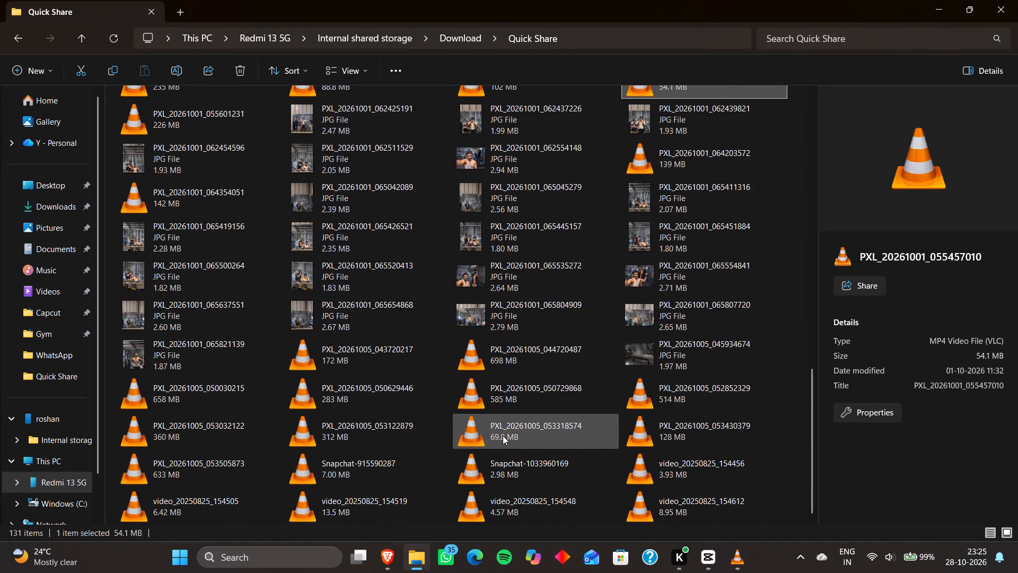
pyautogui.scroll(-5, 503, 436)
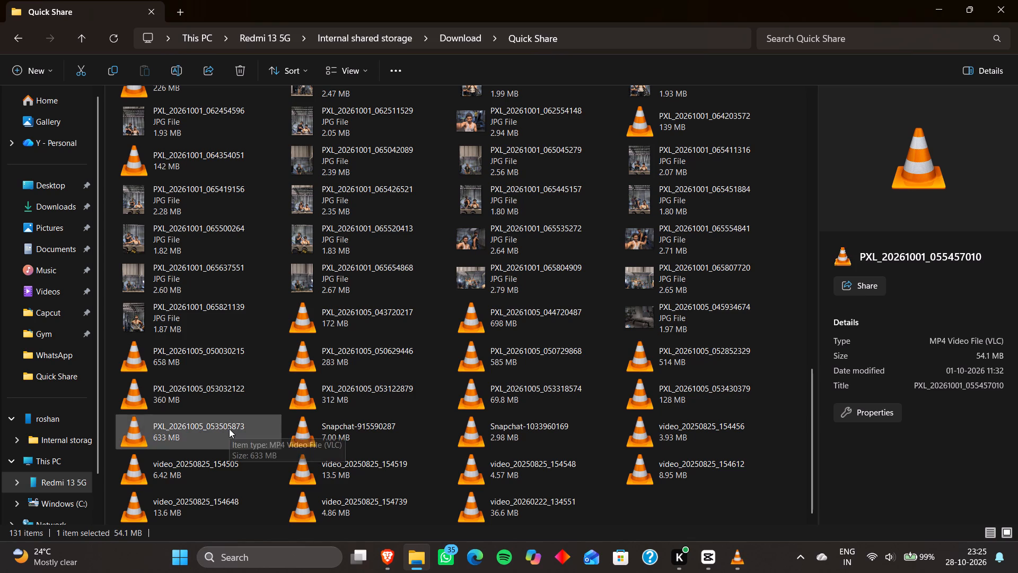
pyautogui.doubleClick(512, 386)
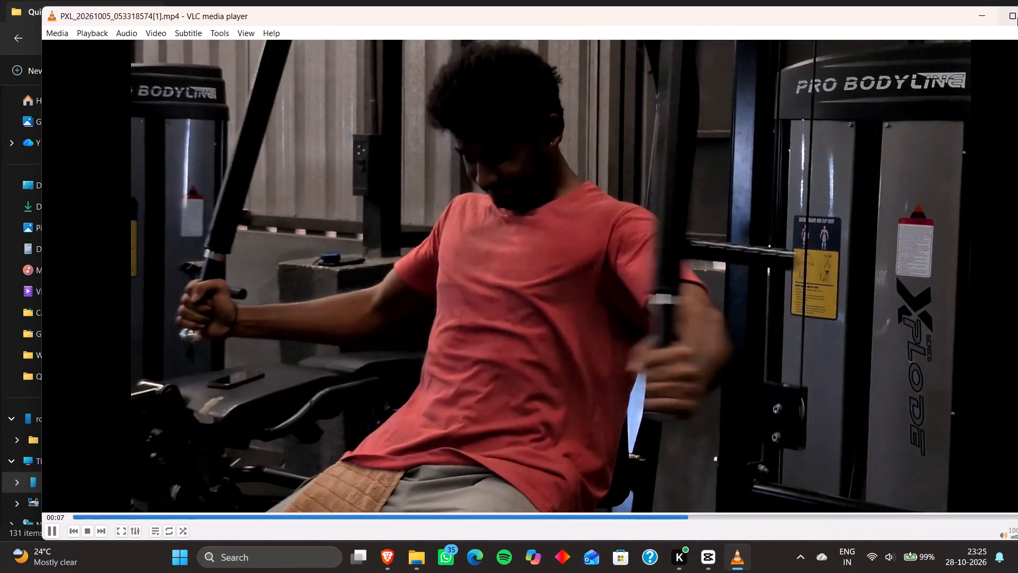
pyautogui.moveTo(998, 14); pyautogui.dragTo(981, 17)
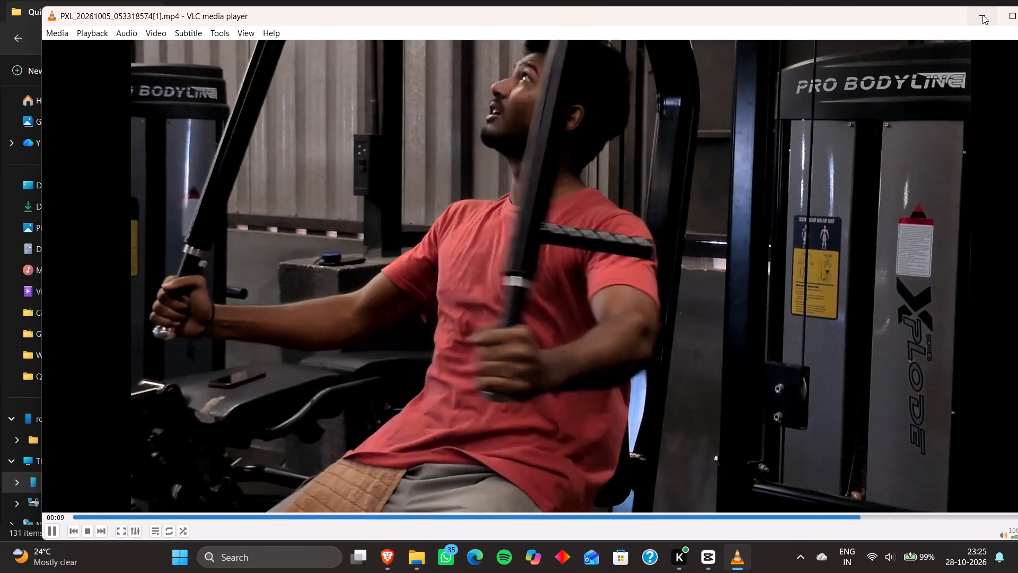
pyautogui.click(982, 15)
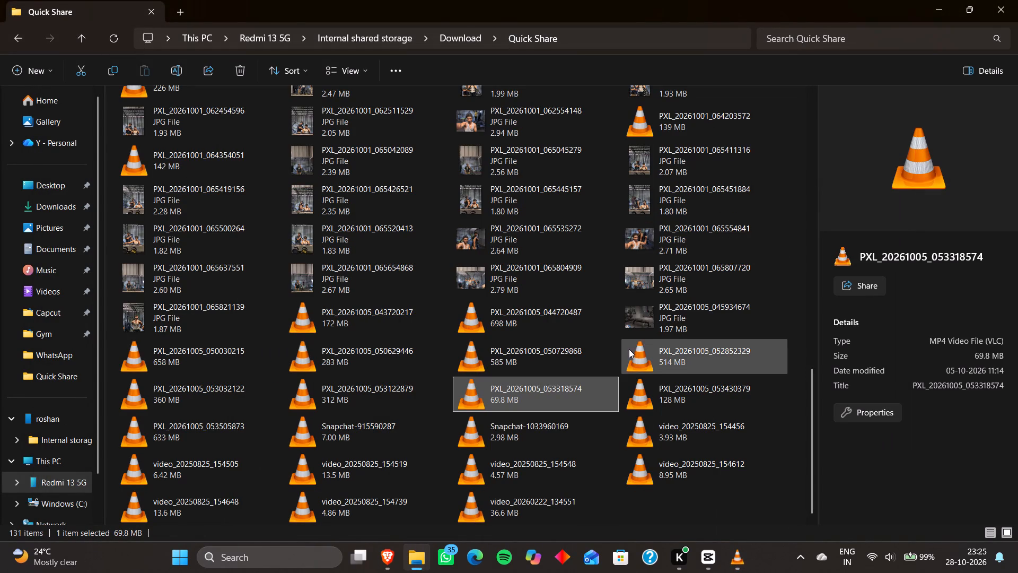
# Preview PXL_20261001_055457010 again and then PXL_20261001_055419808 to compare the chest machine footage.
pyautogui.scroll(1, 559, 314)
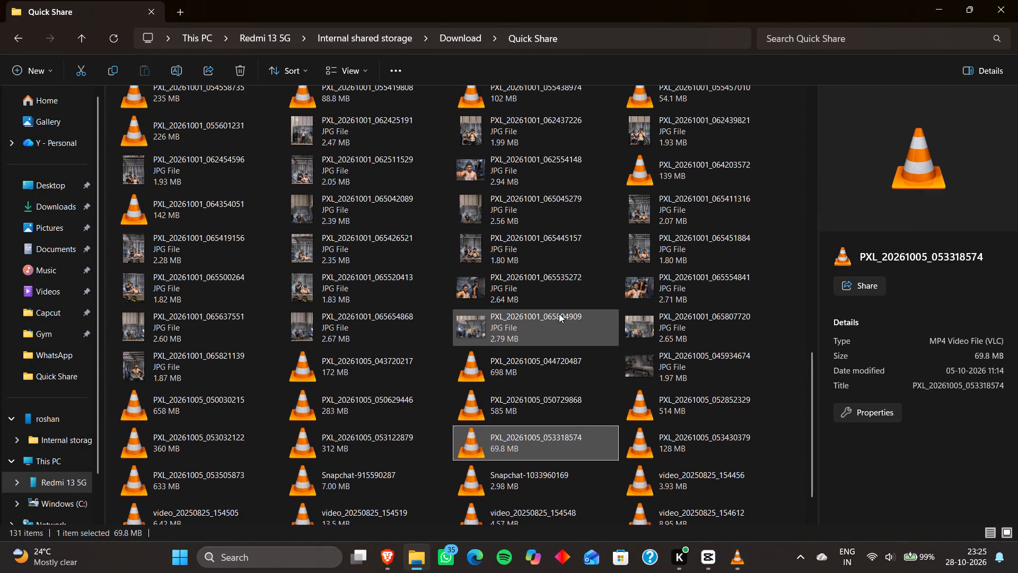
pyautogui.scroll(1, 559, 314)
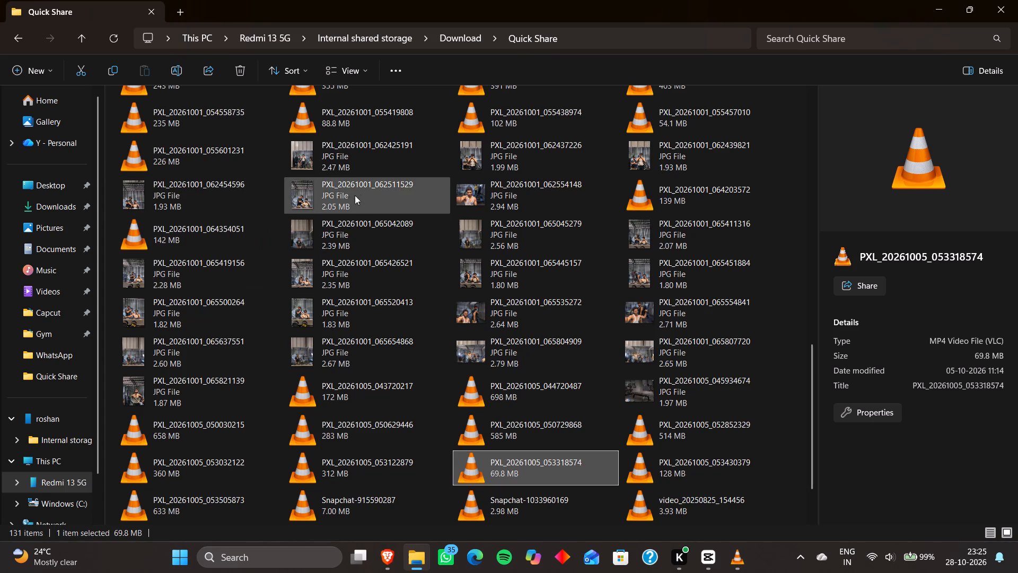
pyautogui.doubleClick(684, 118)
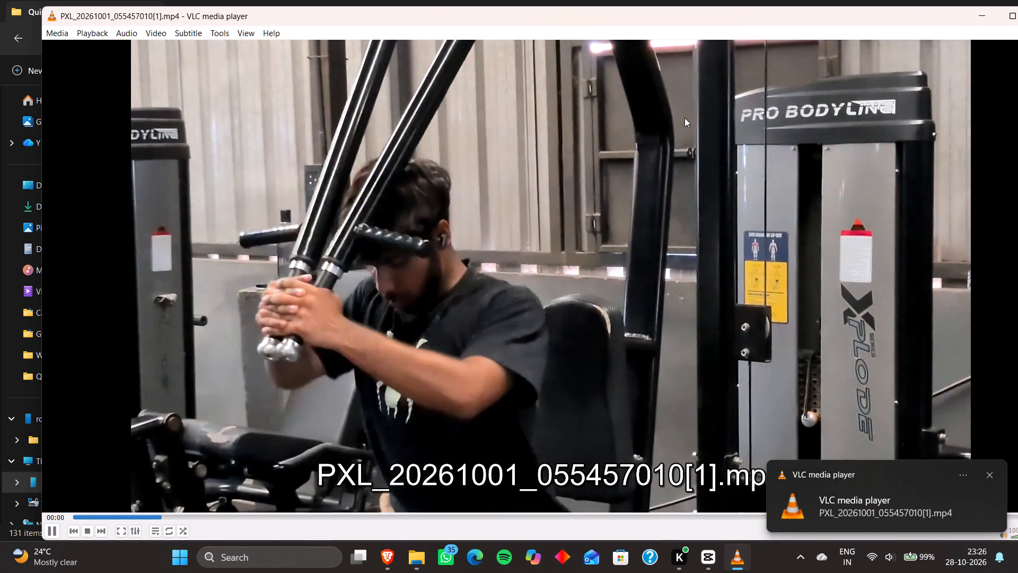
pyautogui.click(983, 8)
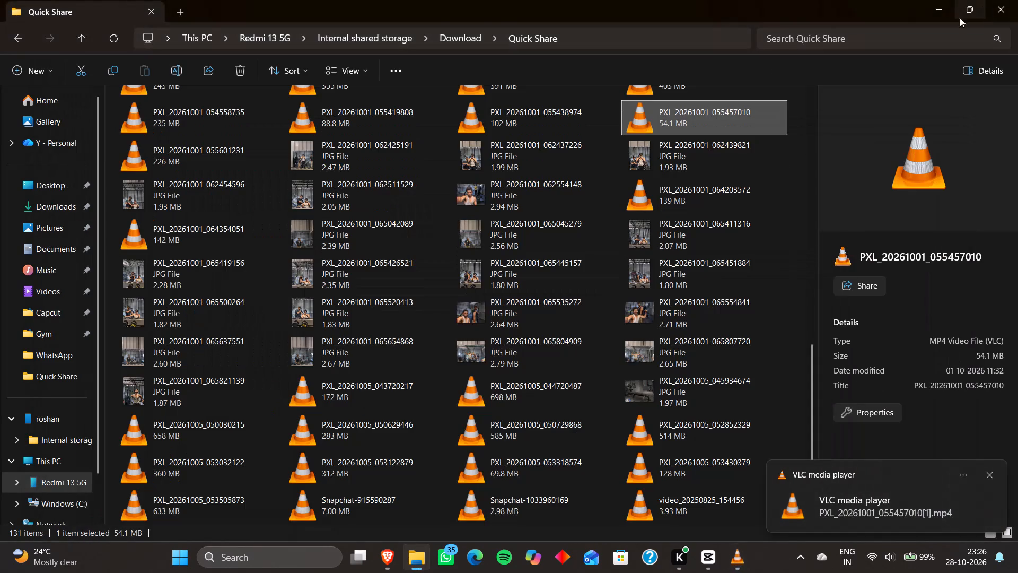
pyautogui.doubleClick(388, 124)
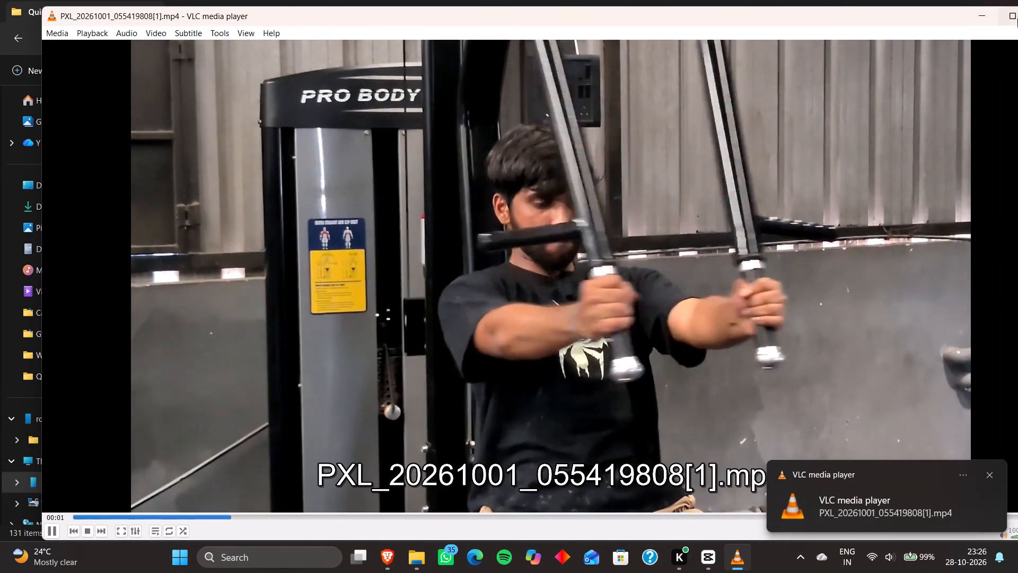
pyautogui.click(981, 15)
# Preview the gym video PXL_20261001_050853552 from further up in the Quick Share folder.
pyautogui.scroll(1, 538, 244)
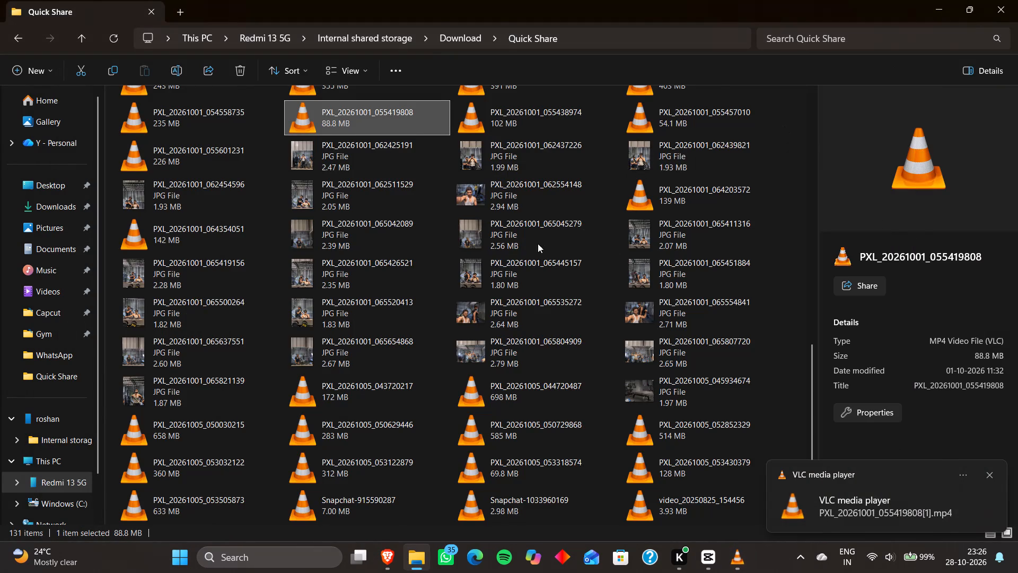
pyautogui.scroll(2, 538, 244)
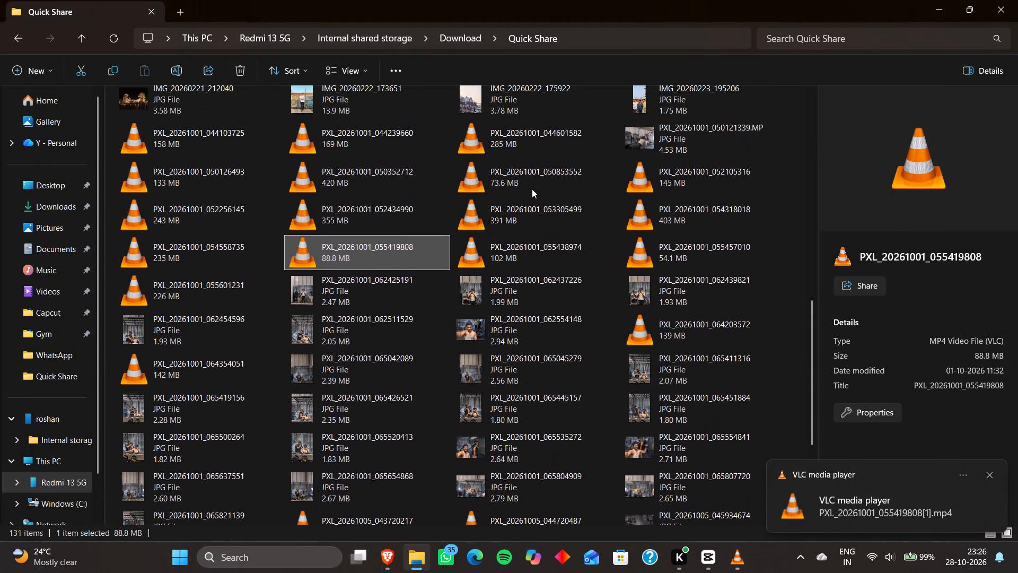
pyautogui.doubleClick(529, 185)
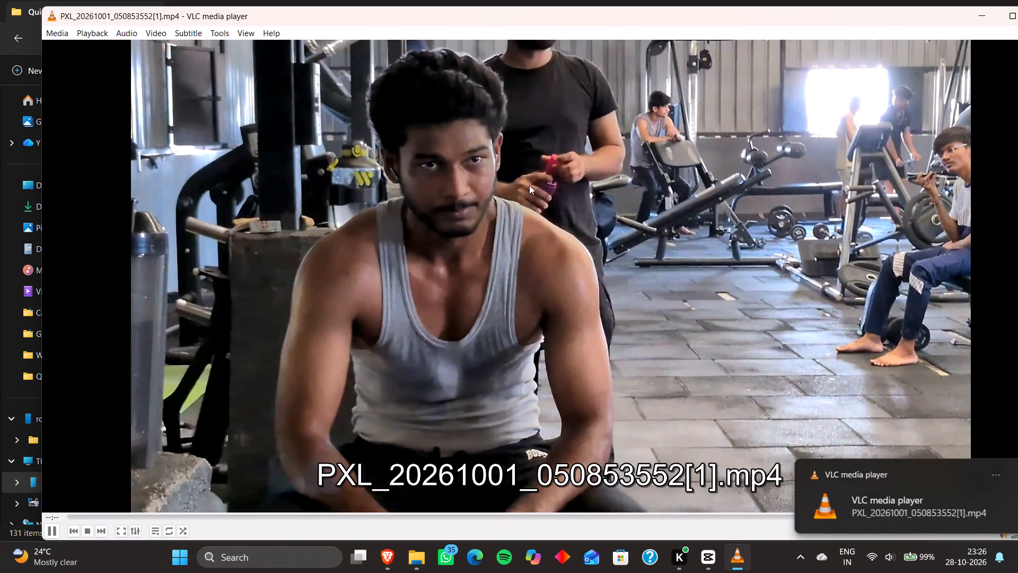
pyautogui.click(966, 13)
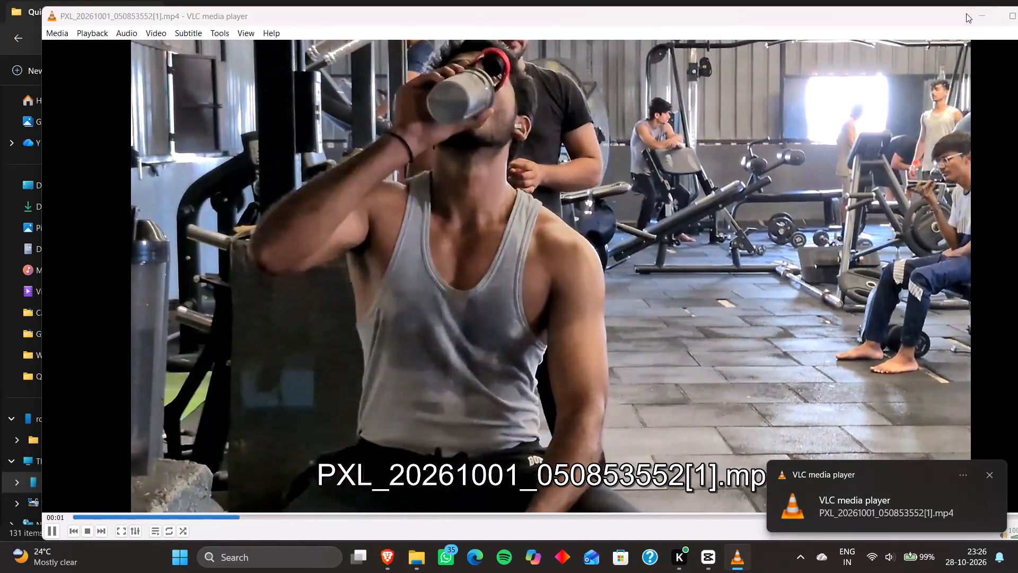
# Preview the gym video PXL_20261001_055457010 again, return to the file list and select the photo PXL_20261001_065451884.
pyautogui.doubleClick(696, 248)
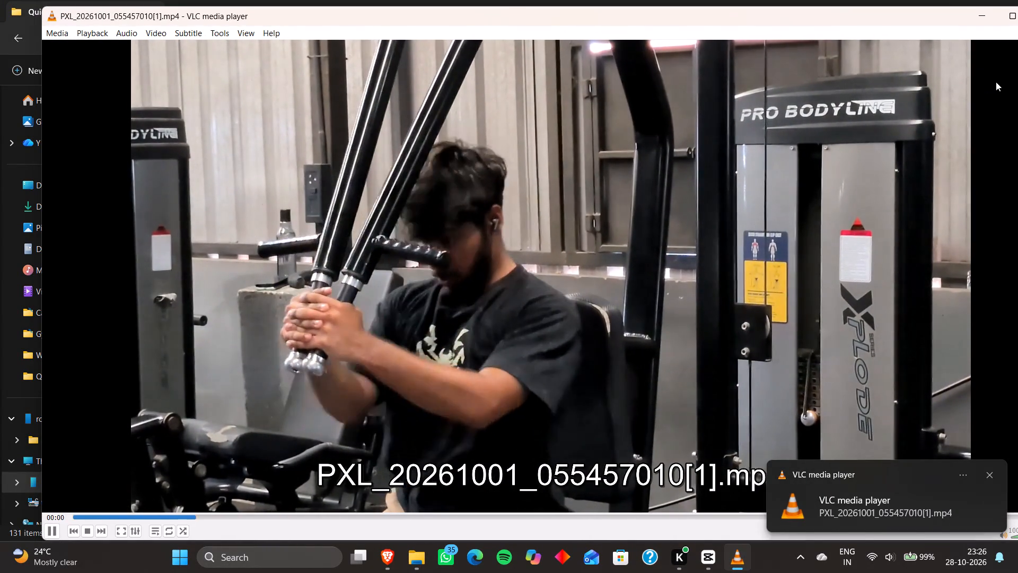
pyautogui.click(985, 19)
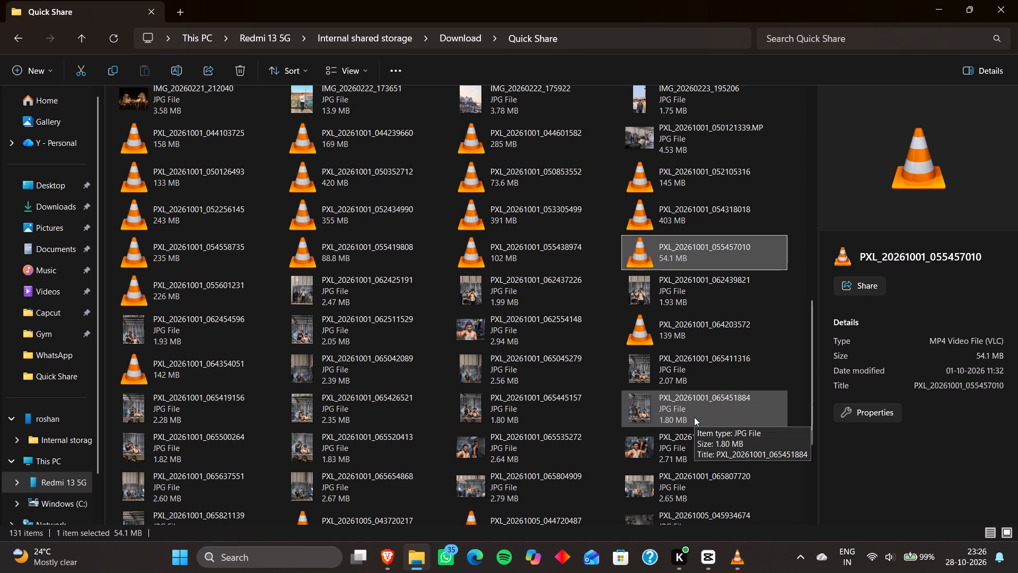
pyautogui.click(694, 417)
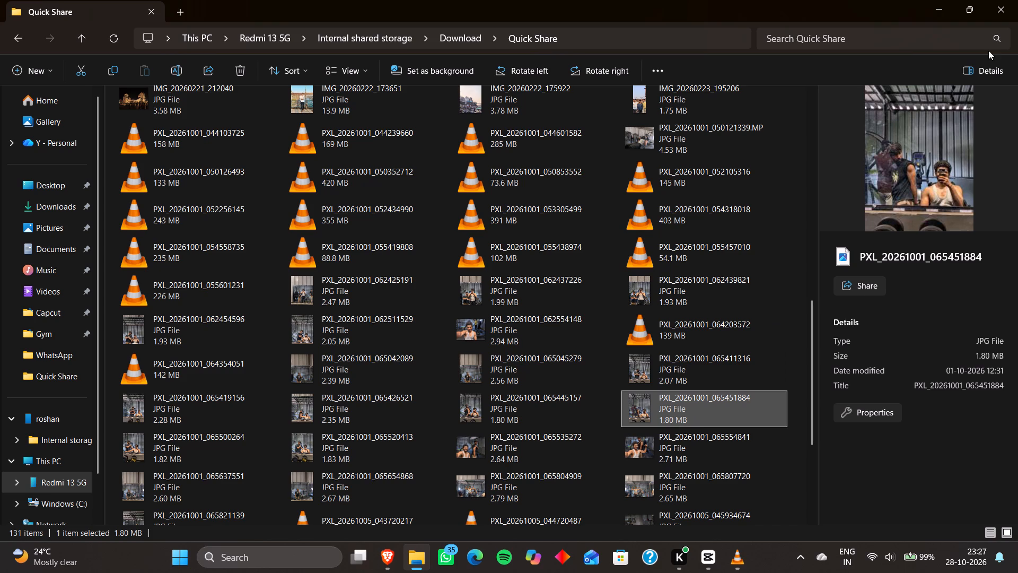
# Search the Quick Share folder for VID-20261007.
pyautogui.click(897, 39)
pyautogui.press('BackSpace')
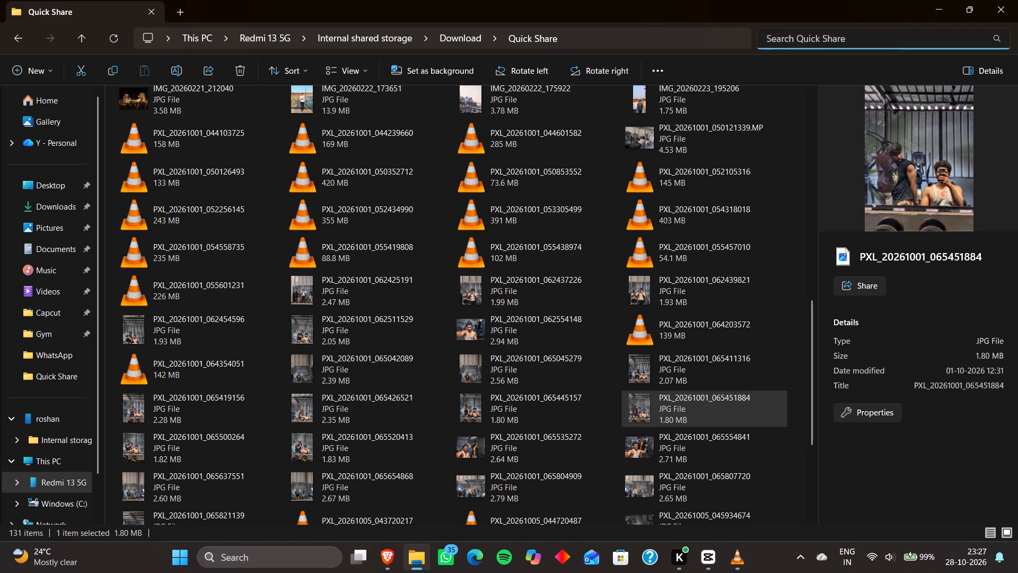
pyautogui.keyDown('shift'); pyautogui.click(897, 39); pyautogui.keyUp('shift')
pyautogui.hotkey('shift', 'v')
pyautogui.write('ID')
pyautogui.press('-')
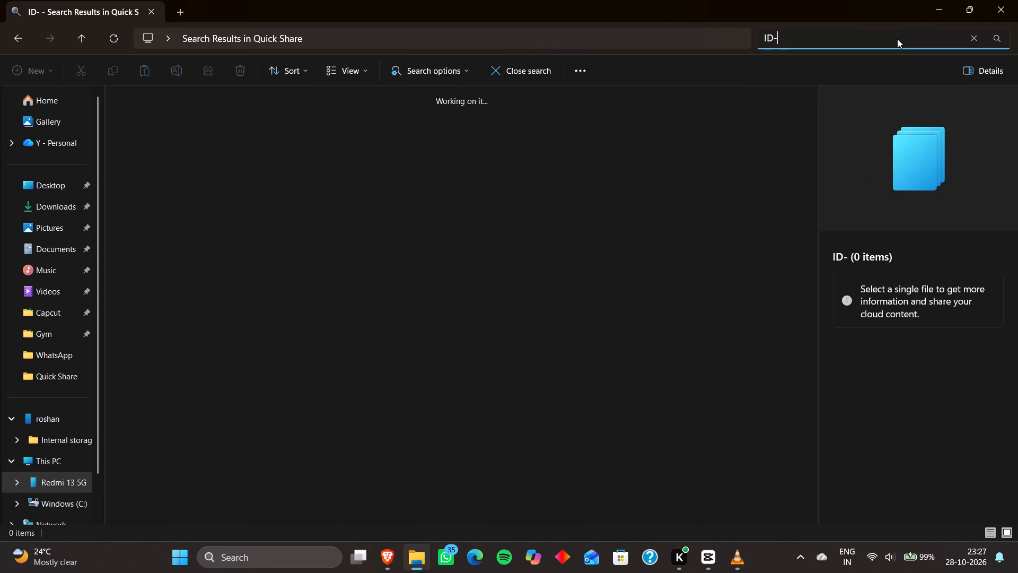
pyautogui.press('BackSpace')
pyautogui.press('BackSpace')
pyautogui.press('BackSpace')
pyautogui.write('Vi')
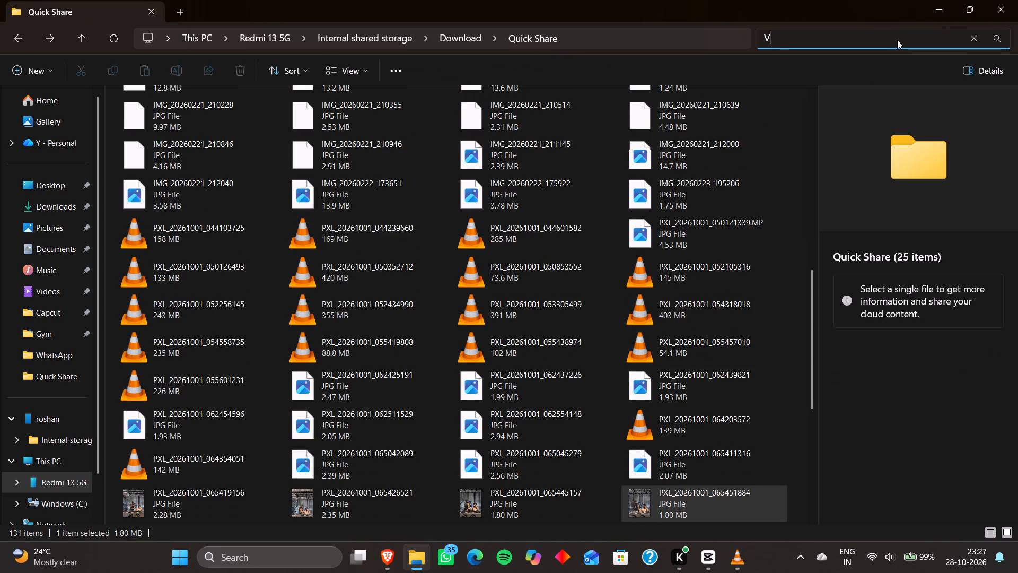
pyautogui.press('d')
pyautogui.press('BackSpace')
pyautogui.press('BackSpace')
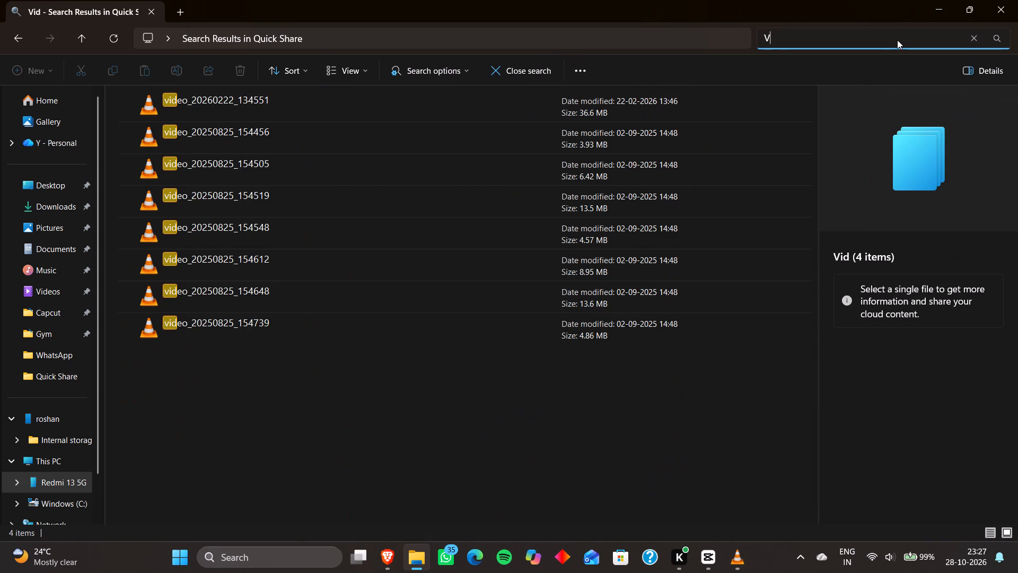
pyautogui.keyDown('shift'); pyautogui.click(897, 40); pyautogui.keyUp('shift')
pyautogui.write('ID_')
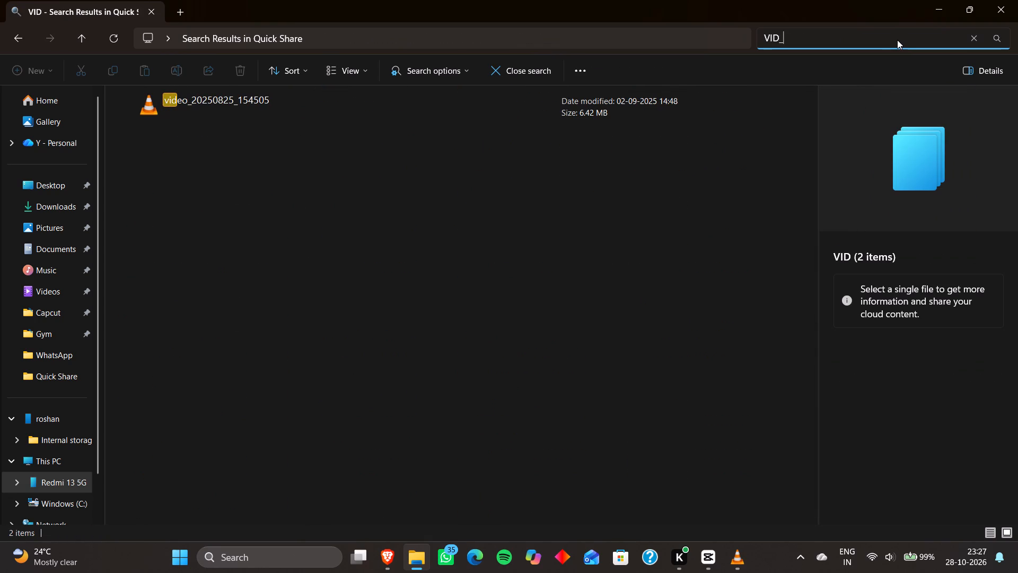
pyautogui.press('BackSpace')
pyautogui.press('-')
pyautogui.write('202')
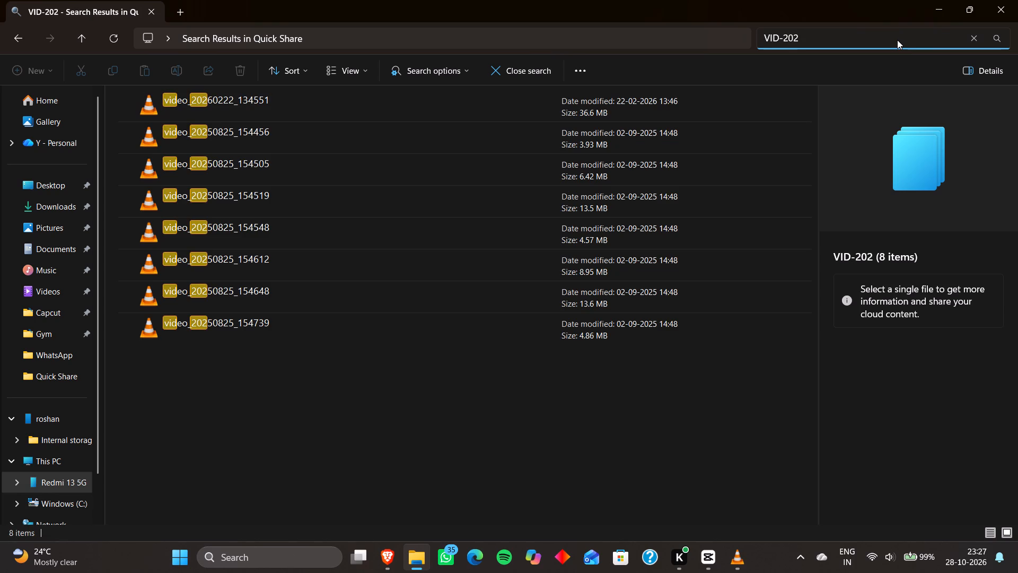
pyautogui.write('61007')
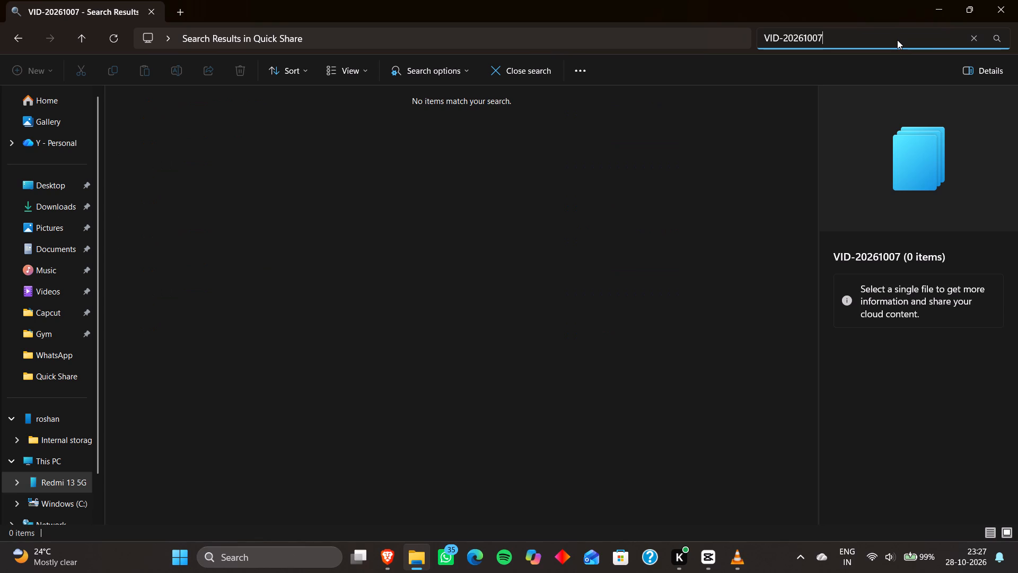
# Shorten the Quick Share search term to VI.
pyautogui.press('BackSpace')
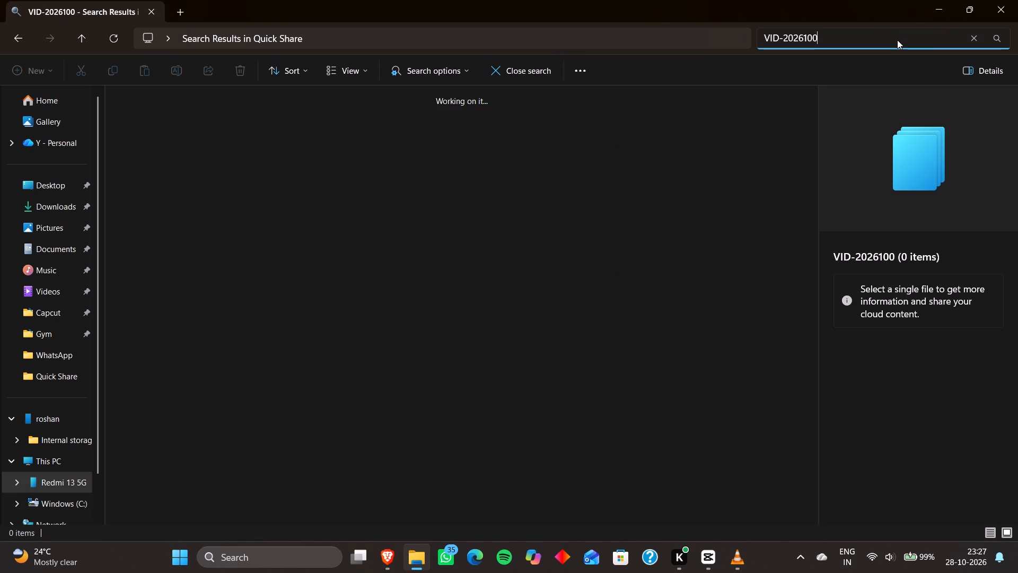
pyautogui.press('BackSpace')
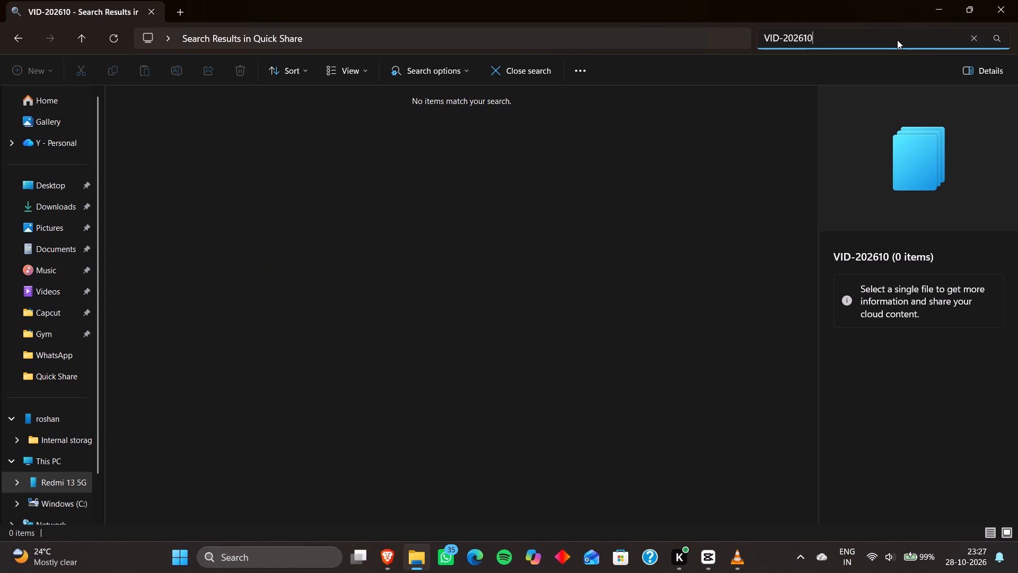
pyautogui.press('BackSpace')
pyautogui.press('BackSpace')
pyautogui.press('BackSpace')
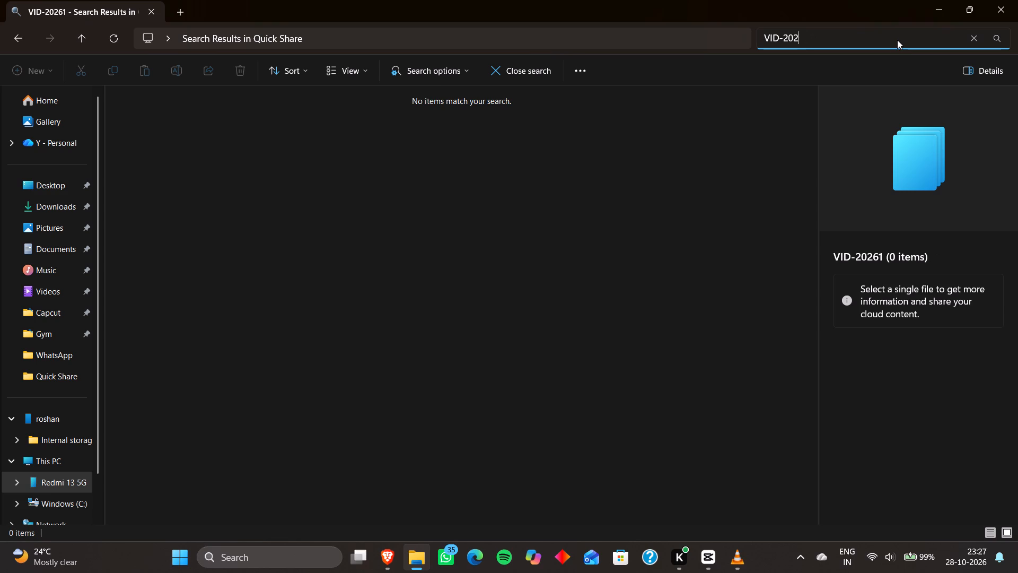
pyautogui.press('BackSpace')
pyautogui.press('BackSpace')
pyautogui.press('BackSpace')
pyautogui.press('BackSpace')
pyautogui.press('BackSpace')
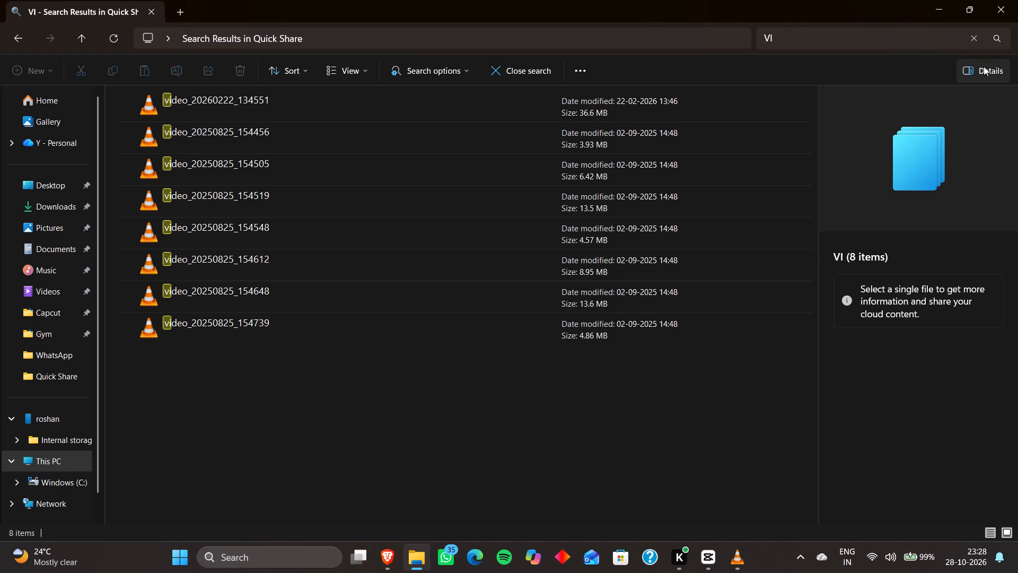
# Open the connected phone's Videos folder and search it for 20261007.
pyautogui.click(54, 456)
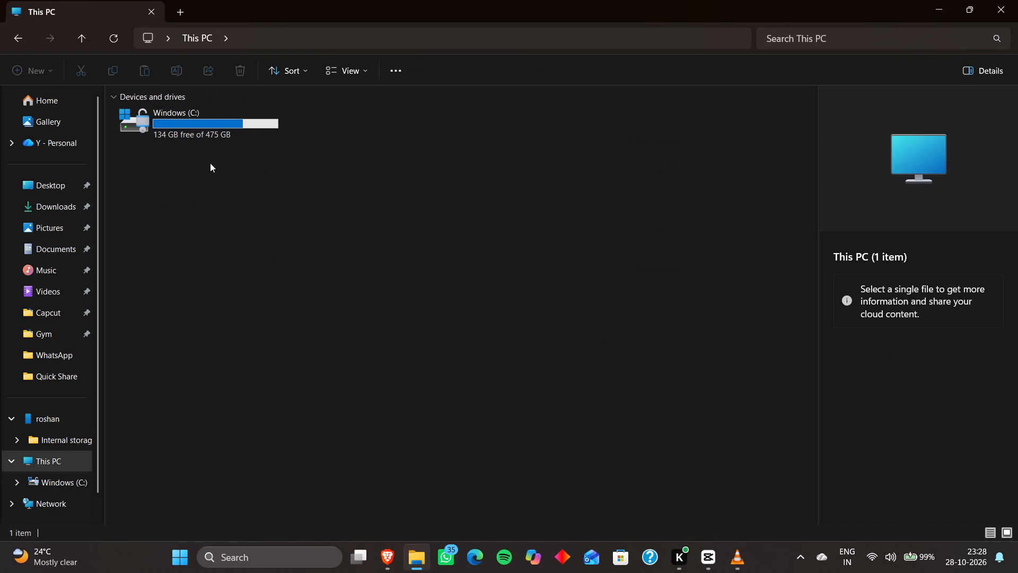
pyautogui.doubleClick(59, 419)
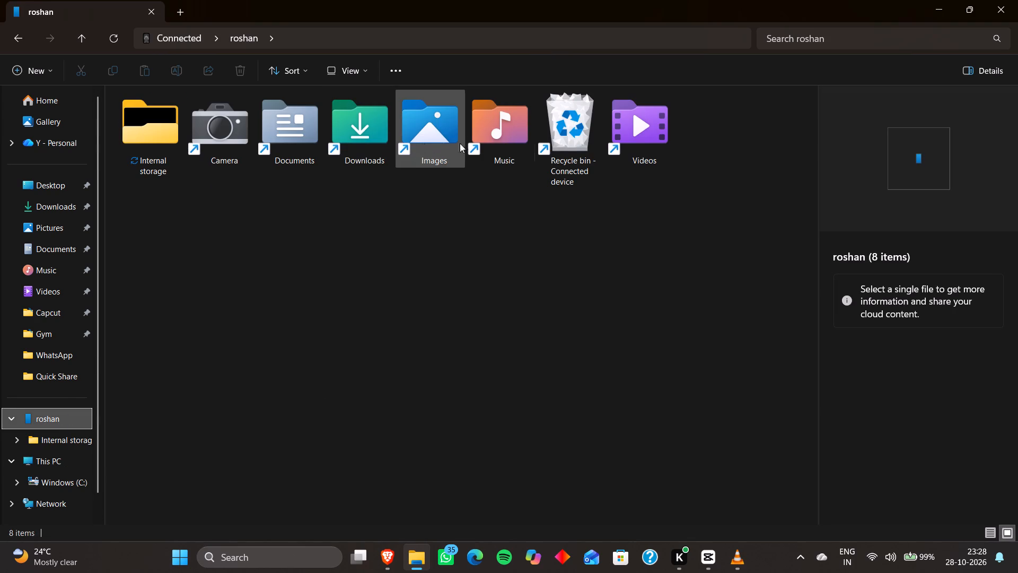
pyautogui.doubleClick(637, 121)
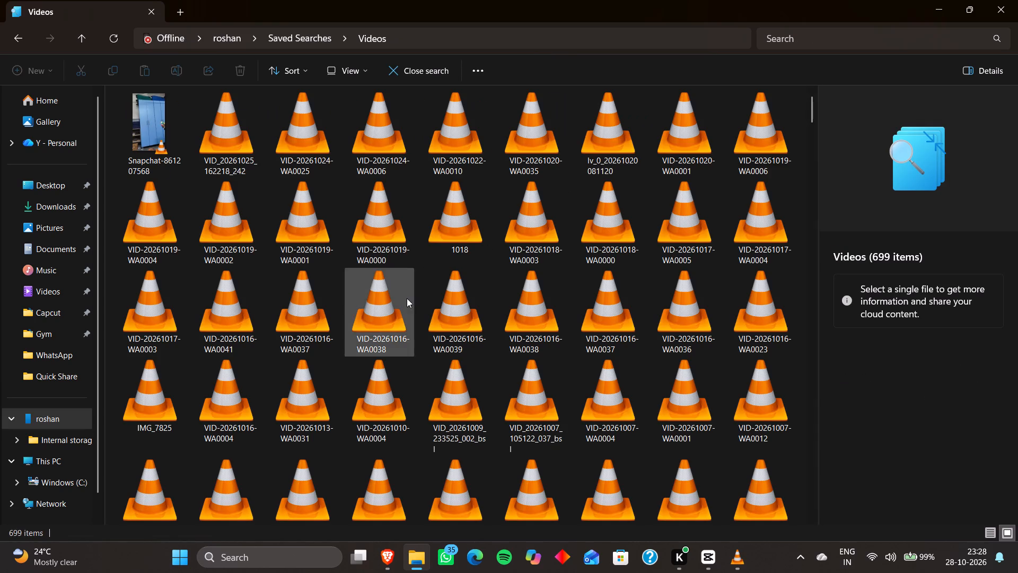
pyautogui.click(836, 48)
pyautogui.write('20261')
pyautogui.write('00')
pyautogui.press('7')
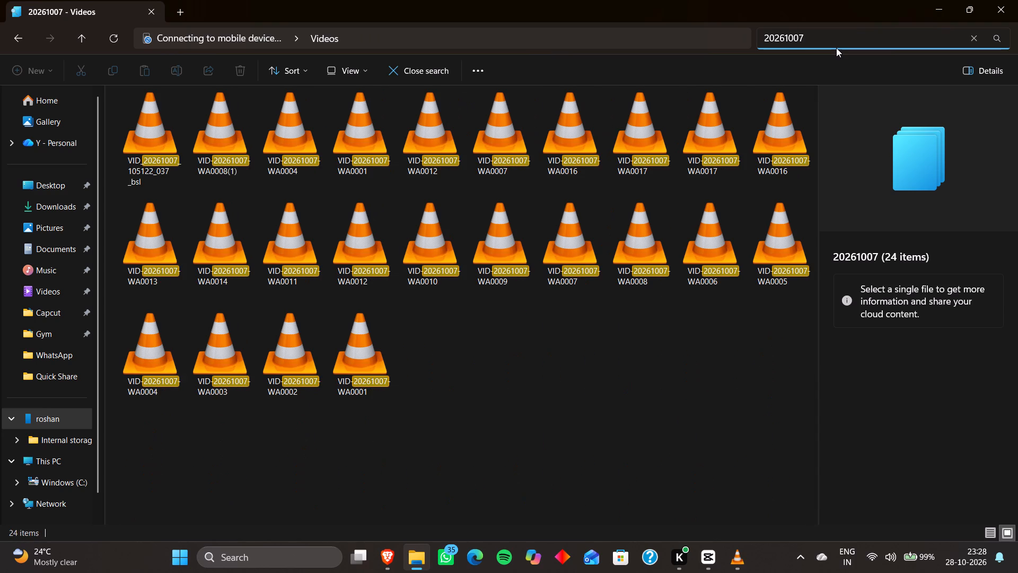
pyautogui.click(662, 334)
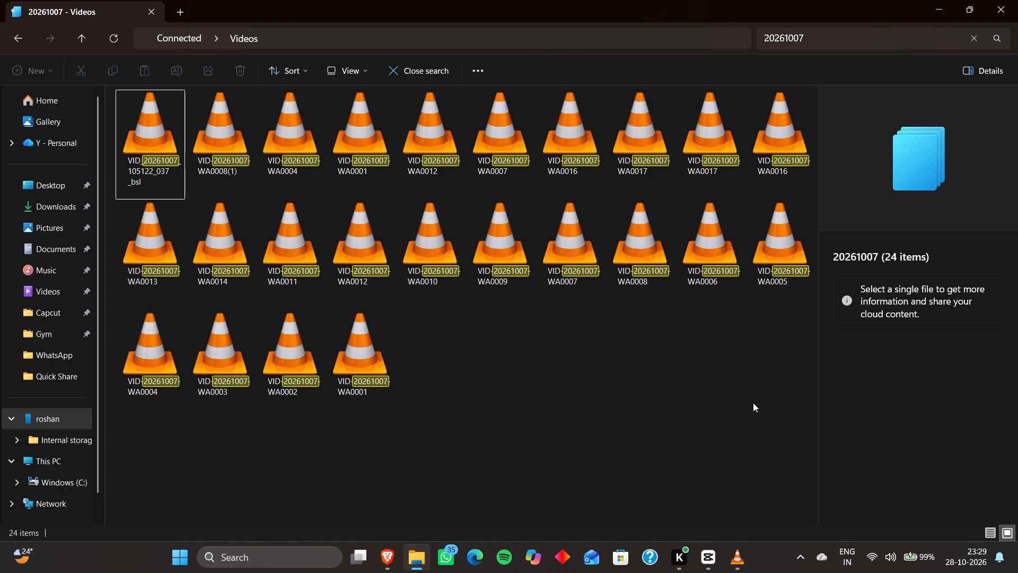
# Narrow the phone video search to 20261007-WA0016.
pyautogui.press('-')
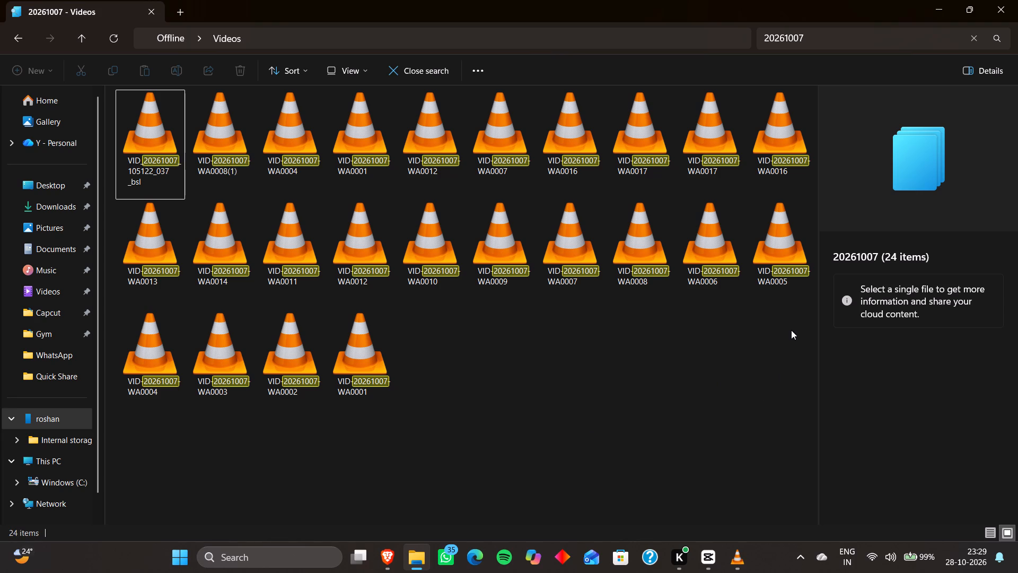
pyautogui.write('WA')
pyautogui.write('001')
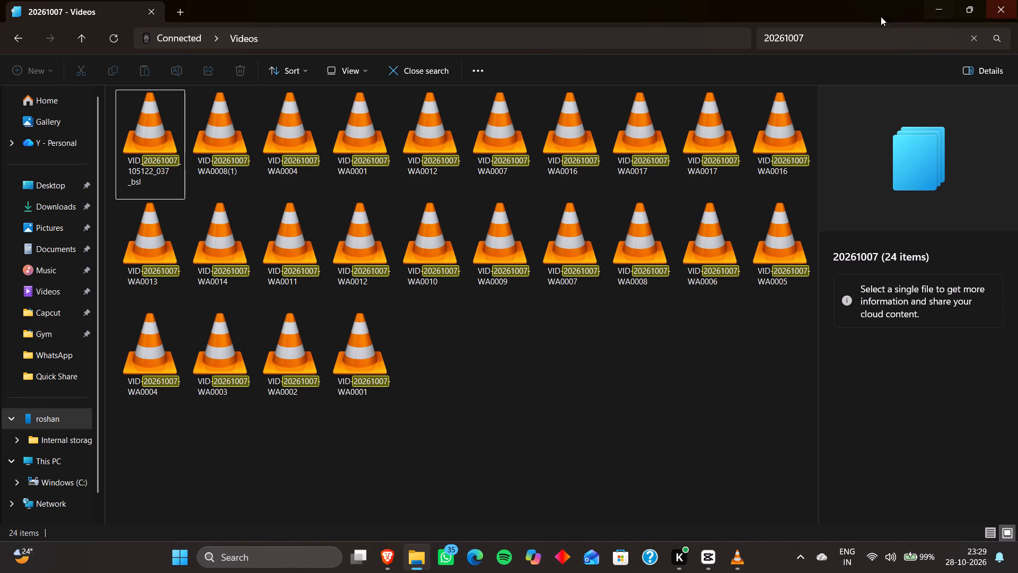
pyautogui.click(866, 38)
pyautogui.press('-')
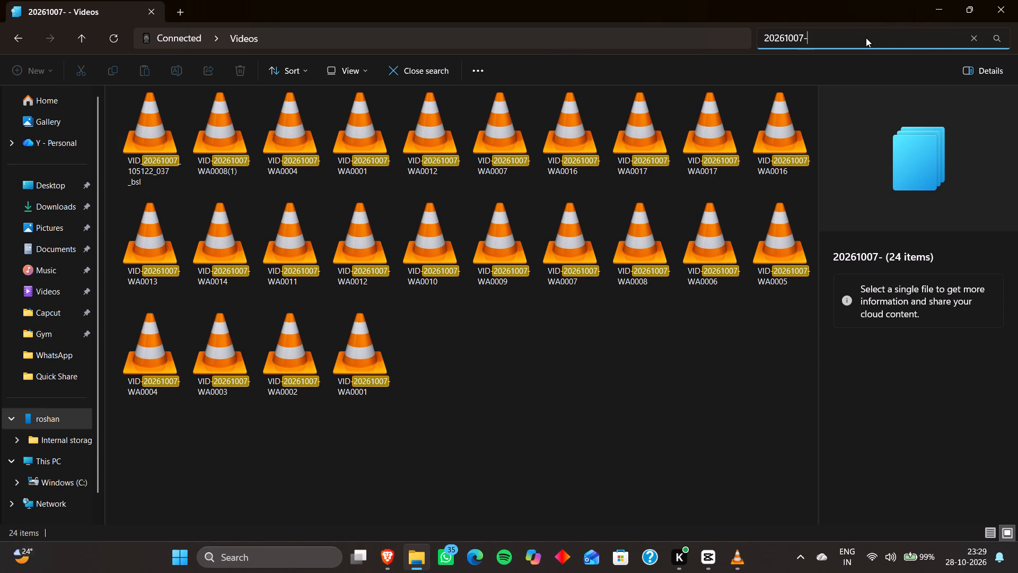
pyautogui.hotkey('shift', 'w')
pyautogui.hotkey('shift', 'a')
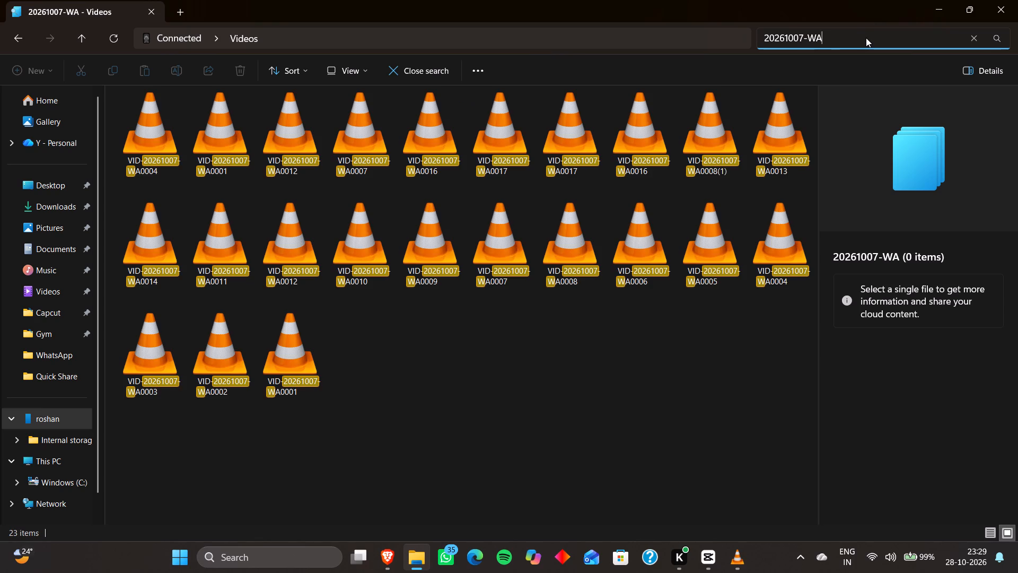
pyautogui.write('100')
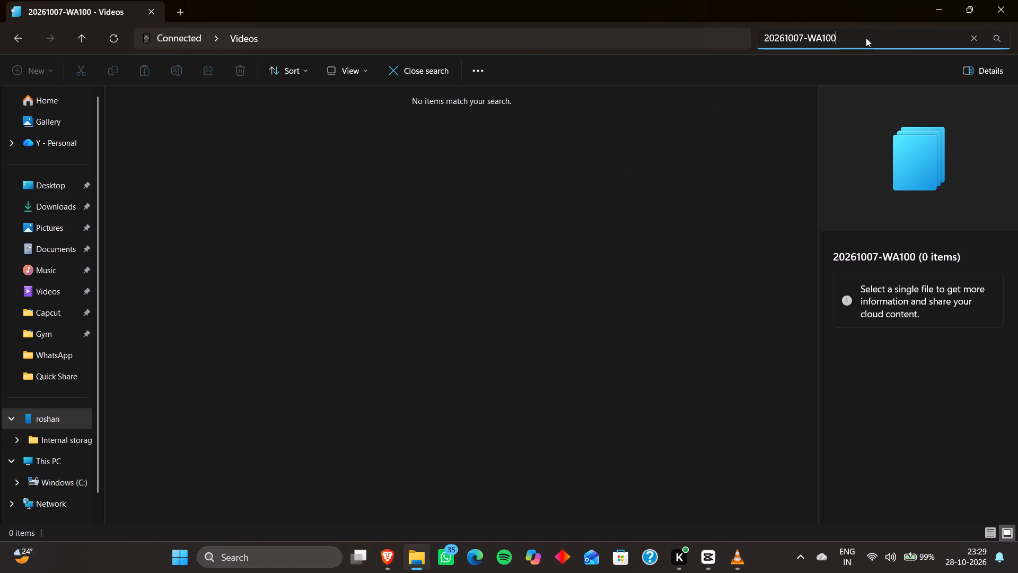
pyautogui.press('BackSpace')
pyautogui.press('BackSpace')
pyautogui.press('BackSpace')
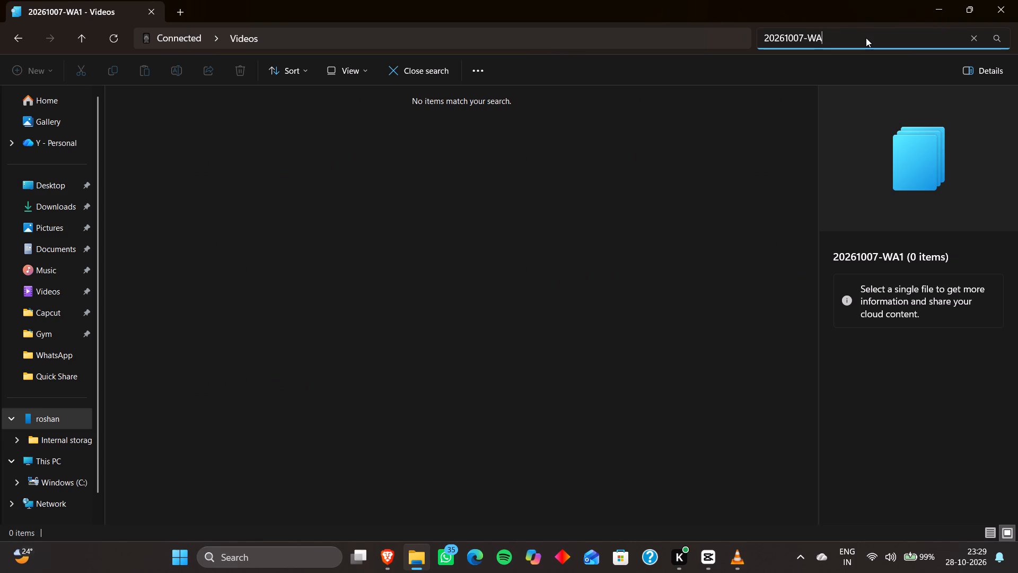
pyautogui.write('001')
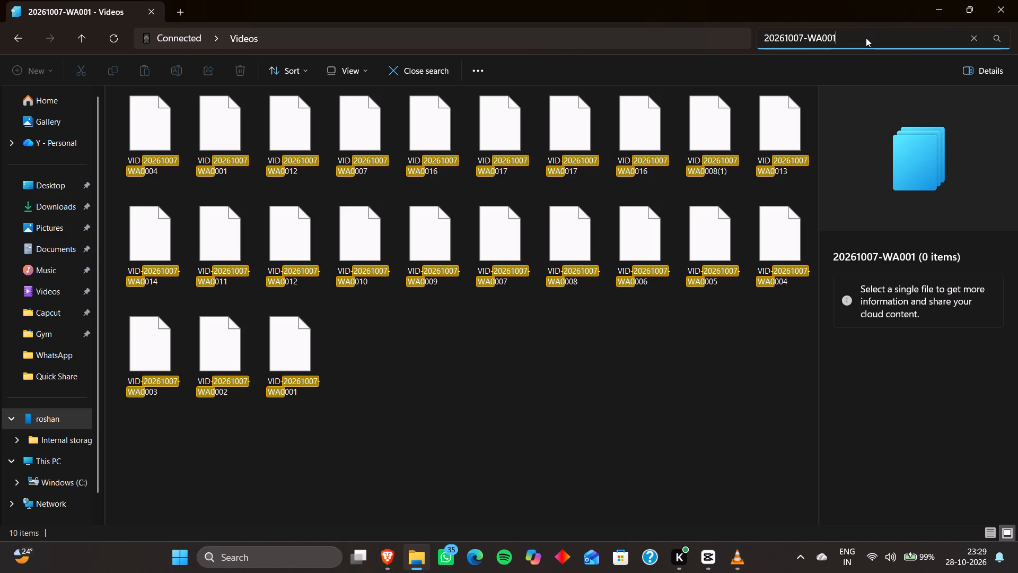
pyautogui.press('6')
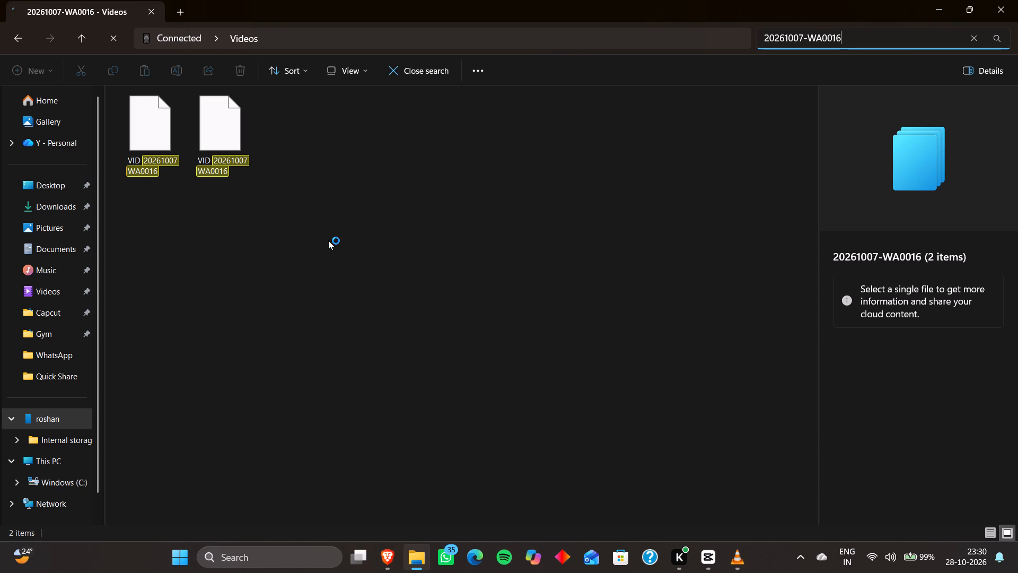
# Open the second VID-20261007-WA0016 video from the search results.
pyautogui.tripleClick(225, 140)
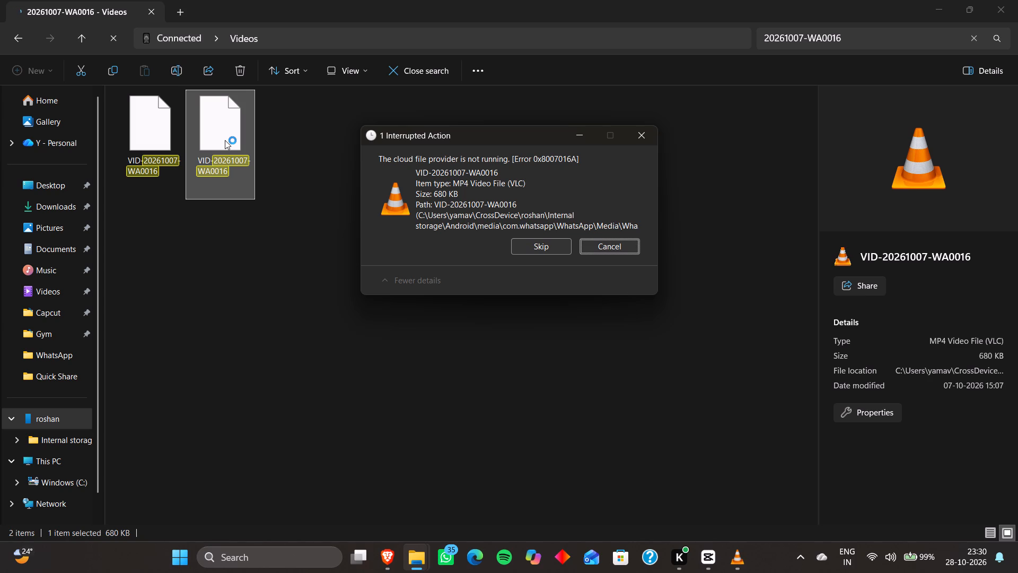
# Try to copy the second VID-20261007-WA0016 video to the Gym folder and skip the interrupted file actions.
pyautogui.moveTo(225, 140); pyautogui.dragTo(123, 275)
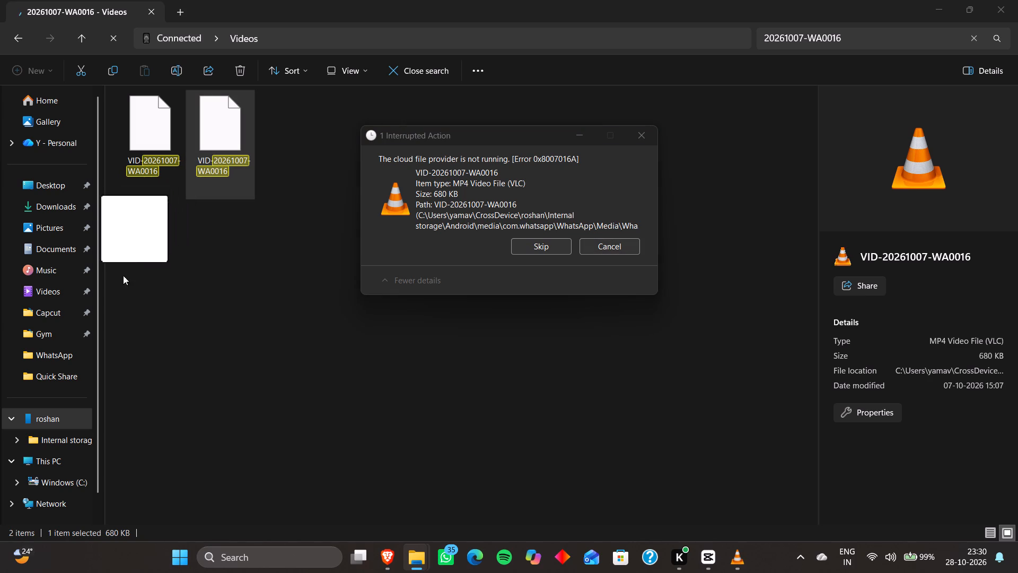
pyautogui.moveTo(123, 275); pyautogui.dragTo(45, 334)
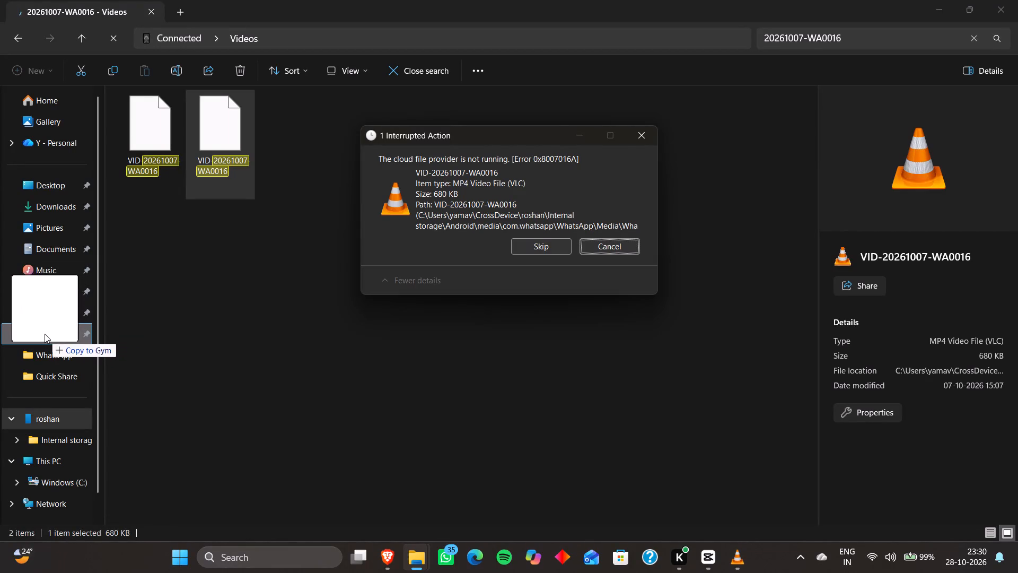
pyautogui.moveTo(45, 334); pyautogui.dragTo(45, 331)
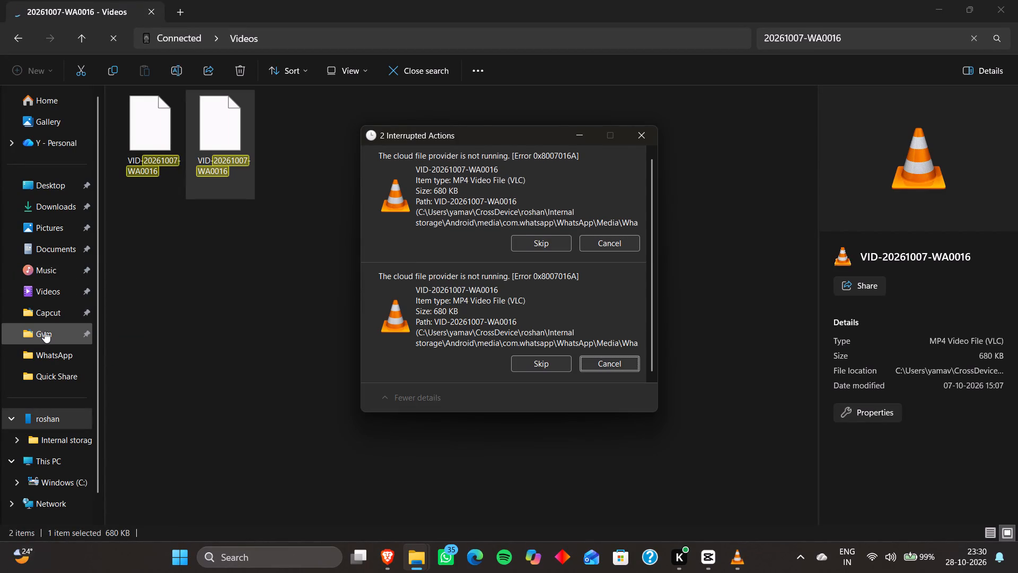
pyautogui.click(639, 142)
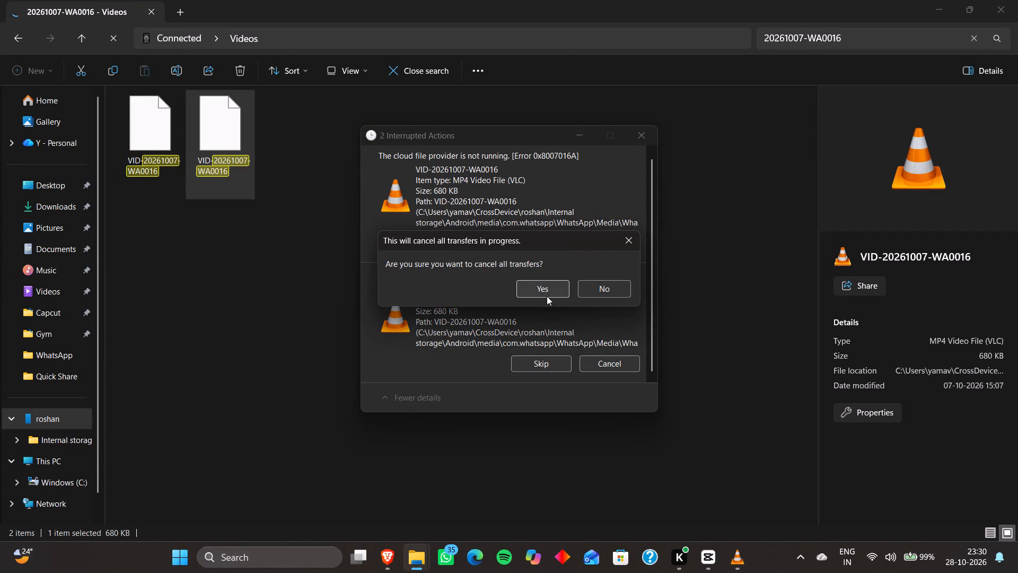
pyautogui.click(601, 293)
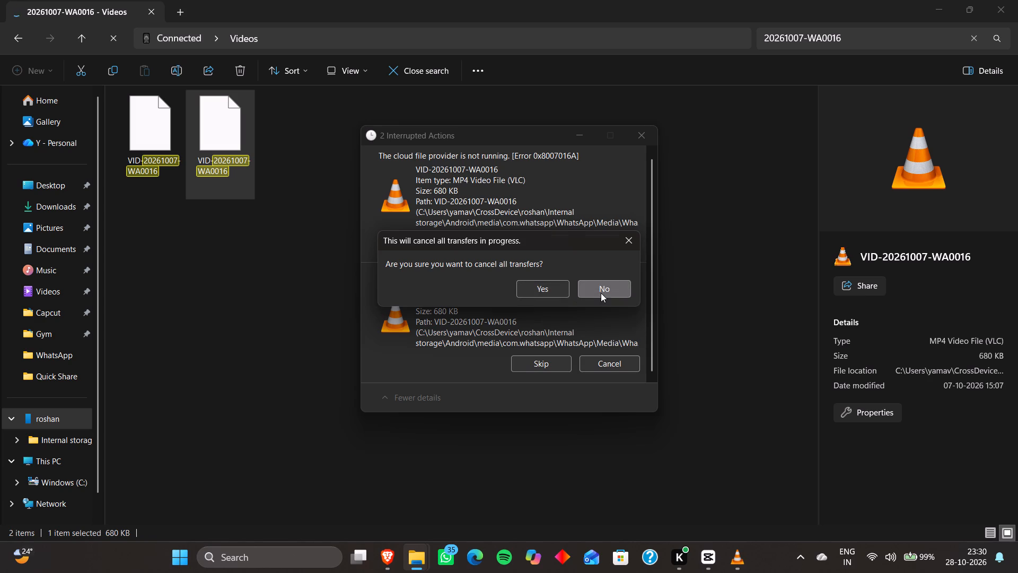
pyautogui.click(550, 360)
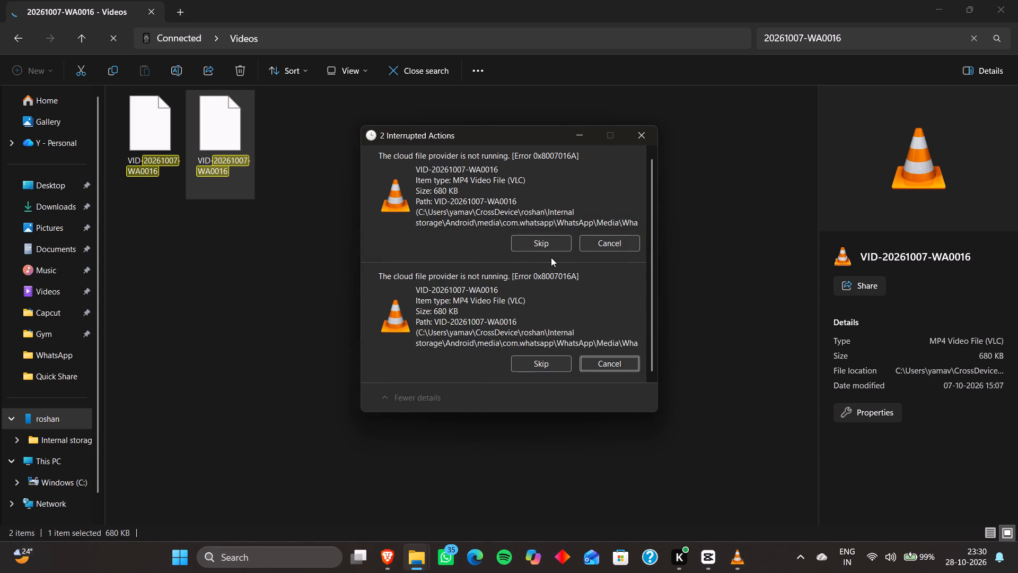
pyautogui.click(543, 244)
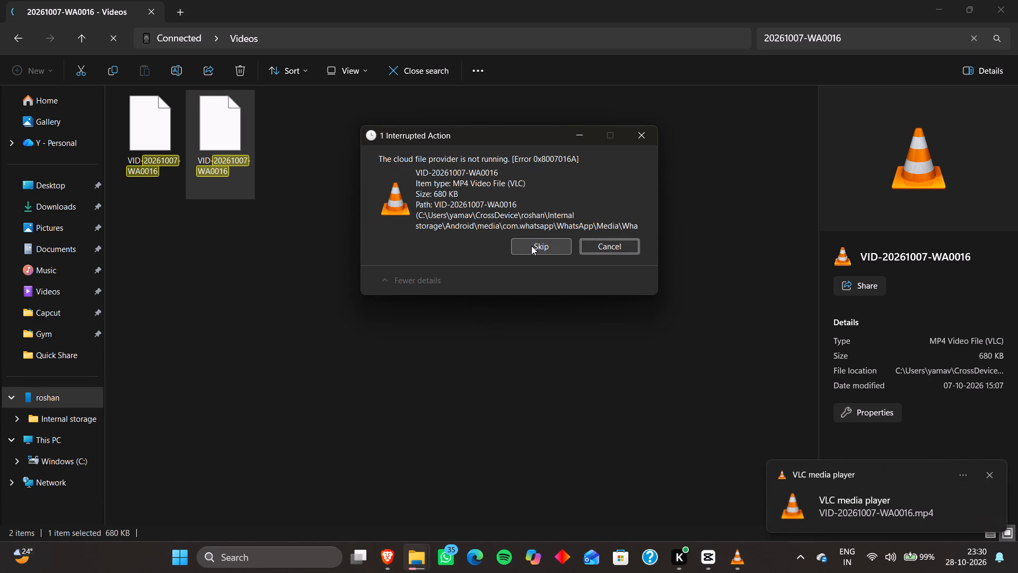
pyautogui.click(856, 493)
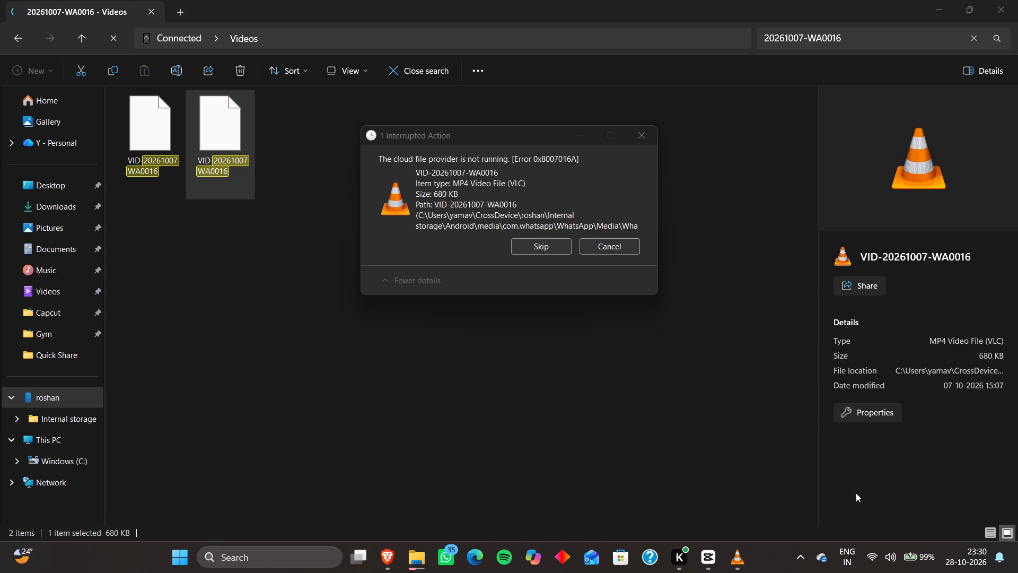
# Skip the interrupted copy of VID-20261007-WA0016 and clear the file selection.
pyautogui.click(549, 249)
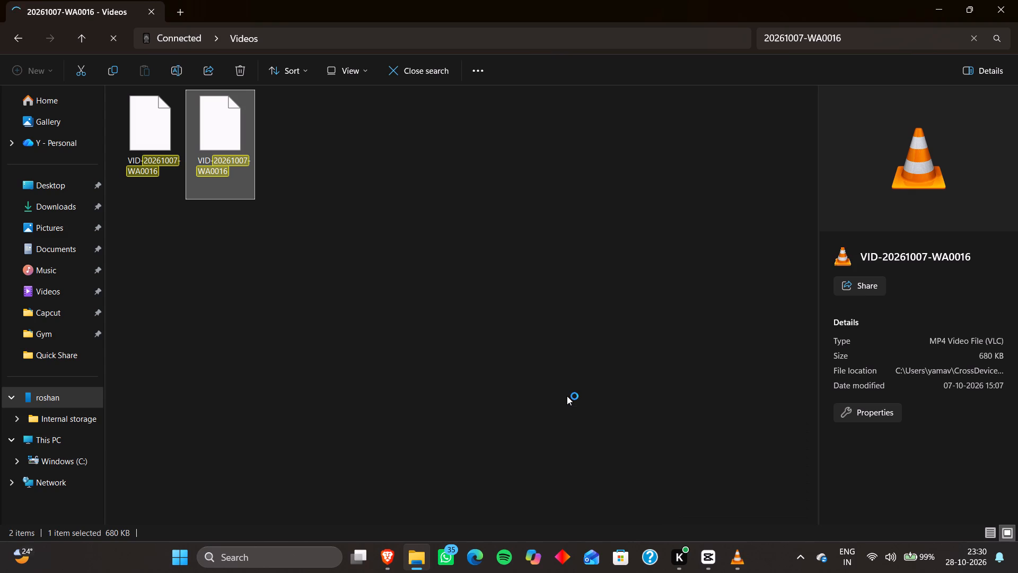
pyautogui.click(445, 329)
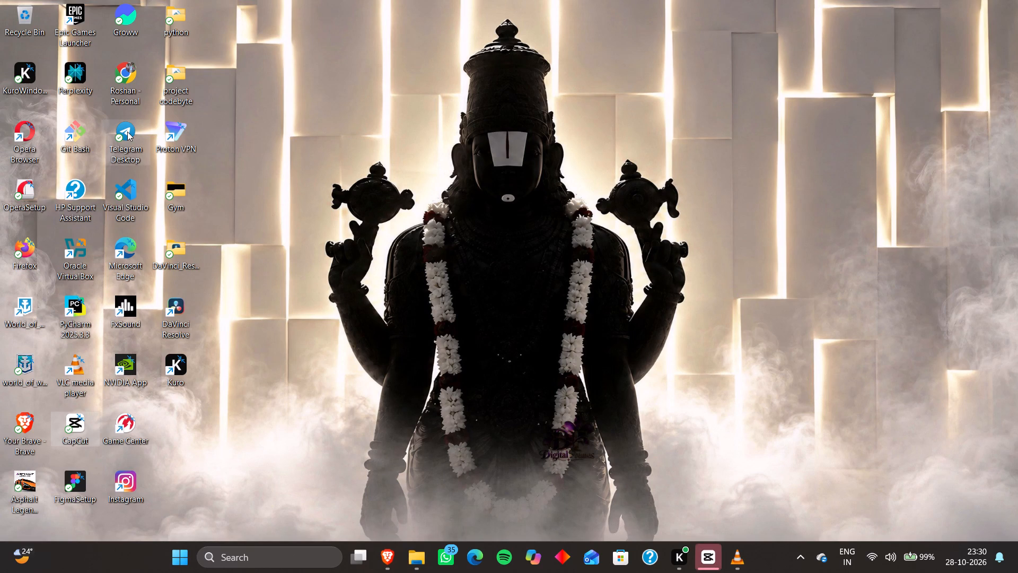
# Launch Telegram Desktop from the desktop.
pyautogui.doubleClick(127, 132)
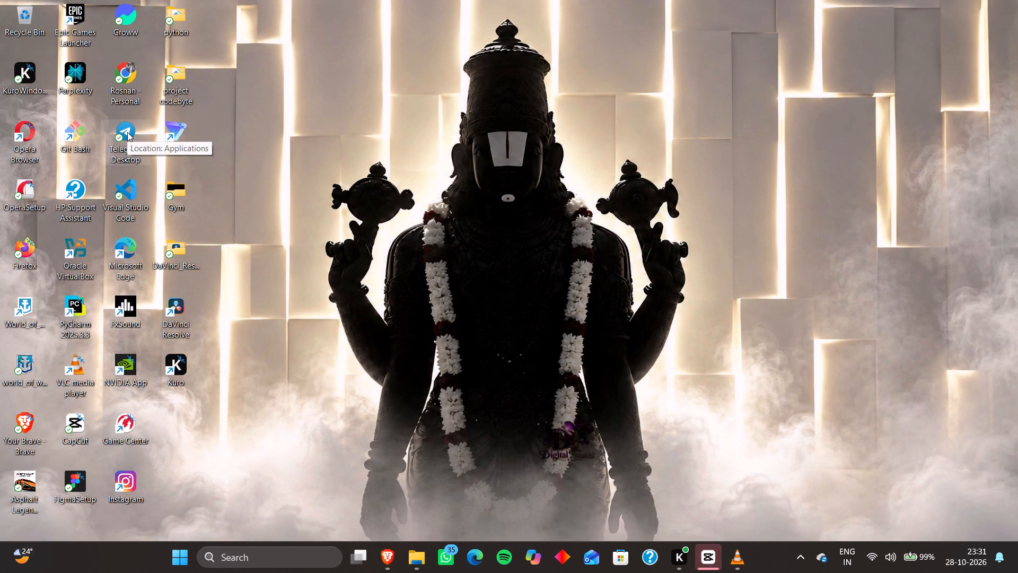
pyautogui.doubleClick(127, 132)
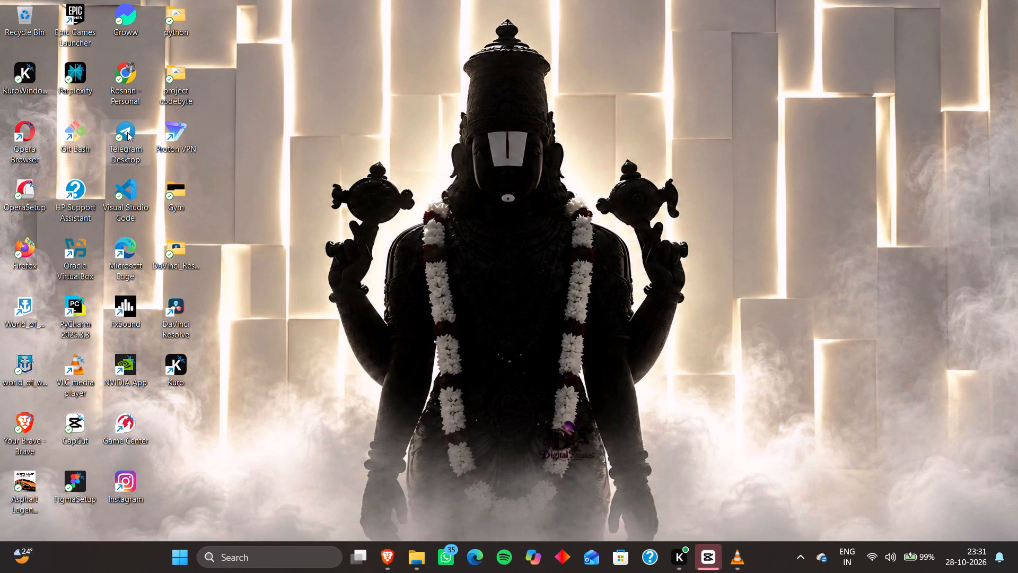
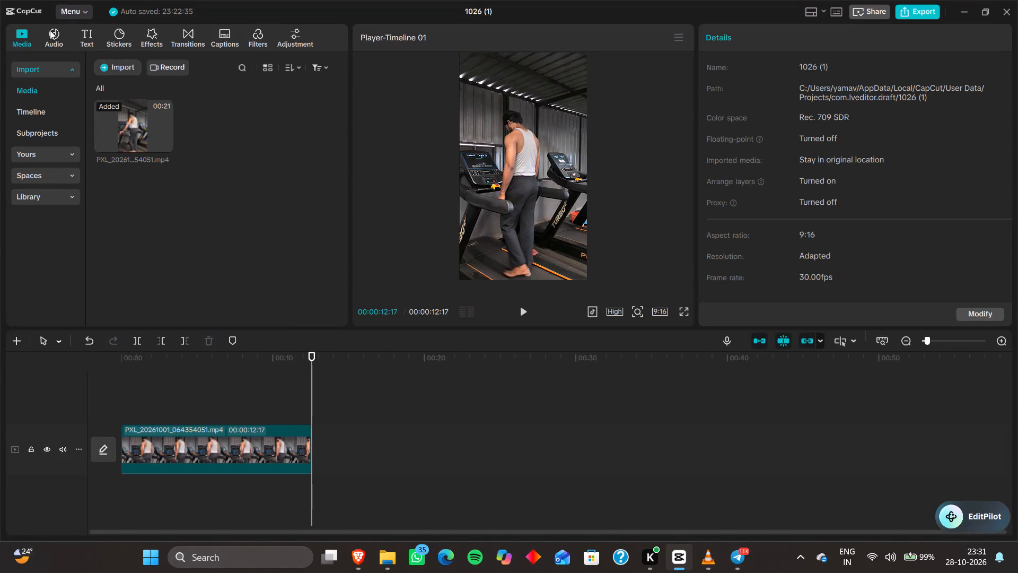
# In CapCut's 1026 (1) project, open the audio import file browser showing the Gym folder.
pyautogui.click(55, 33)
pyautogui.click(50, 68)
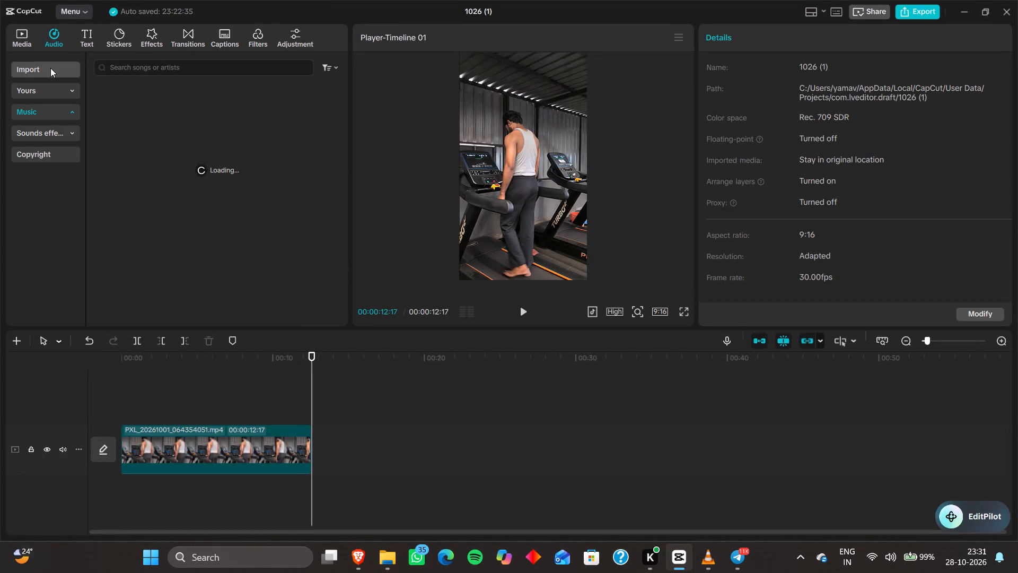
pyautogui.click(293, 98)
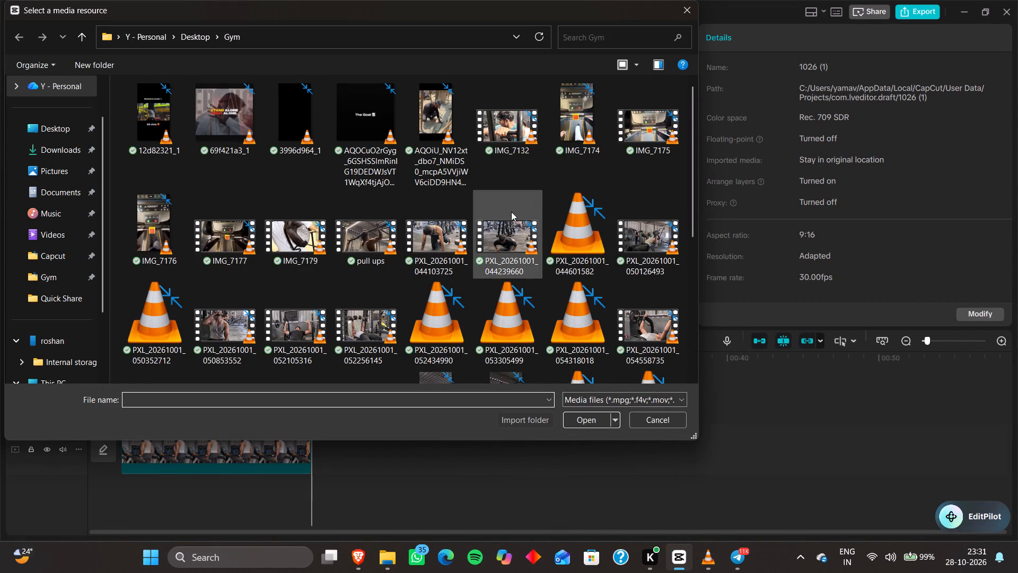
# Extract the audio from the ste5Fz-IL321ig video in the Gym folder.
pyautogui.scroll(-3, 467, 211)
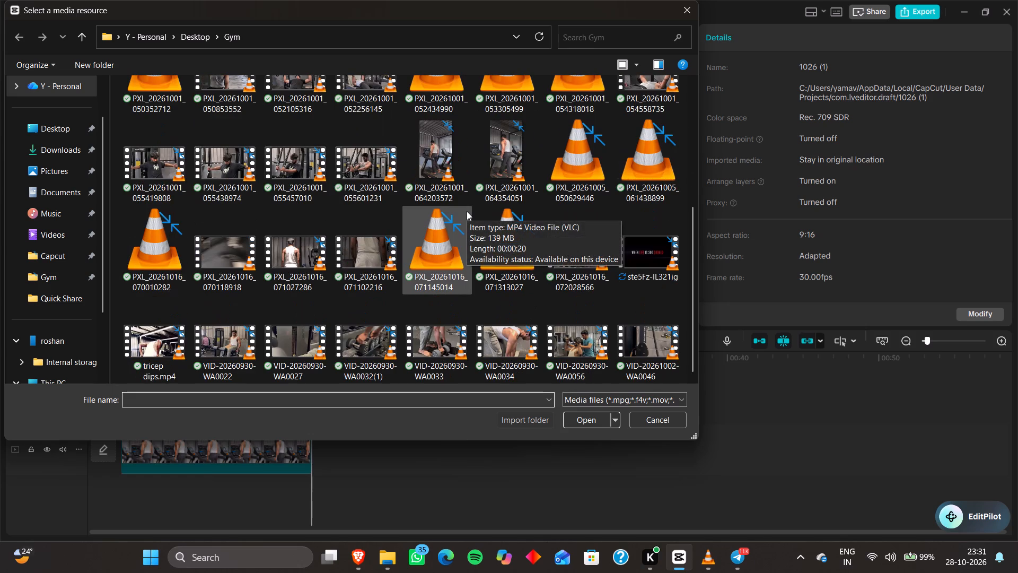
pyautogui.click(657, 211)
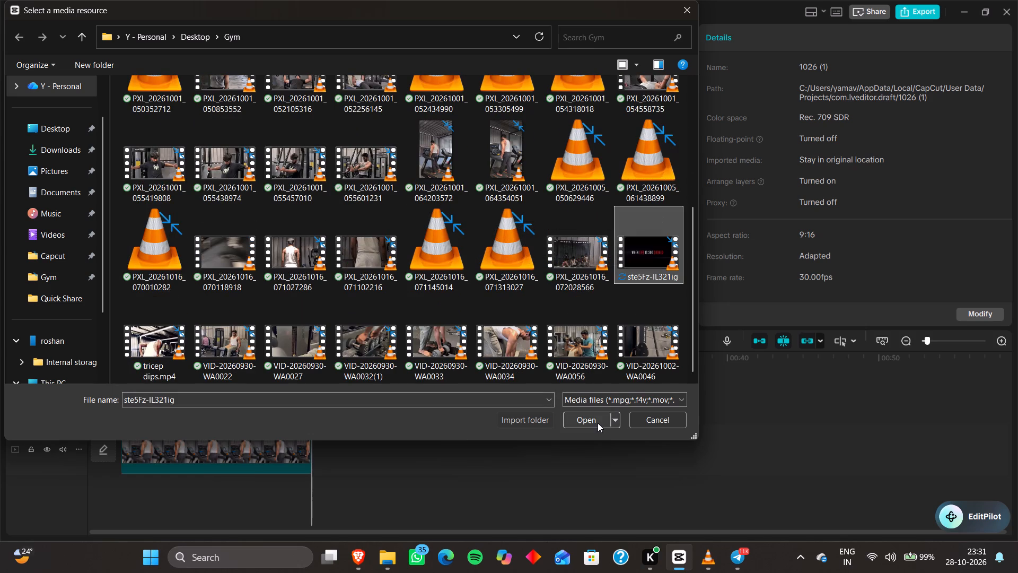
pyautogui.click(592, 420)
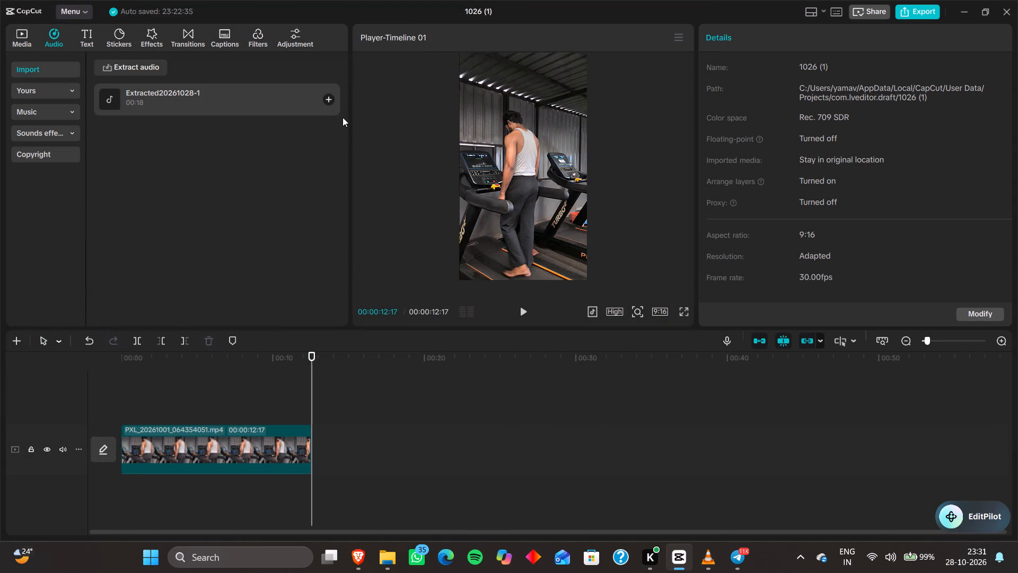
# Add the extracted audio to the timeline and align its start with the beginning of the treadmill clip.
pyautogui.click(335, 102)
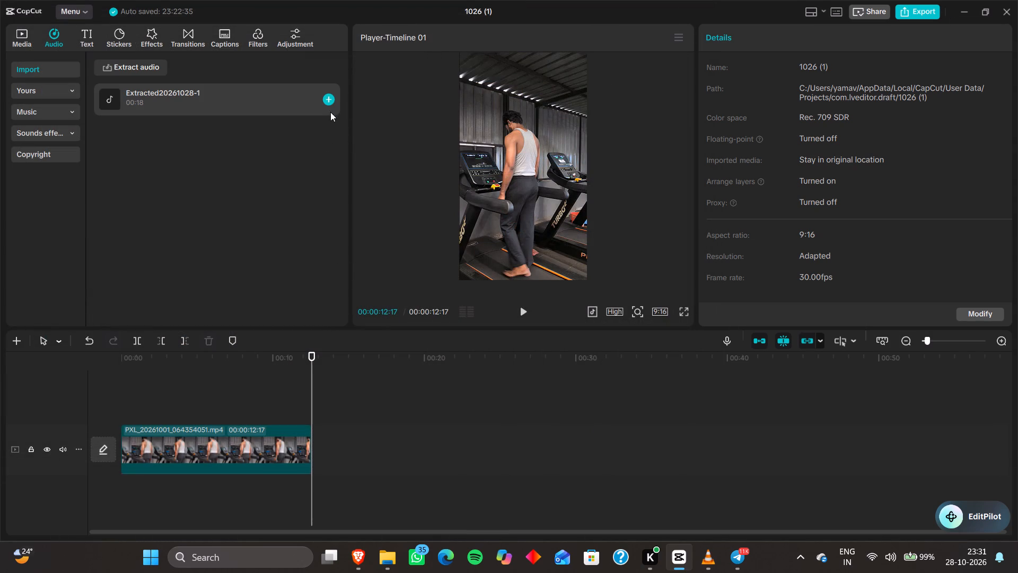
pyautogui.click(327, 100)
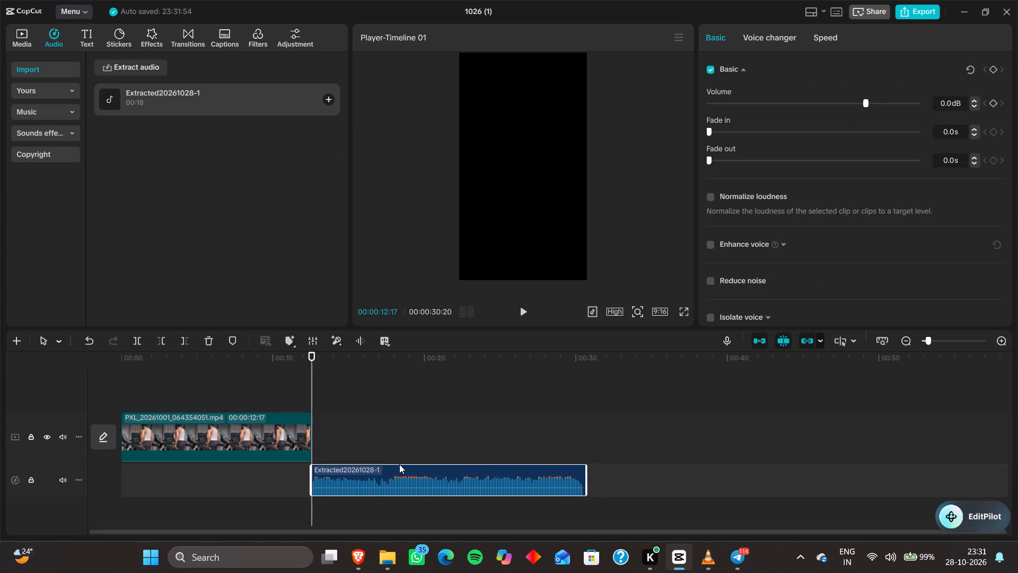
pyautogui.moveTo(401, 468); pyautogui.dragTo(215, 470)
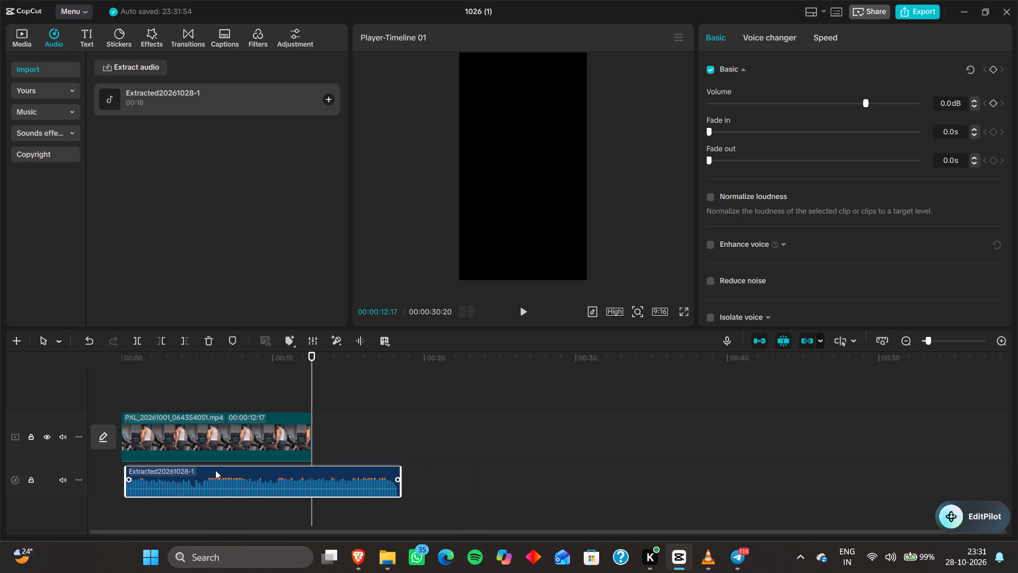
pyautogui.moveTo(215, 470); pyautogui.dragTo(210, 468)
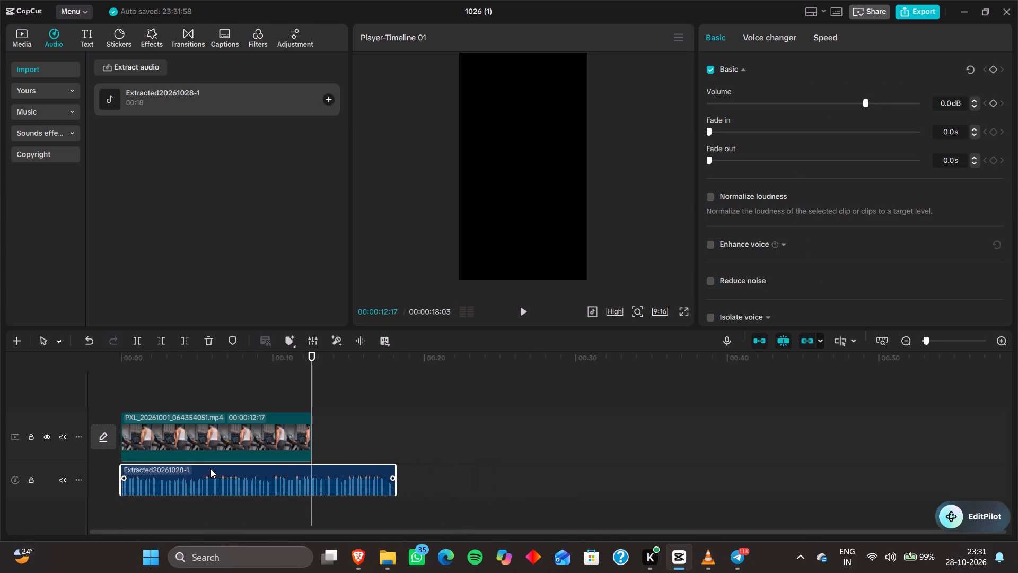
pyautogui.click(210, 468)
# Play the opening of the timeline to judge where the treadmill clip should end against the audio.
pyautogui.press('space')
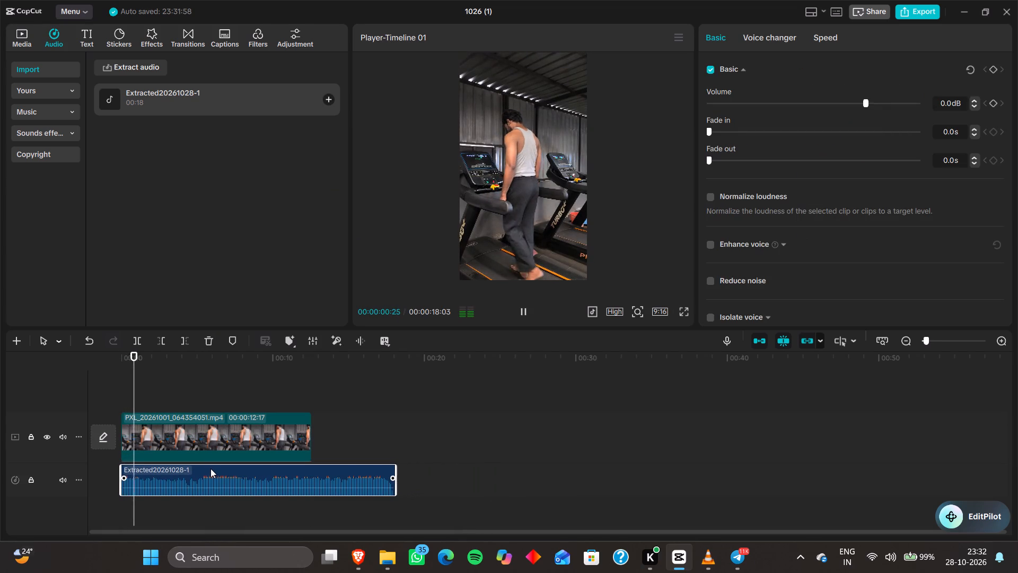
pyautogui.press('space')
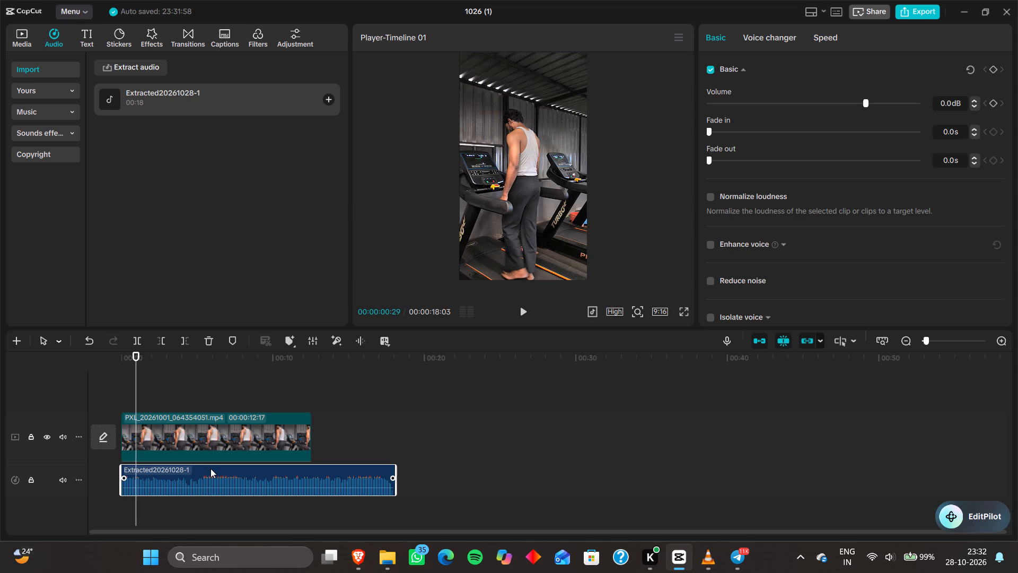
pyautogui.press('space')
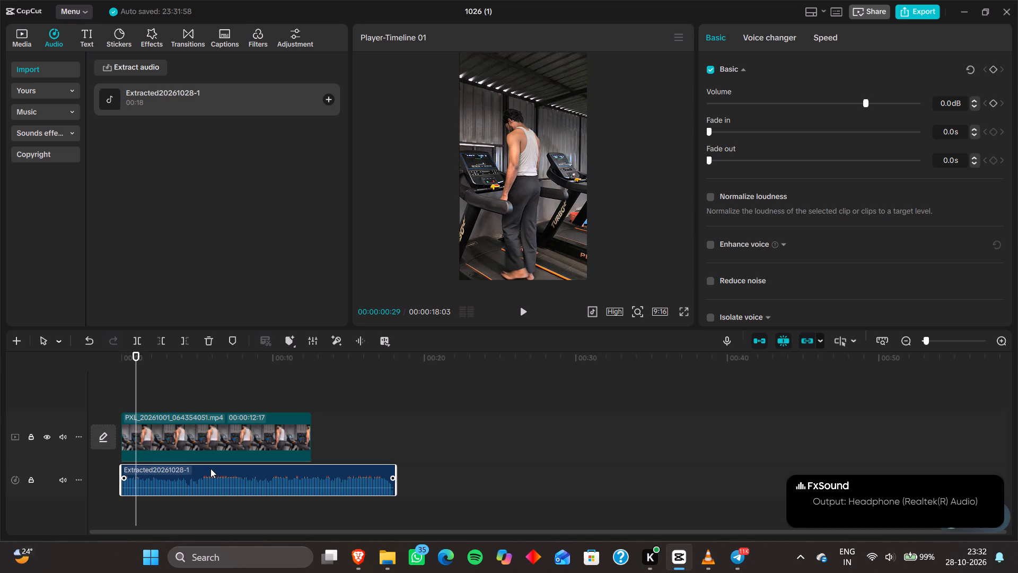
pyautogui.press('space')
pyautogui.press('space')
pyautogui.press('space')
pyautogui.click(526, 314)
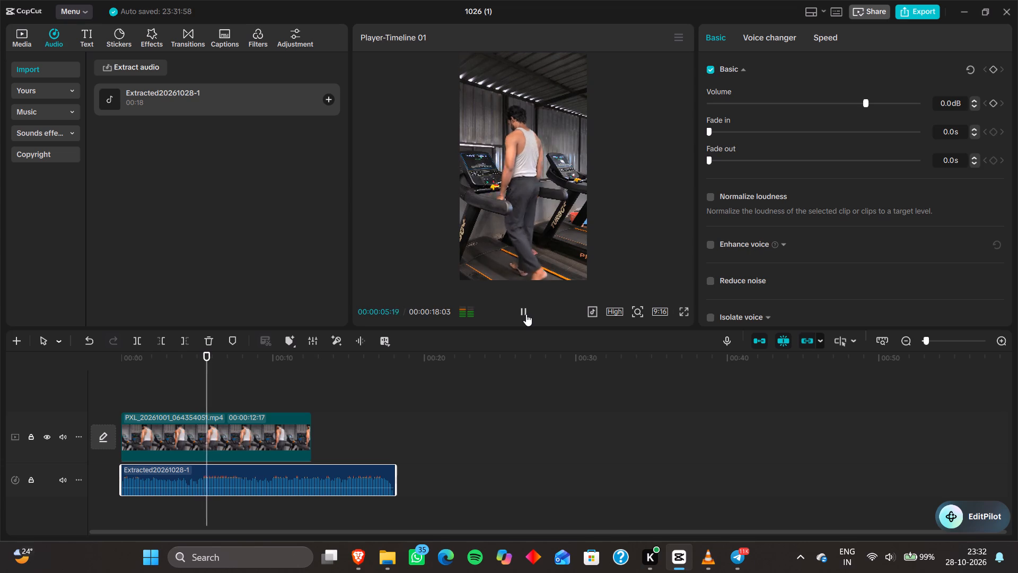
pyautogui.press('space')
# Trim the end of the treadmill clip back to 00:00:05:09 and play the timeline to check the cut.
pyautogui.press('Left')
pyautogui.press('Left')
pyautogui.press('Left')
pyautogui.press('Left')
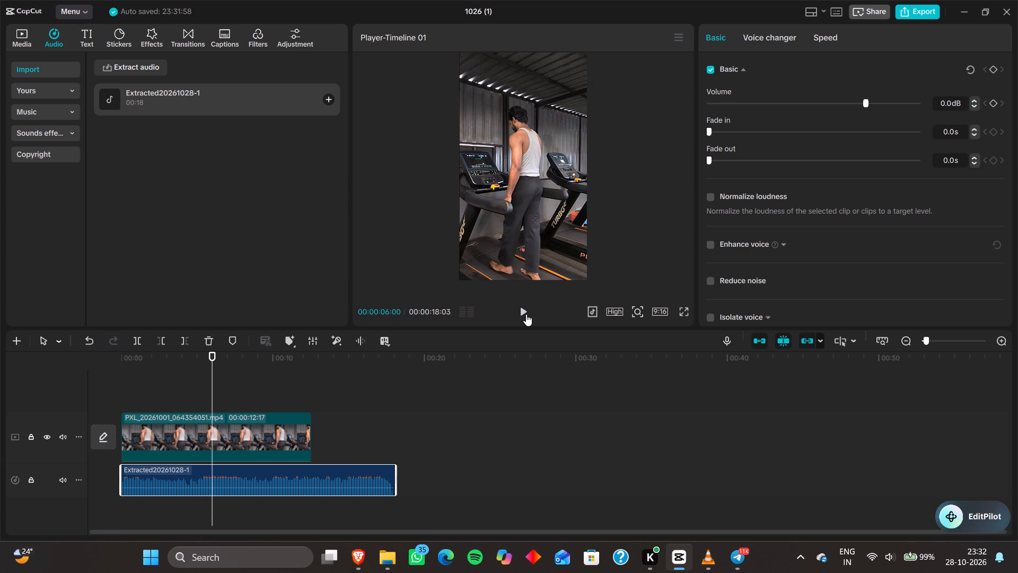
pyautogui.press('Left')
pyautogui.press('Left')
pyautogui.press('Left')
pyautogui.press('Left')
pyautogui.press('Left')
pyautogui.press('Left')
pyautogui.press('Left')
pyautogui.press('Left')
pyautogui.press('Left')
pyautogui.press('Left')
pyautogui.press('Left')
pyautogui.press('Left')
pyautogui.press('Left')
pyautogui.press('Left')
pyautogui.press('Left')
pyautogui.press('Left')
pyautogui.press('Left')
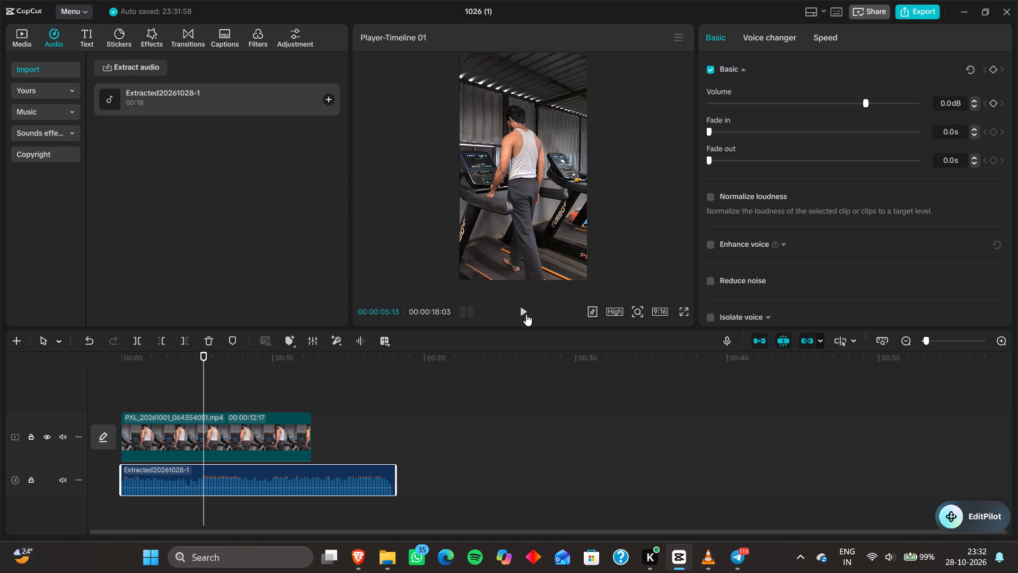
pyautogui.press('Left')
pyautogui.press('Left')
pyautogui.press('Left')
pyautogui.press('Left')
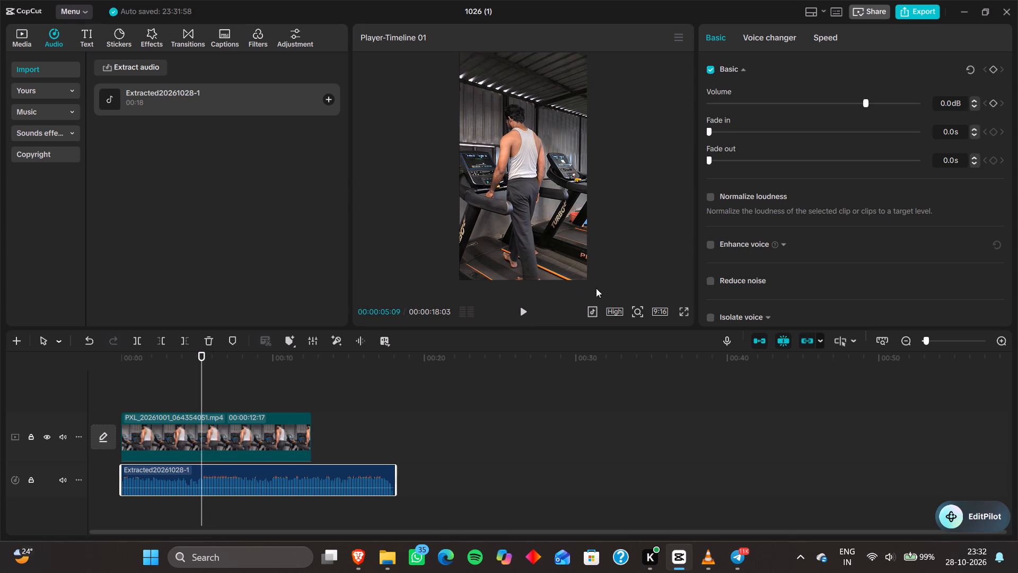
pyautogui.moveTo(311, 434); pyautogui.dragTo(199, 450)
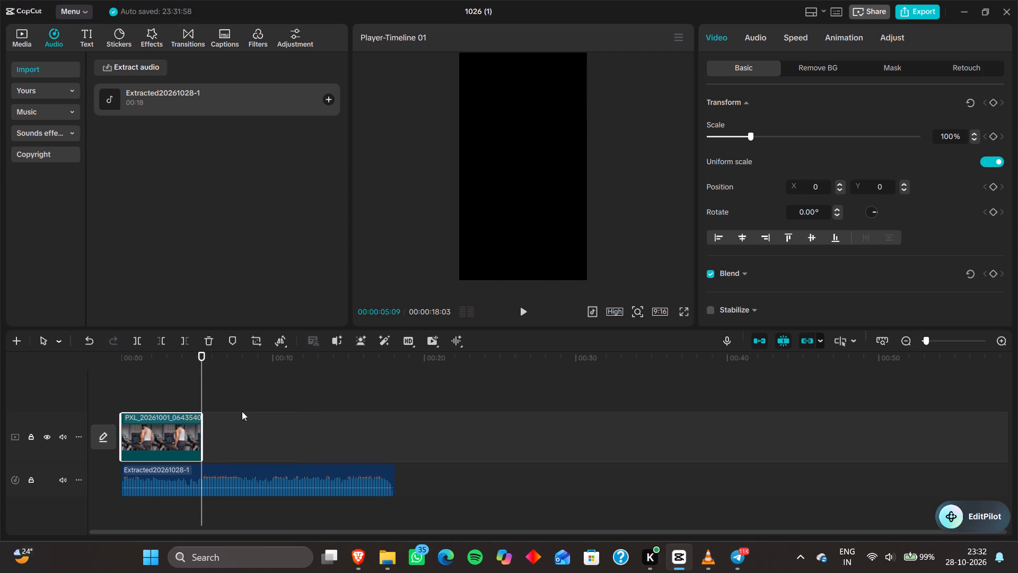
pyautogui.press('Up')
pyautogui.press('space')
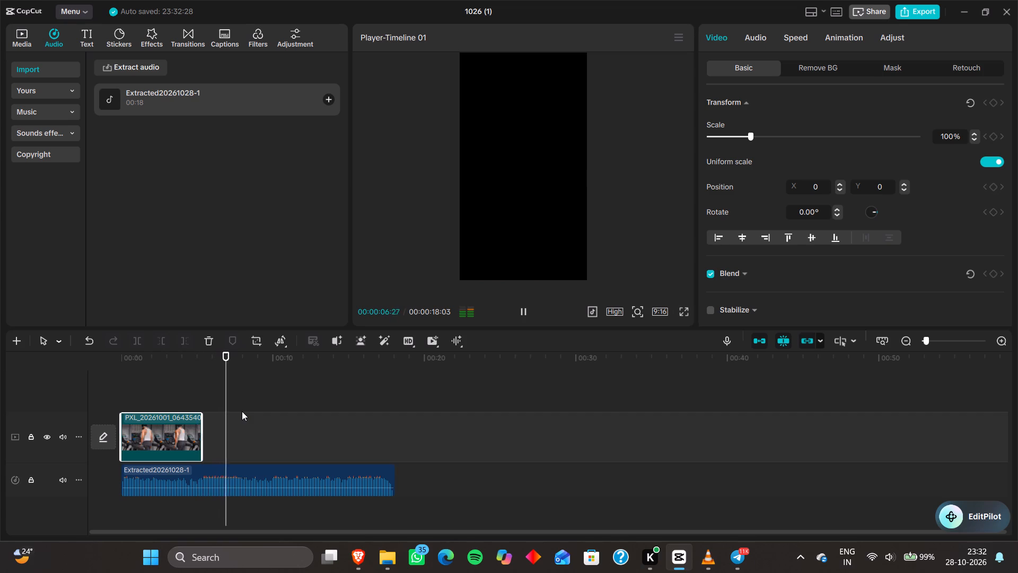
pyautogui.press('space')
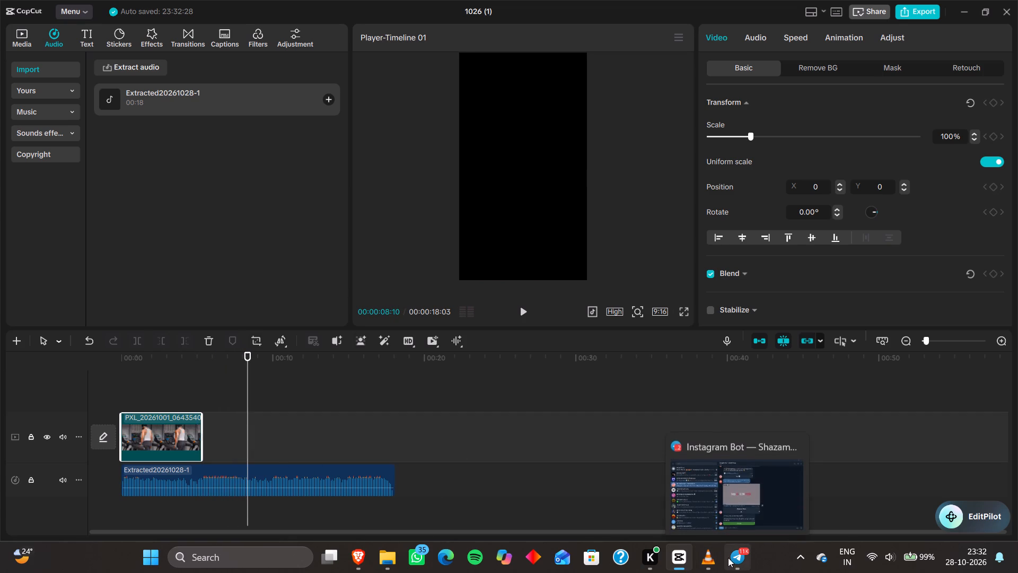
# Switch to VLC media player, clear and close its error list, and close the player.
pyautogui.click(708, 561)
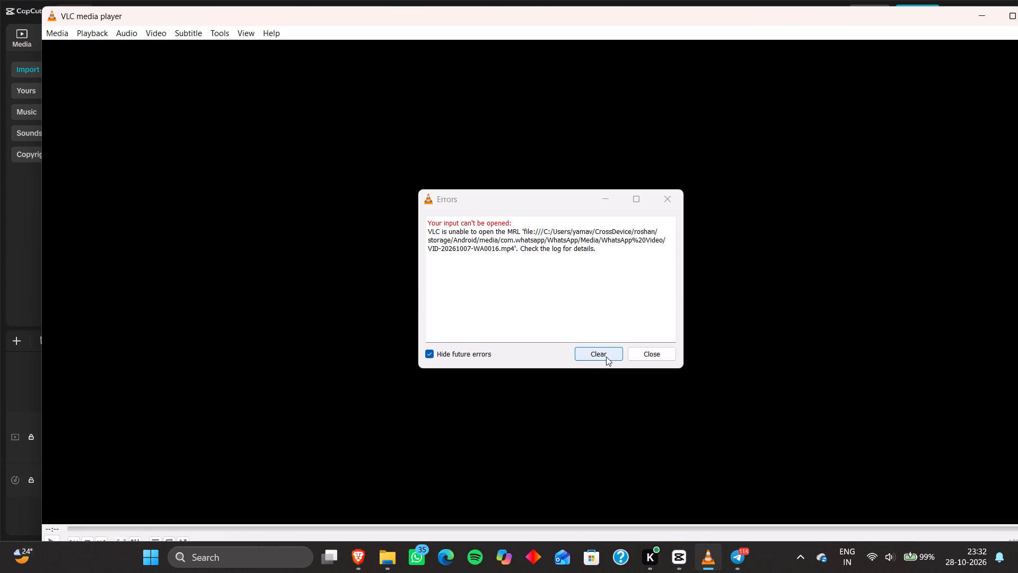
pyautogui.click(604, 357)
pyautogui.click(604, 357)
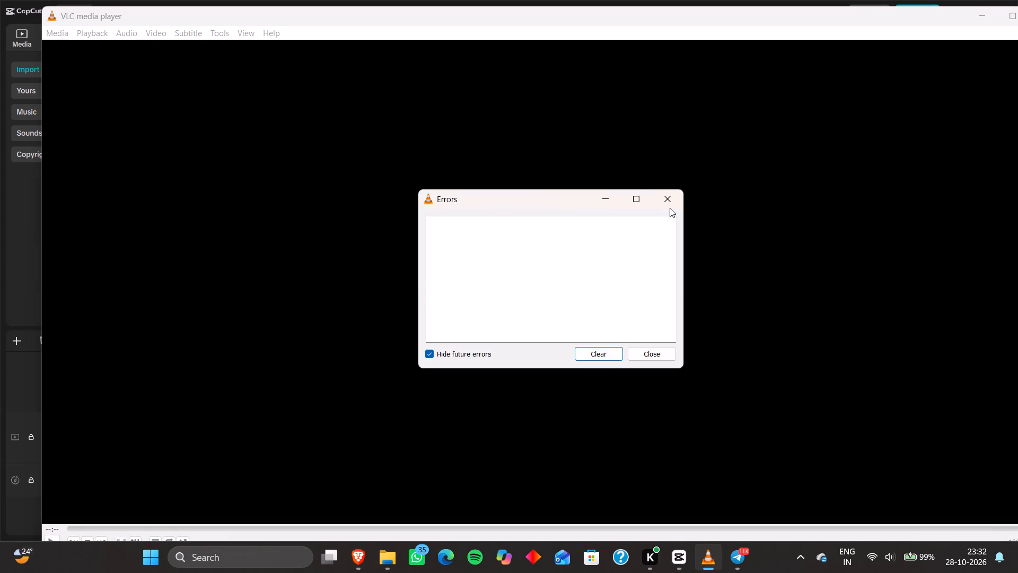
pyautogui.click(665, 202)
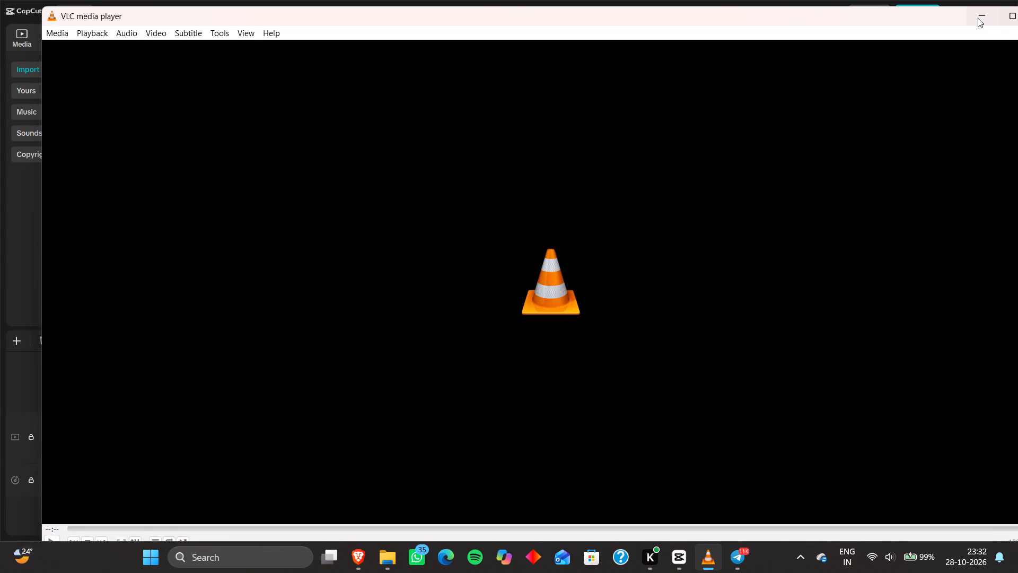
pyautogui.moveTo(976, 18); pyautogui.dragTo(917, 19)
pyautogui.moveTo(917, 19); pyautogui.dragTo(794, 28)
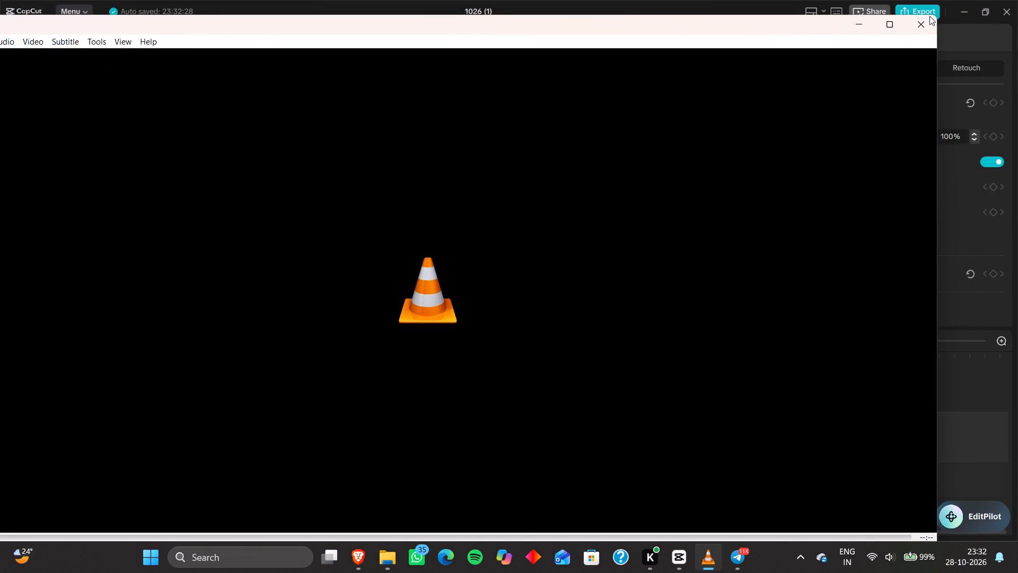
pyautogui.click(926, 19)
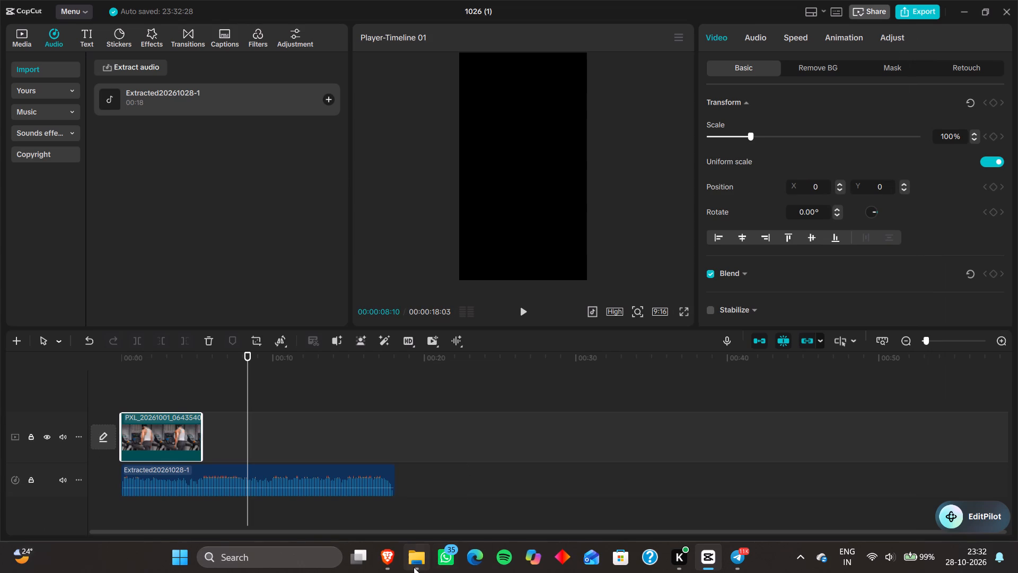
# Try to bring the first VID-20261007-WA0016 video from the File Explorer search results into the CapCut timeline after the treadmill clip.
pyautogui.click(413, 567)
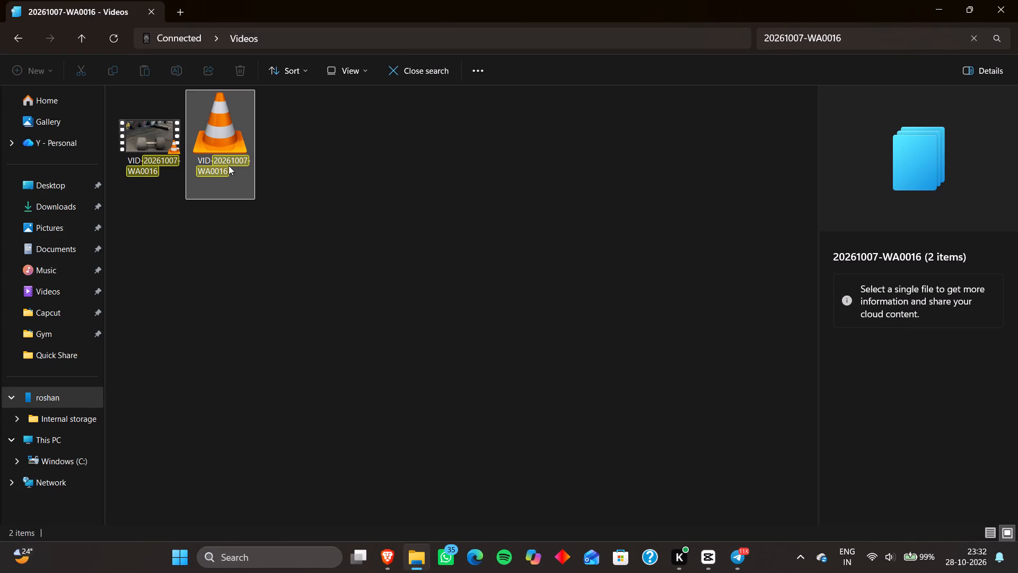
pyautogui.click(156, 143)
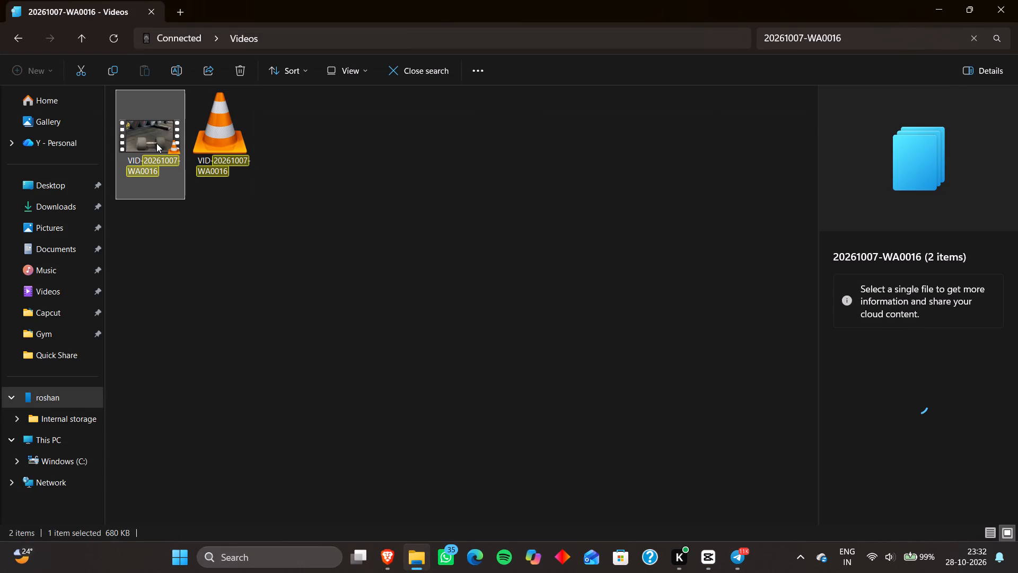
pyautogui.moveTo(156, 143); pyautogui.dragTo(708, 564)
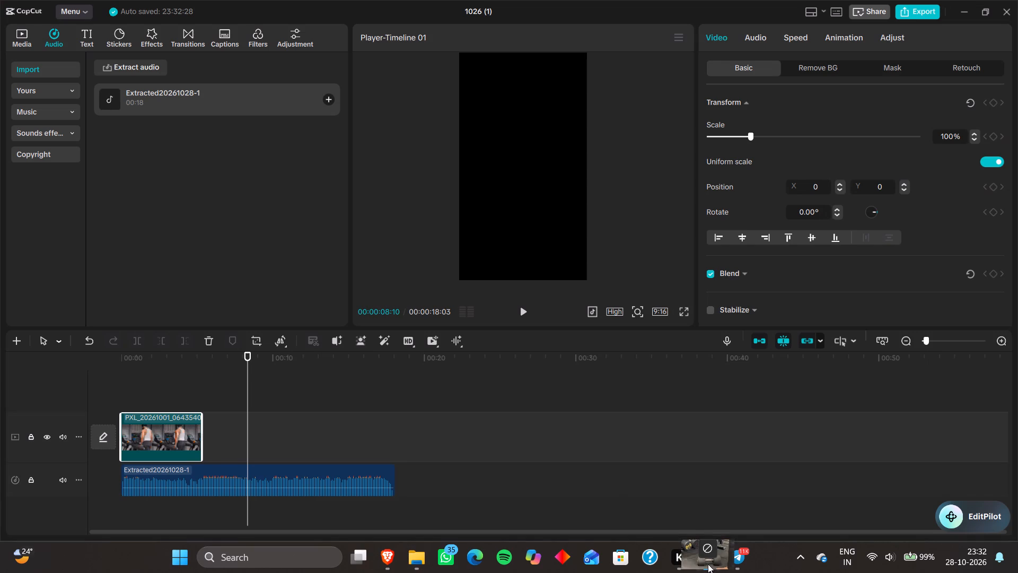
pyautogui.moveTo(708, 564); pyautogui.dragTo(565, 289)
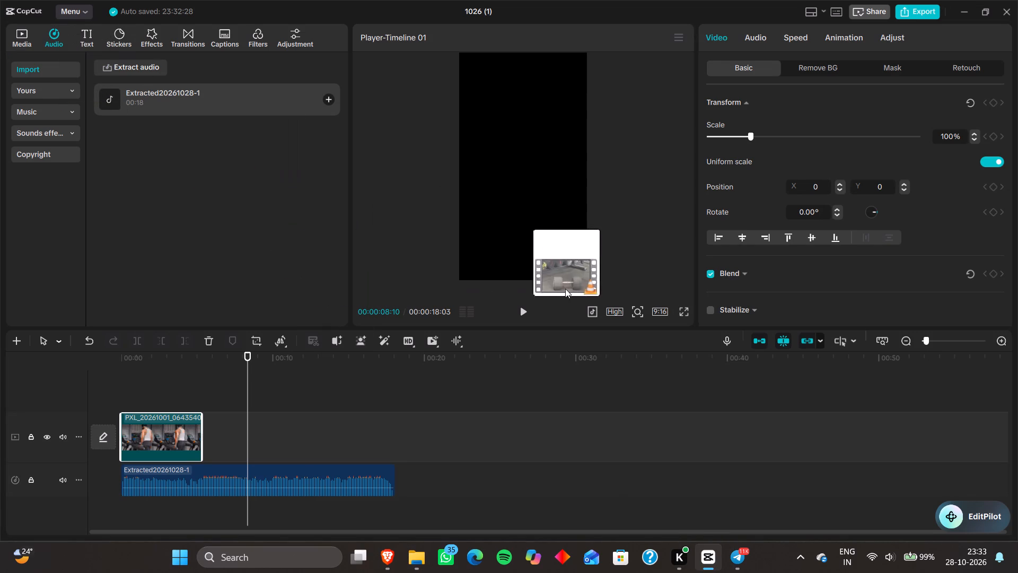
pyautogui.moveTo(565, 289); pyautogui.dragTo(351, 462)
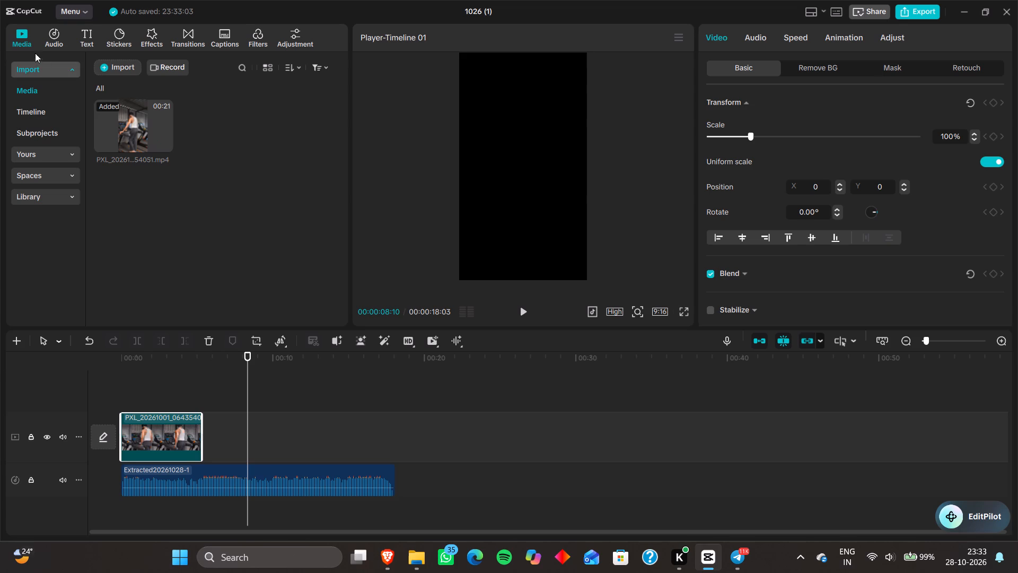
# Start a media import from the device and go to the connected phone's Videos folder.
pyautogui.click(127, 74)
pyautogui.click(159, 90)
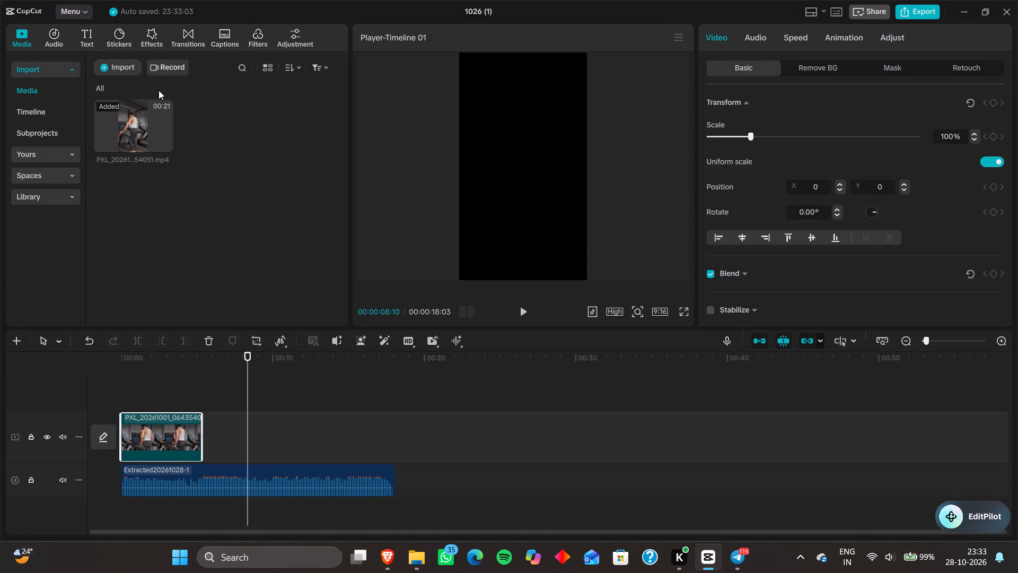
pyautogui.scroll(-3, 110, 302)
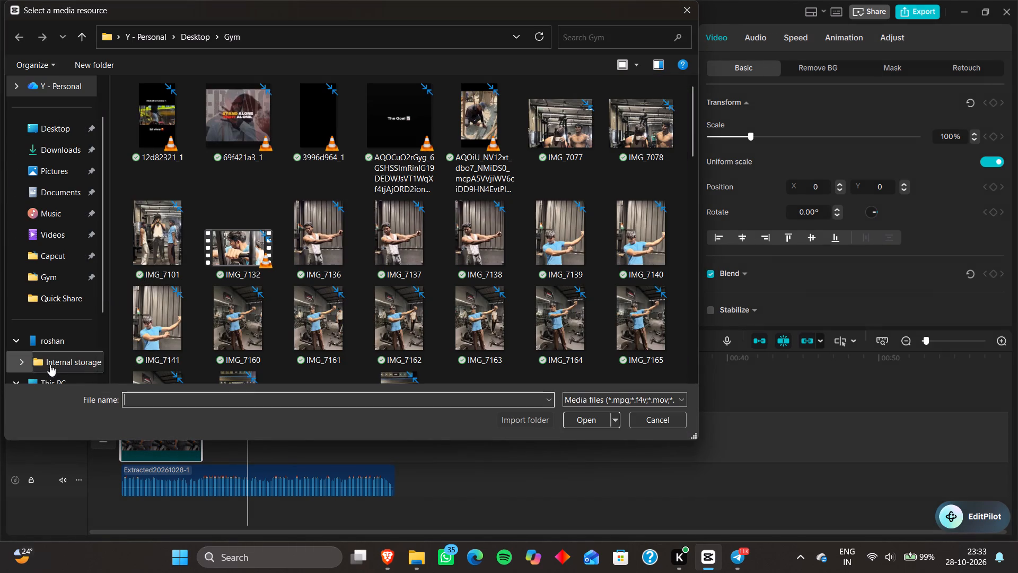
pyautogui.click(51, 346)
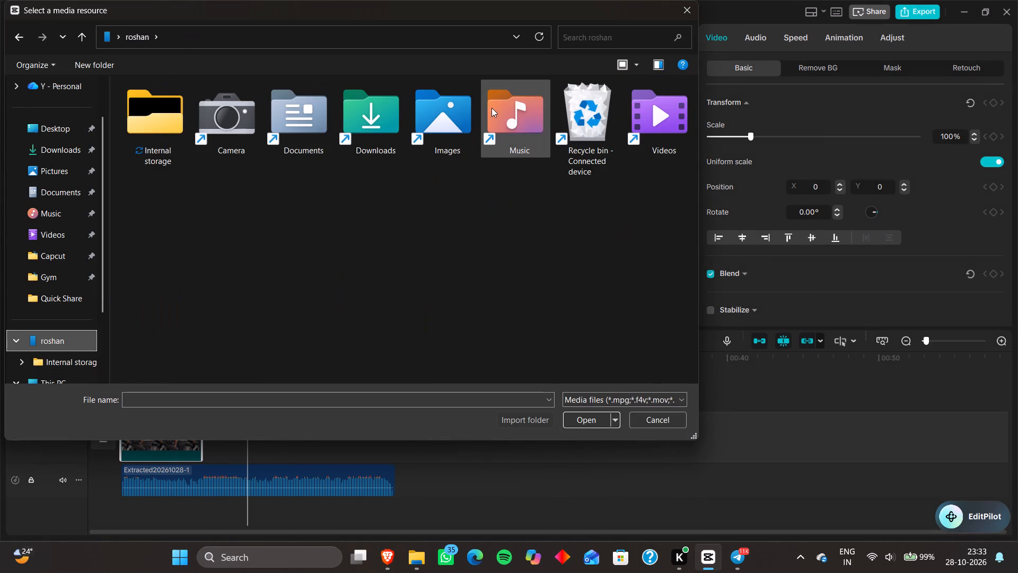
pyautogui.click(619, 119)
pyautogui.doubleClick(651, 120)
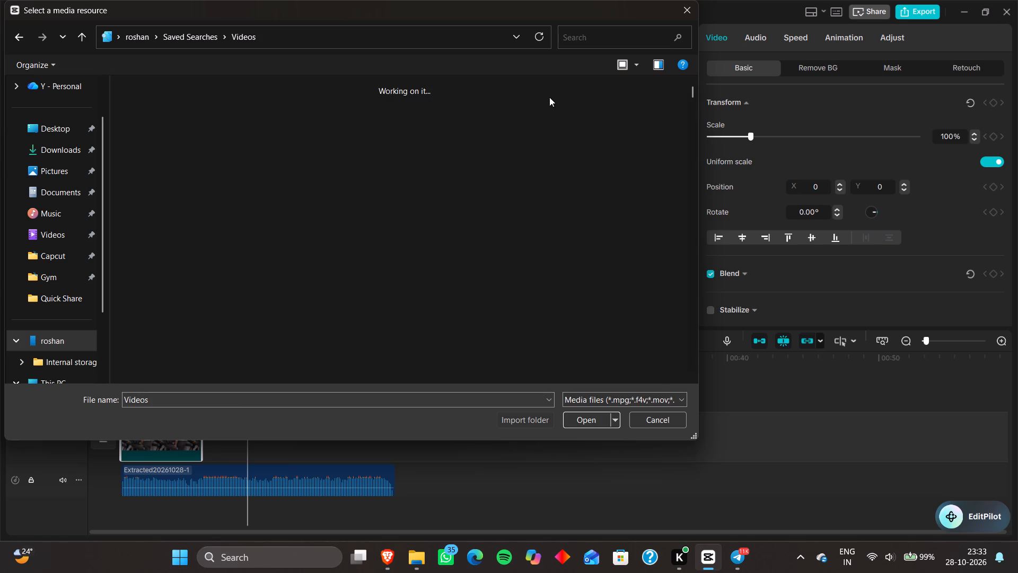
# Search the phone's Videos folder for 2021, clear the search, and look through the full video list for the gym clip.
pyautogui.click(588, 33)
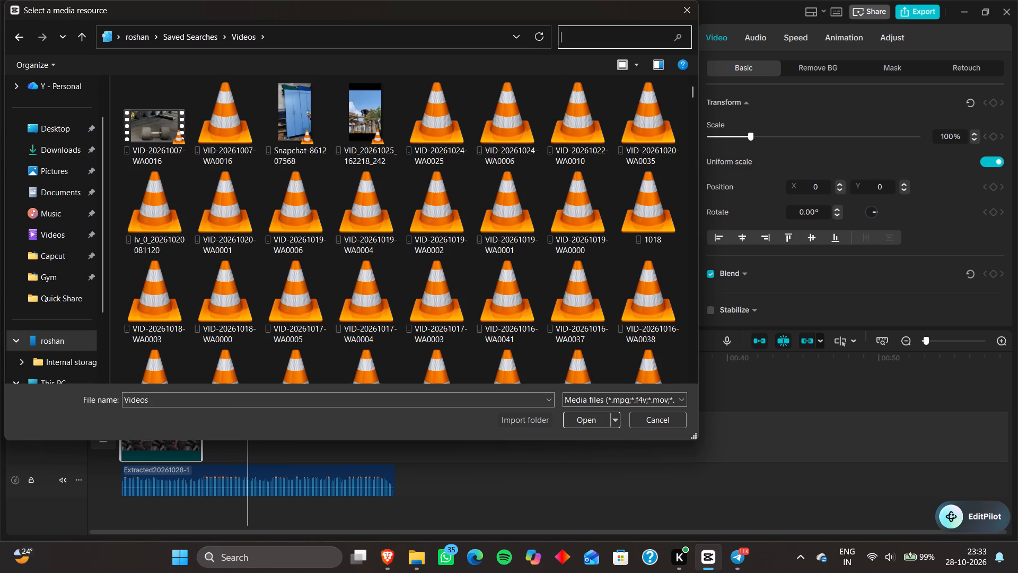
pyautogui.write('2021')
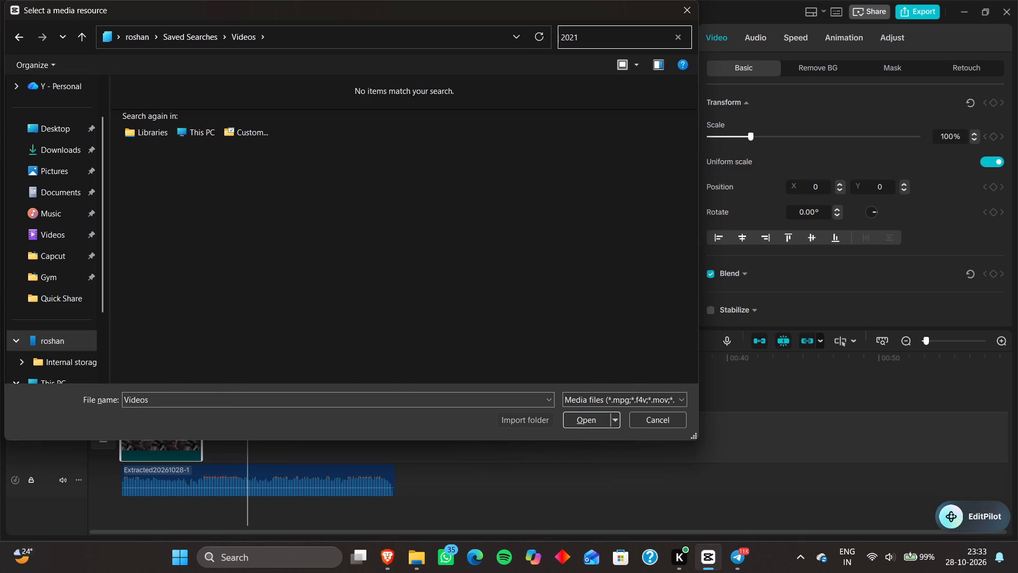
pyautogui.press('6')
pyautogui.press('BackSpace')
pyautogui.press('BackSpace')
pyautogui.press('BackSpace')
pyautogui.press('BackSpace')
pyautogui.press('BackSpace')
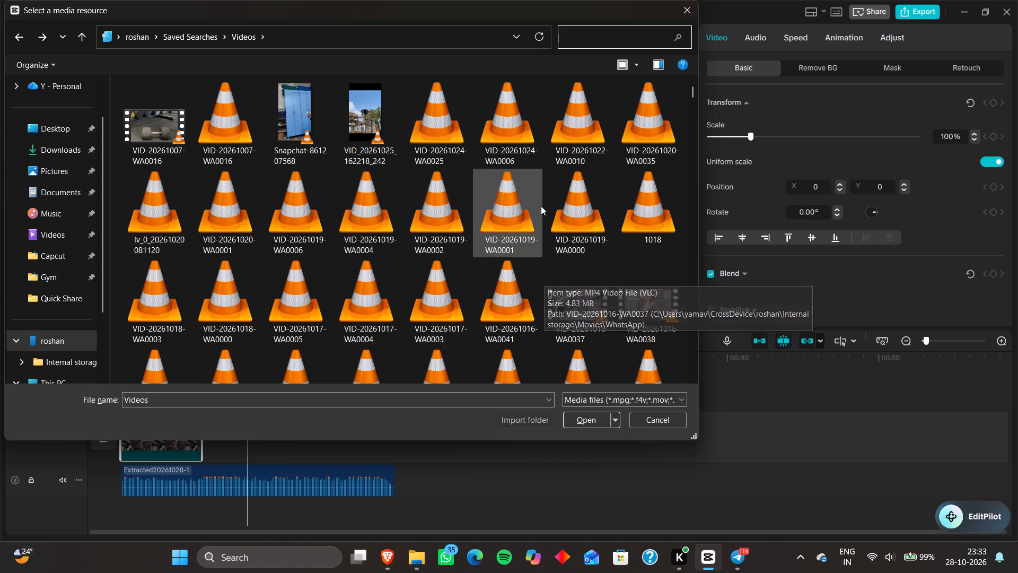
pyautogui.scroll(-1, 556, 270)
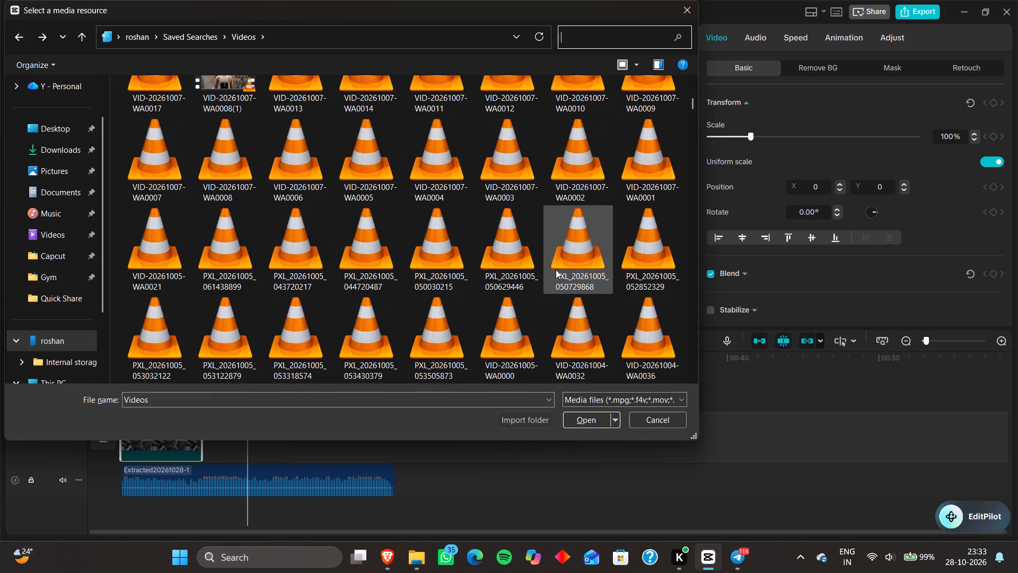
pyautogui.scroll(-1, 556, 270)
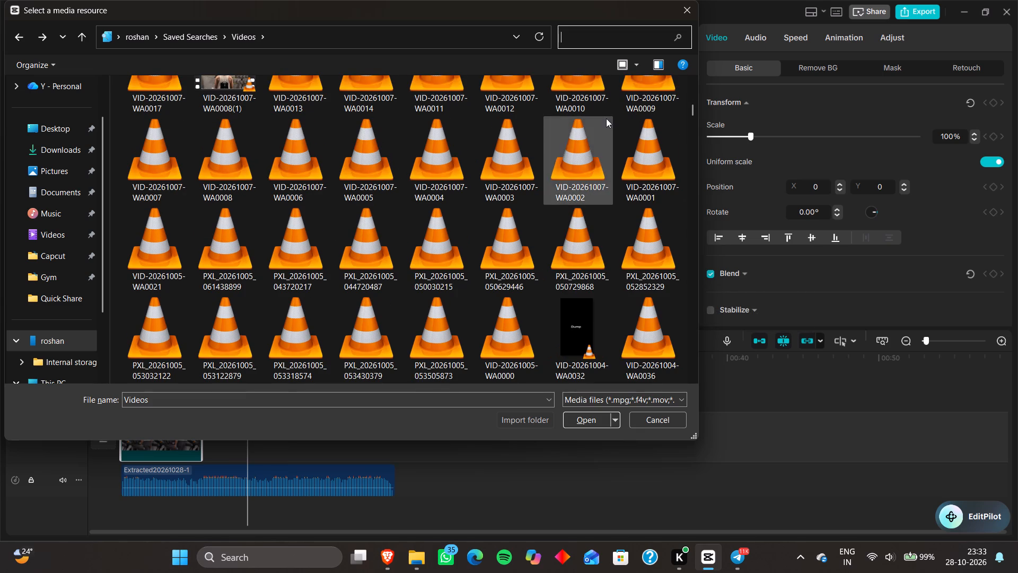
pyautogui.scroll(6, 596, 207)
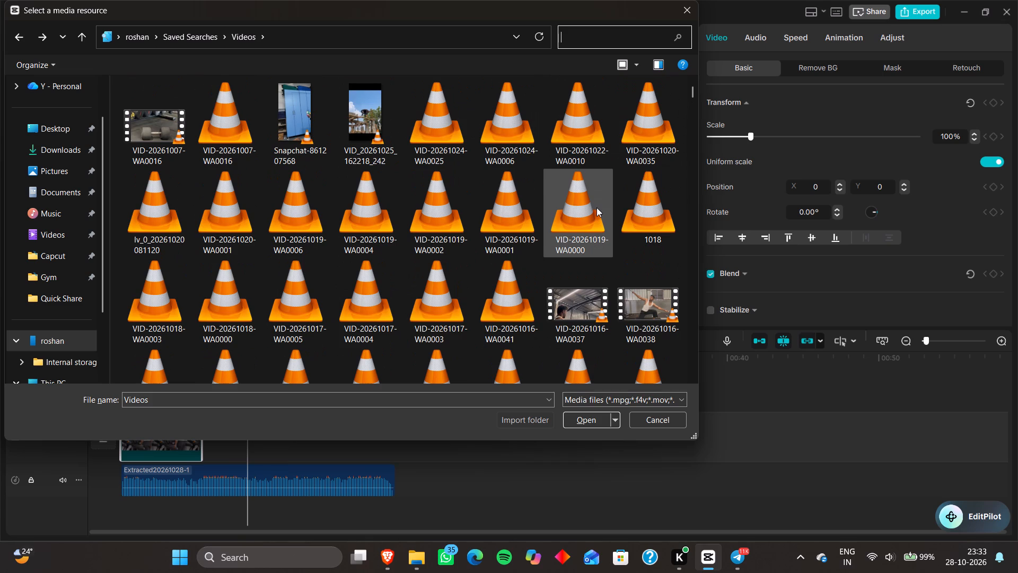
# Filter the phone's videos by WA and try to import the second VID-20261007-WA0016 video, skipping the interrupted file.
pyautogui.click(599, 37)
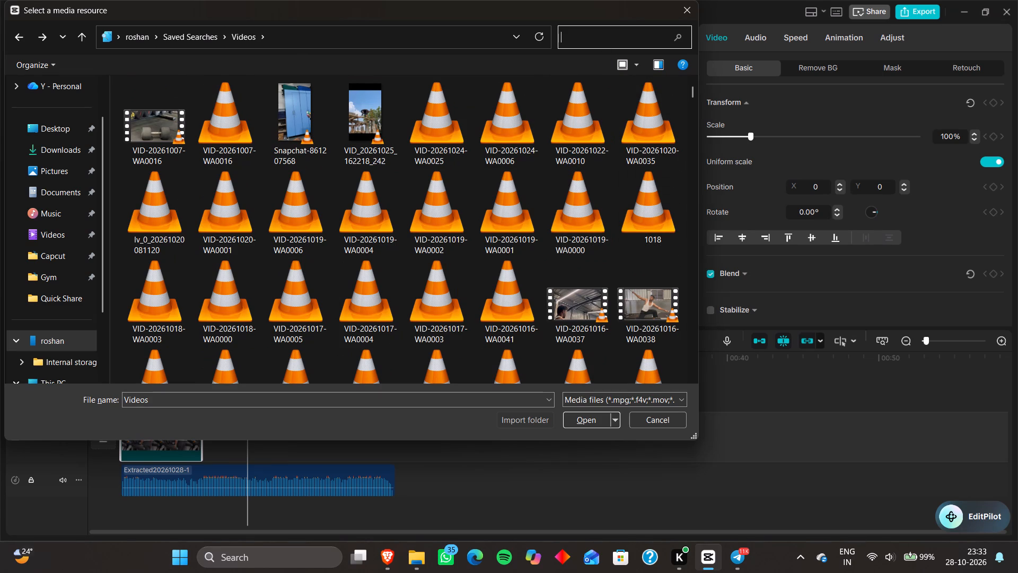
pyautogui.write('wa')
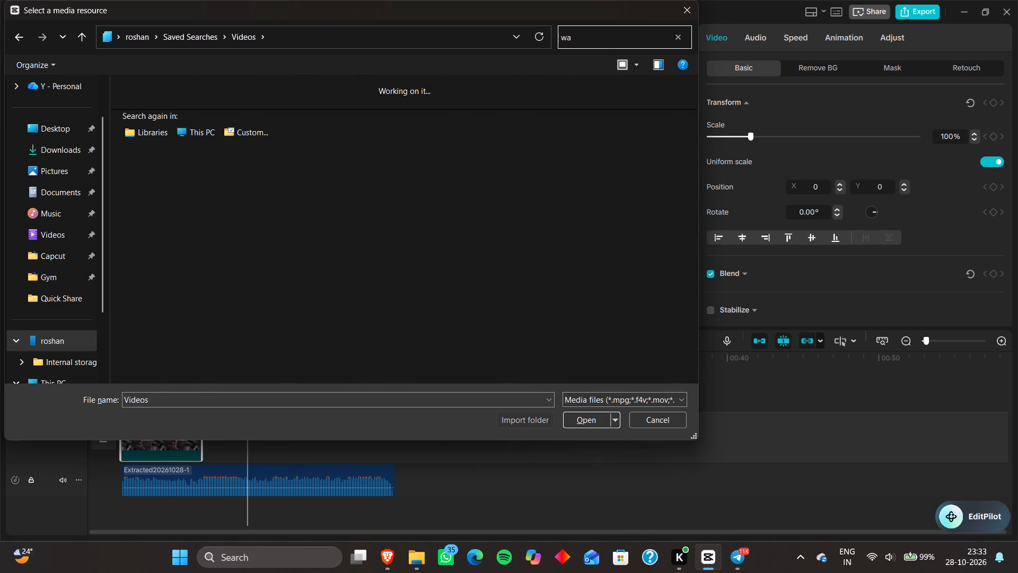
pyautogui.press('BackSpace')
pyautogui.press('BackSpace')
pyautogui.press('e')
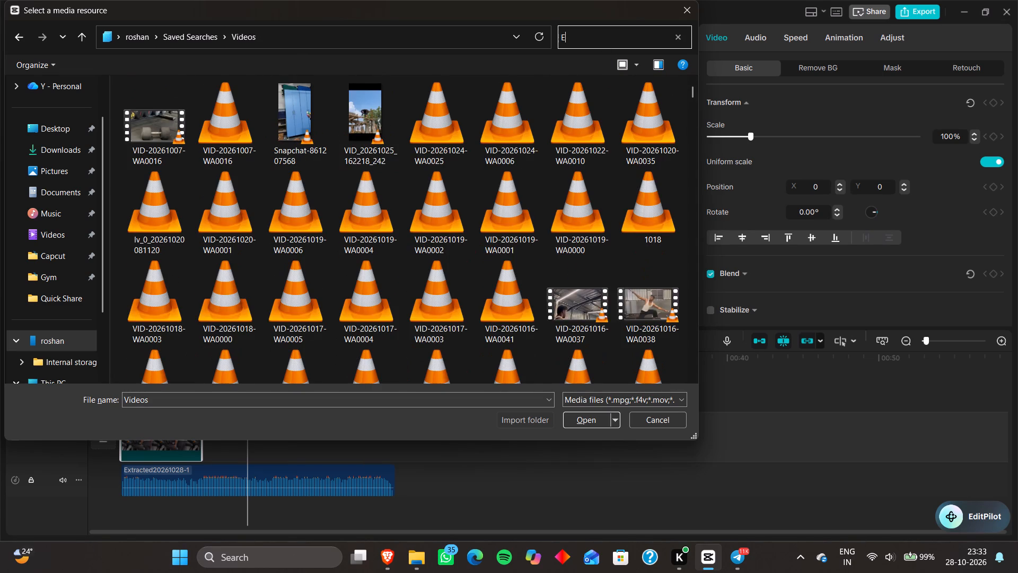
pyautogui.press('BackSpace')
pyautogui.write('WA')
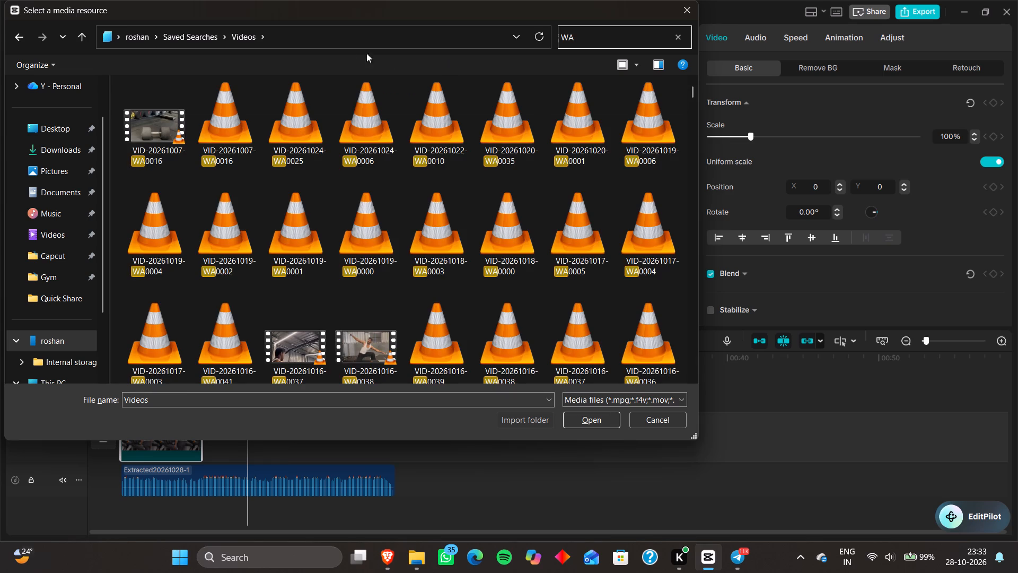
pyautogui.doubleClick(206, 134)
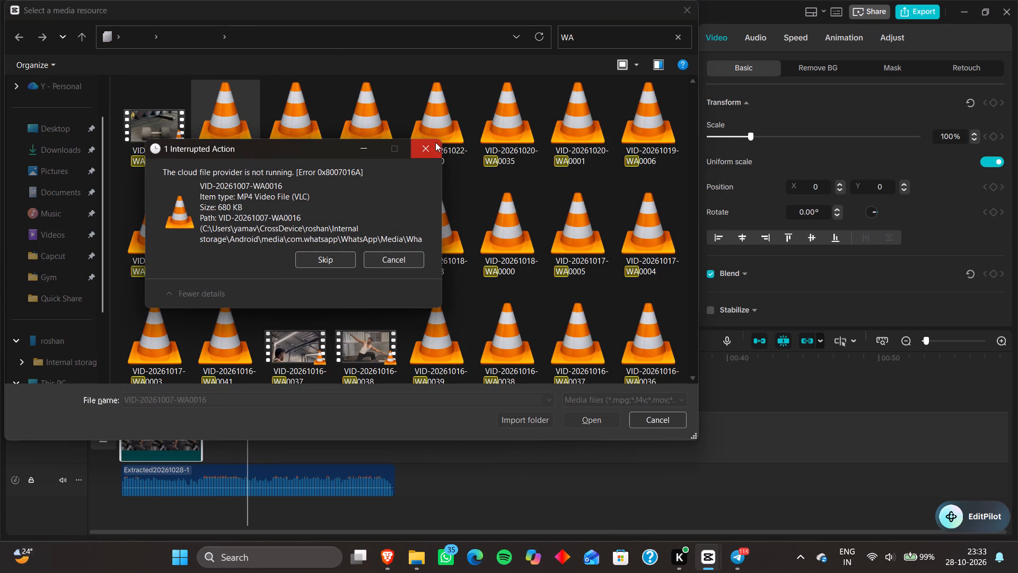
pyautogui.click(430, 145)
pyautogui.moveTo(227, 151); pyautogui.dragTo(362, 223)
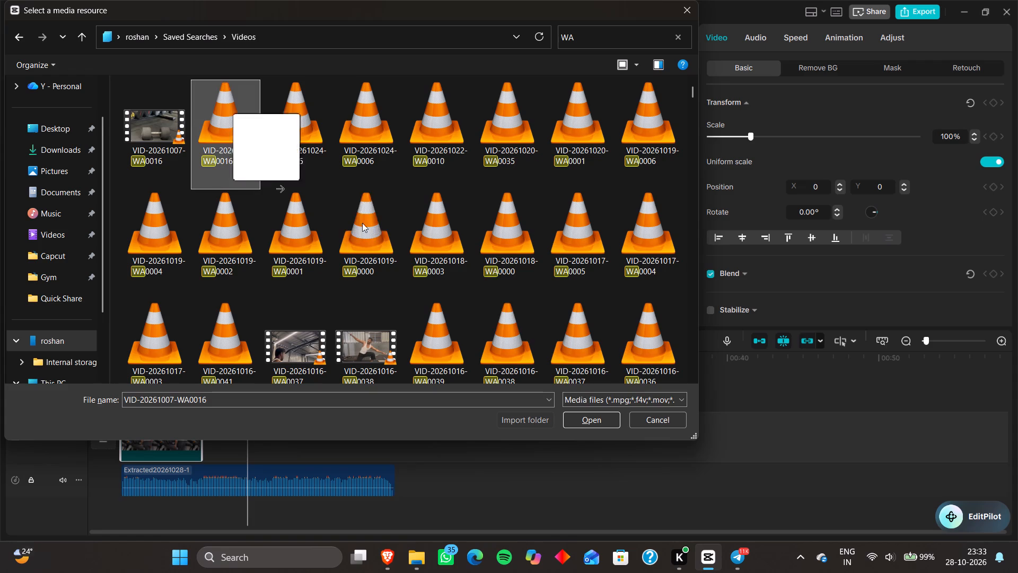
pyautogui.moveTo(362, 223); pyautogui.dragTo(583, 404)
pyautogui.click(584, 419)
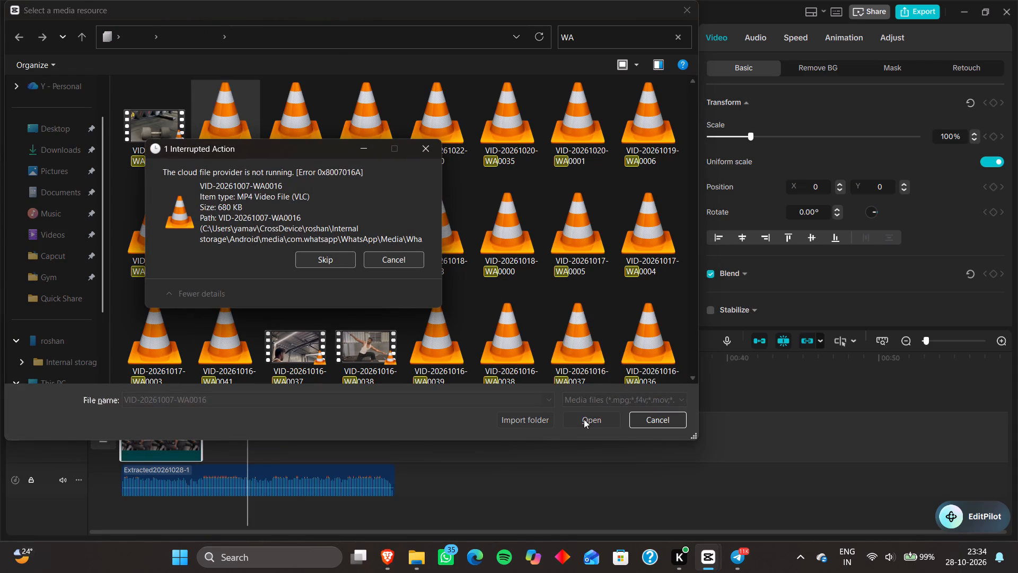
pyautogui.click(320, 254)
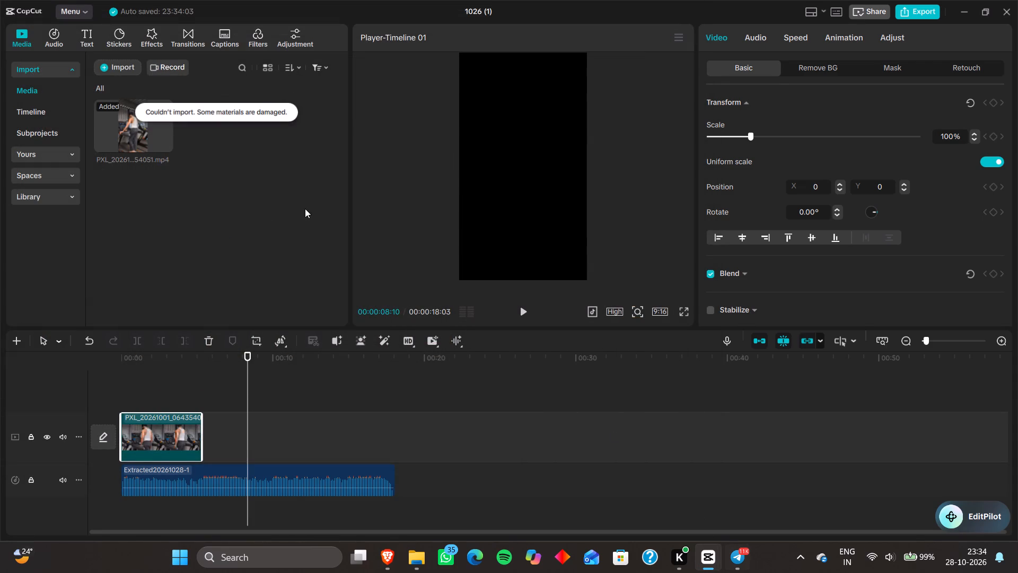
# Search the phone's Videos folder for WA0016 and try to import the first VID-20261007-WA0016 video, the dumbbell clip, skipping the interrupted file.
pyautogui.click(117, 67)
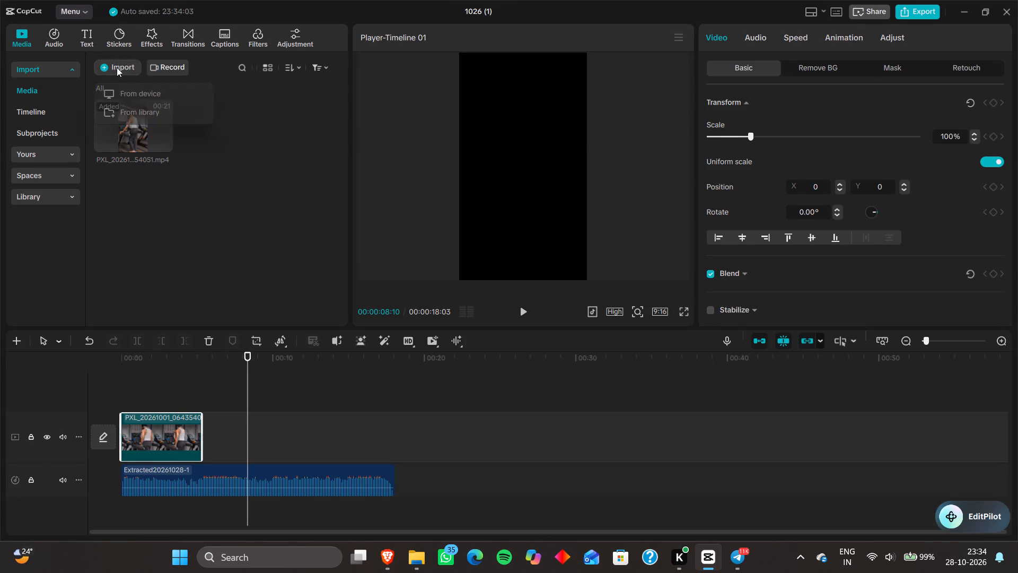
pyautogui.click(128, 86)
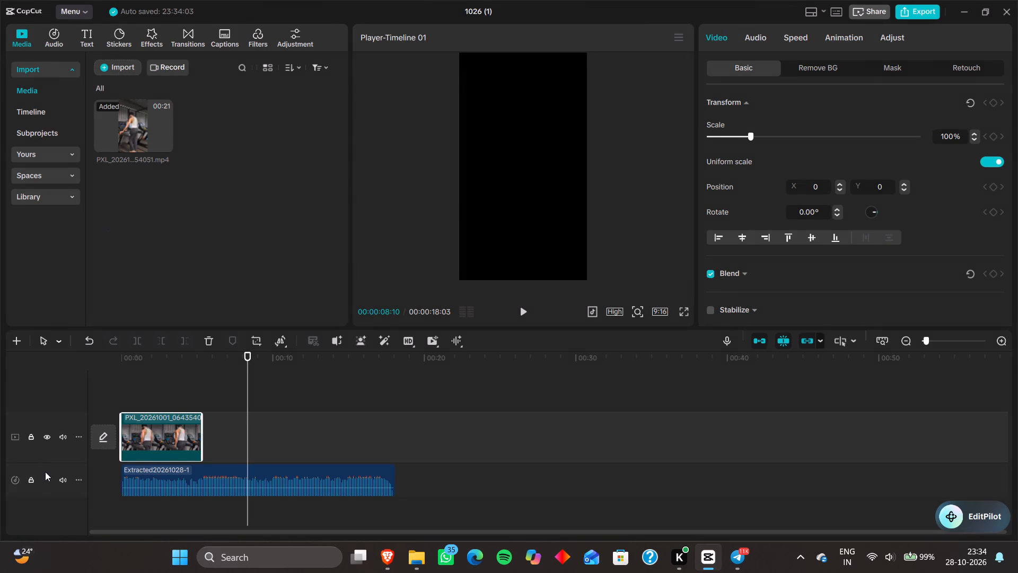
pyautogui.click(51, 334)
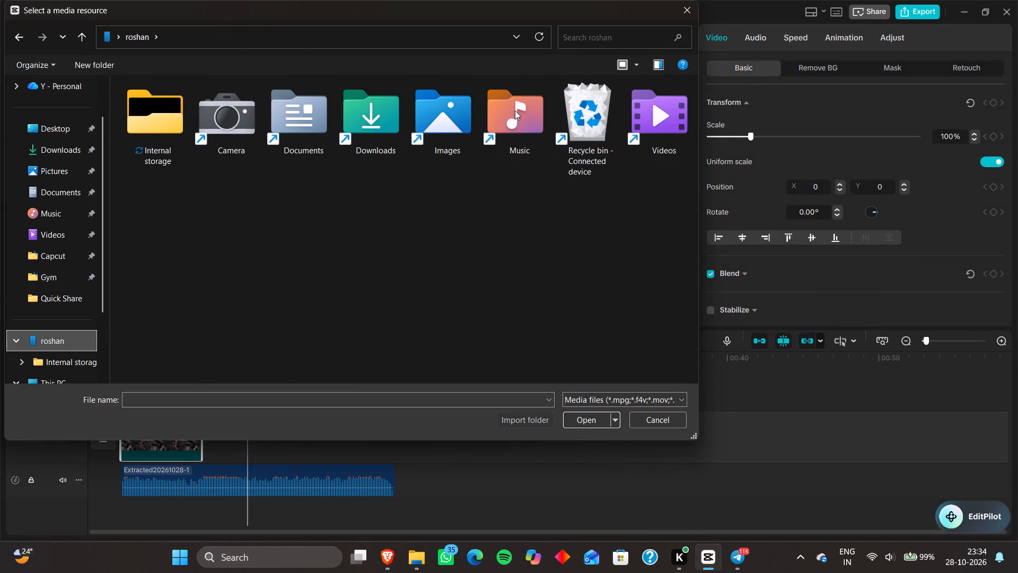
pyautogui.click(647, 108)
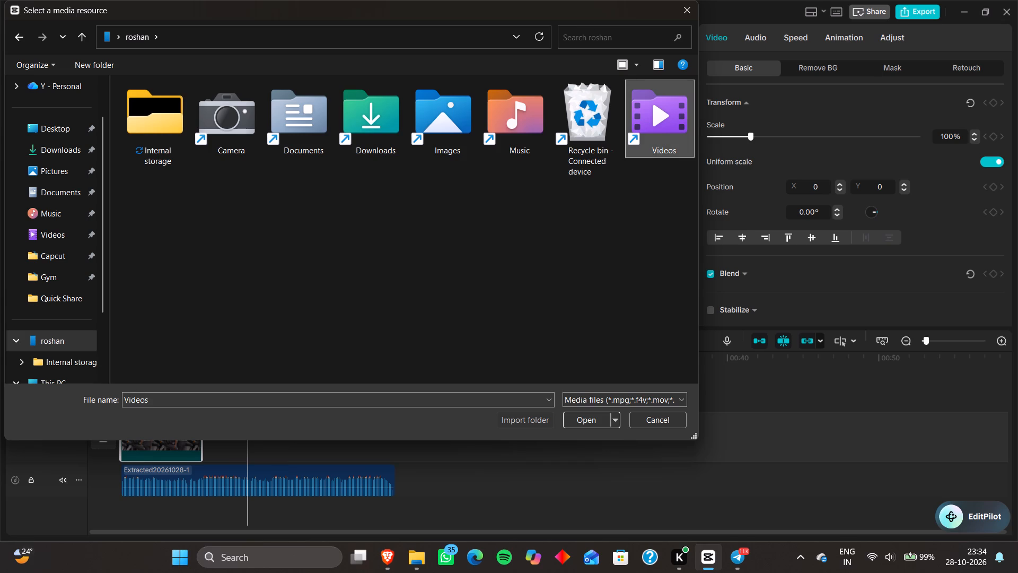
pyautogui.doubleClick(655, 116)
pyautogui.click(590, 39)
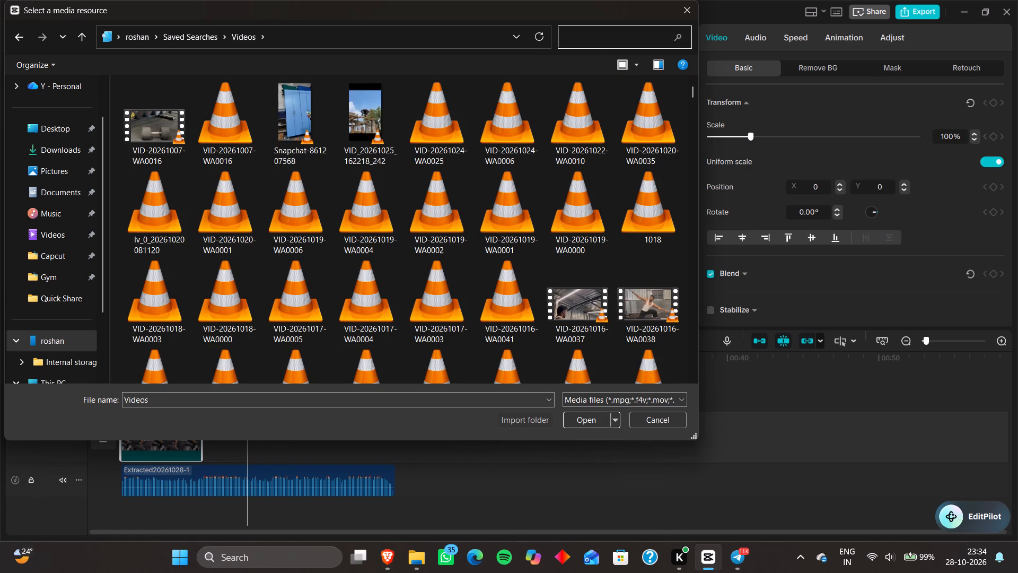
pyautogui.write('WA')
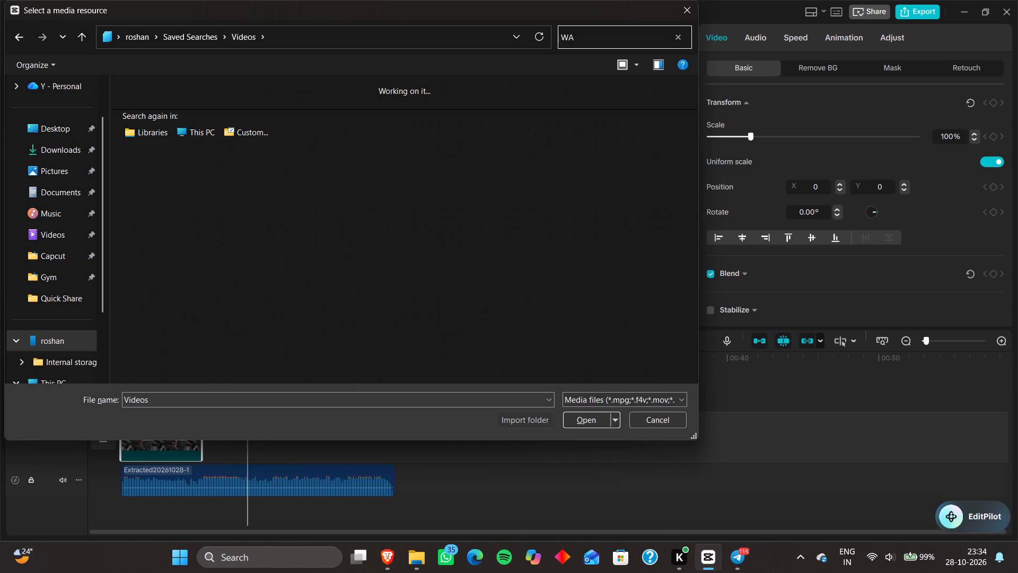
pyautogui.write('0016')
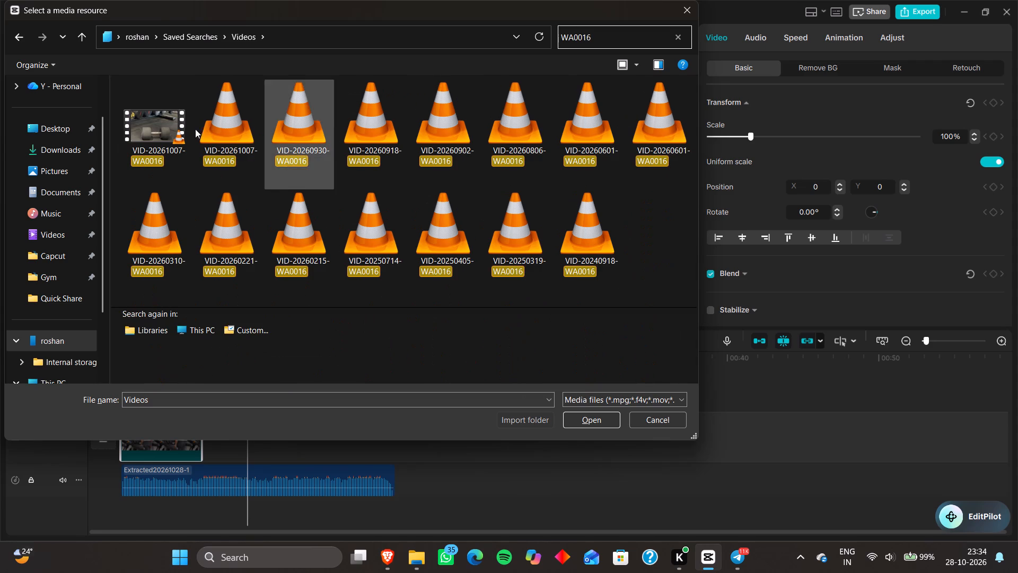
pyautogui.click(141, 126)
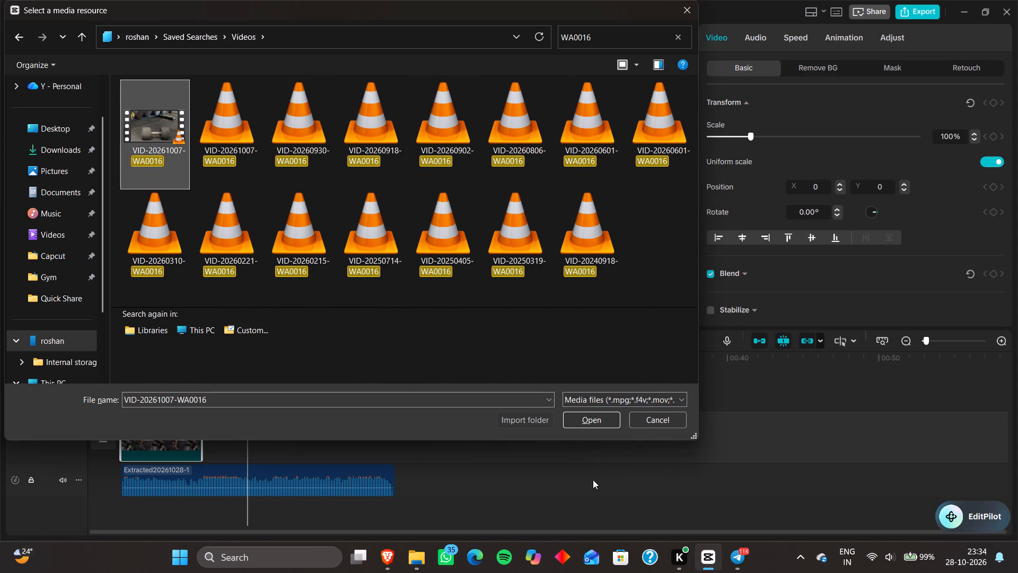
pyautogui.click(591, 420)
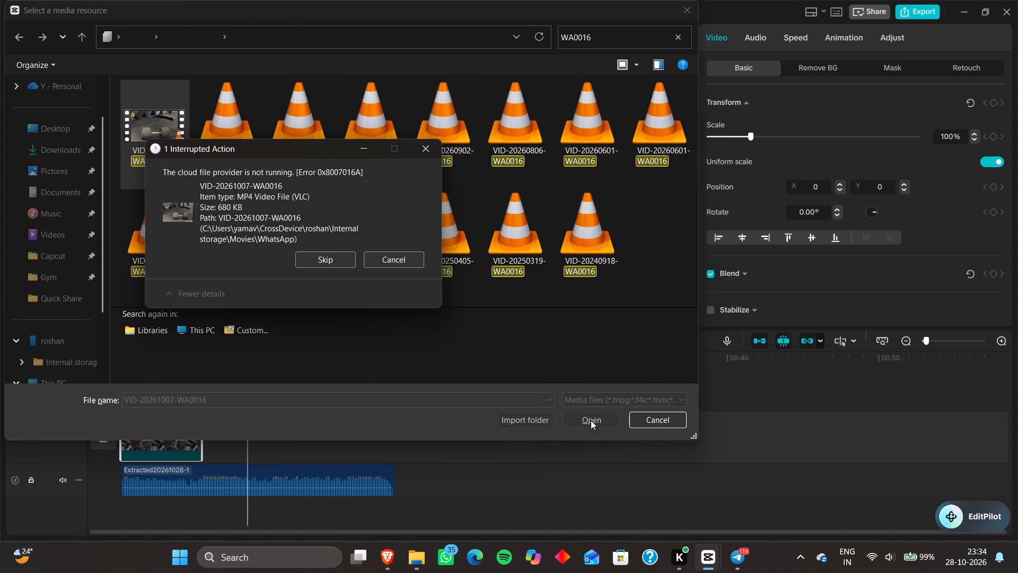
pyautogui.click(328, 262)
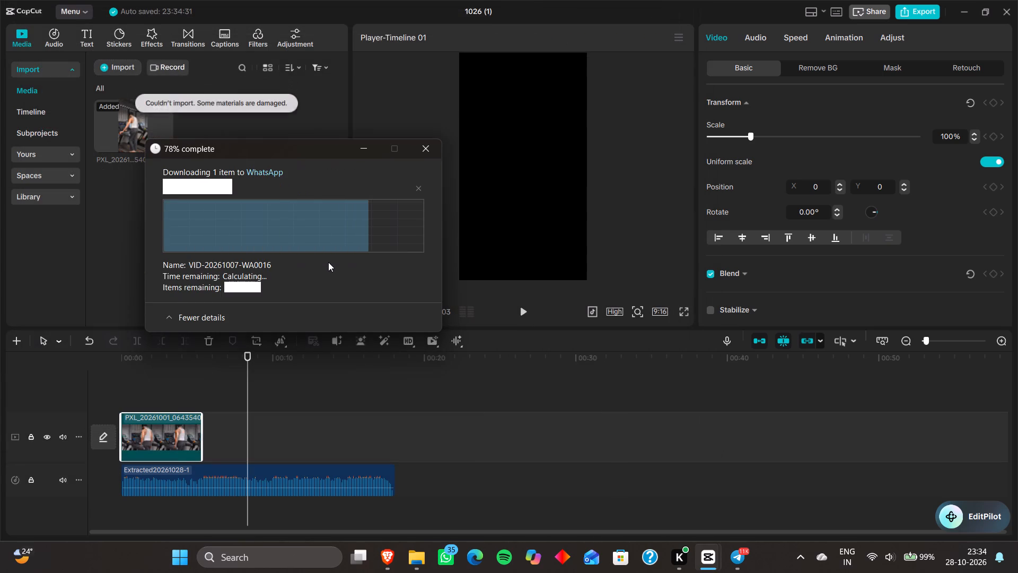
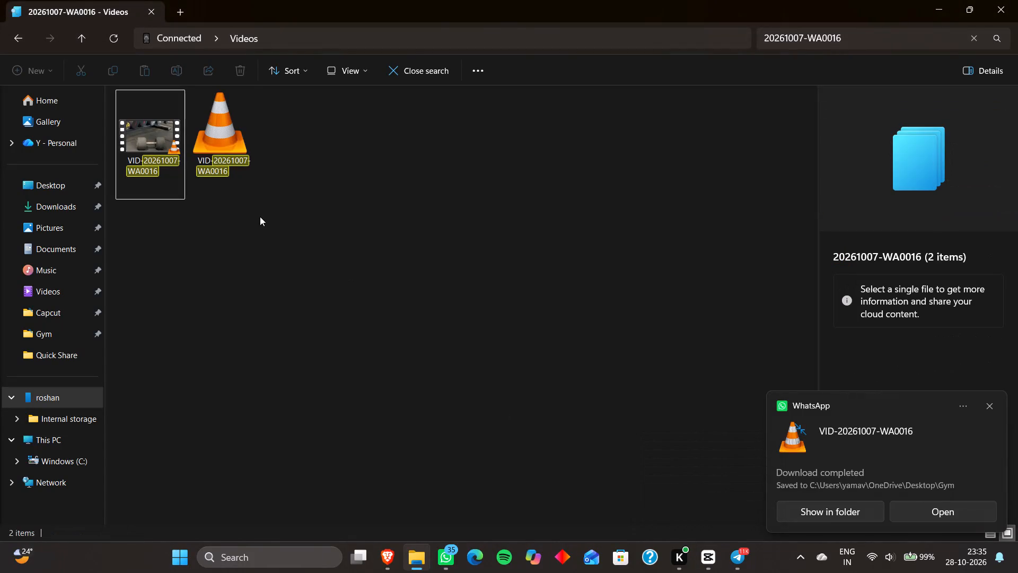
# Close the phone video search, open the PC's Gym folder and refresh it to locate the downloaded VID-20261007-WA0016 video.
pyautogui.click(408, 68)
pyautogui.click(62, 327)
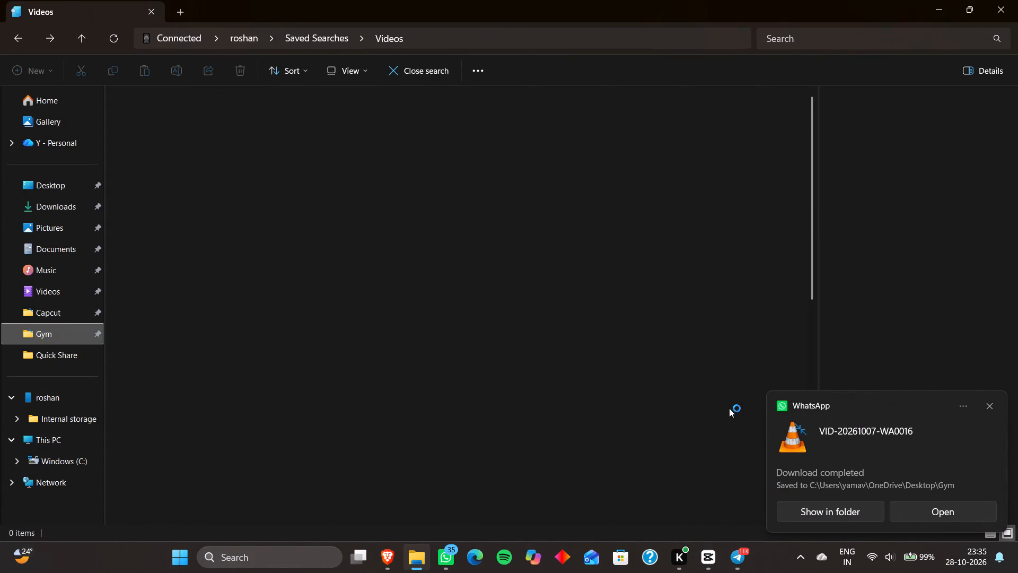
pyautogui.click(986, 406)
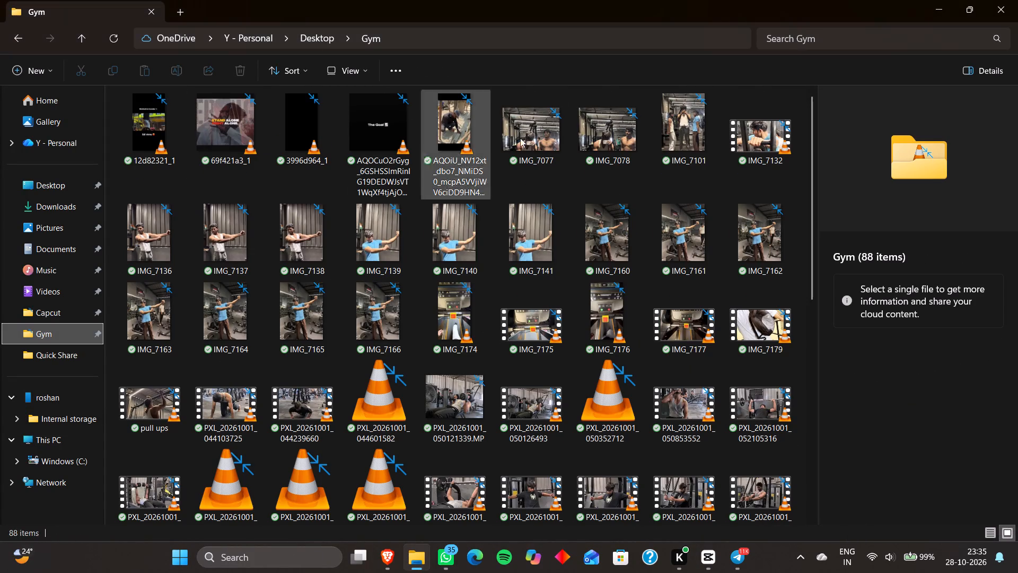
pyautogui.scroll(-2, 522, 376)
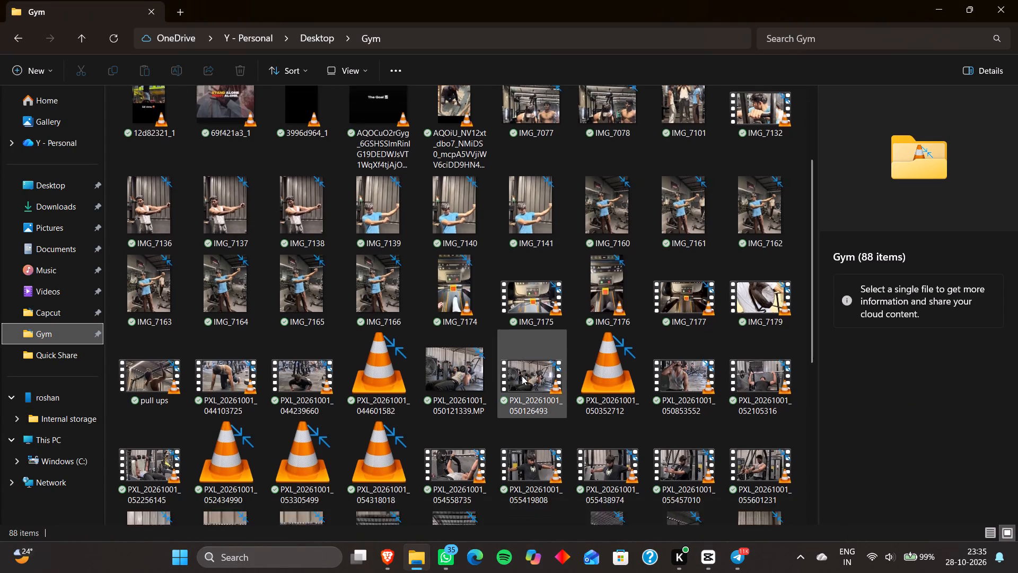
pyautogui.scroll(-4, 522, 376)
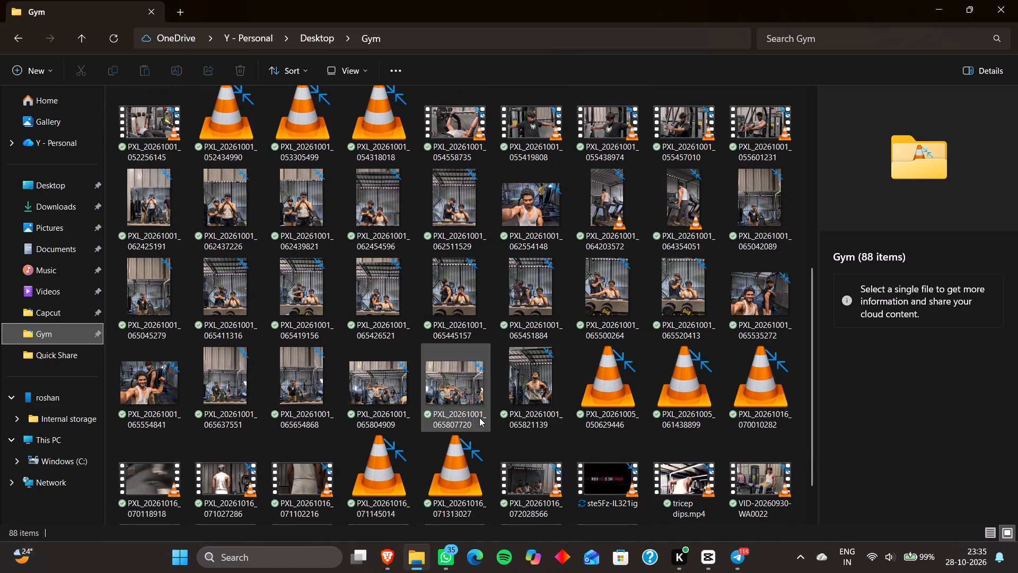
pyautogui.scroll(-7, 550, 393)
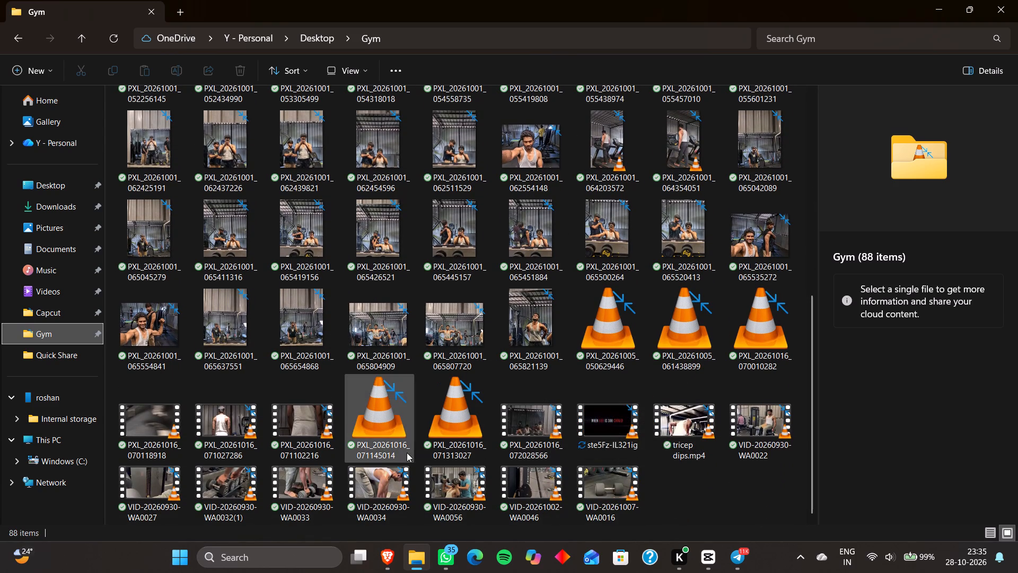
pyautogui.press('F5')
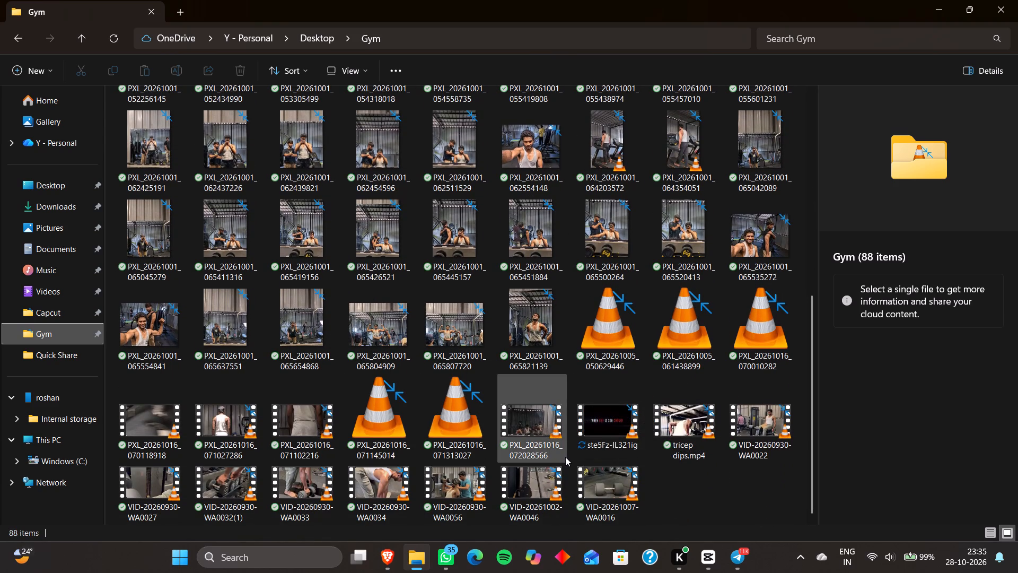
pyautogui.press('F5')
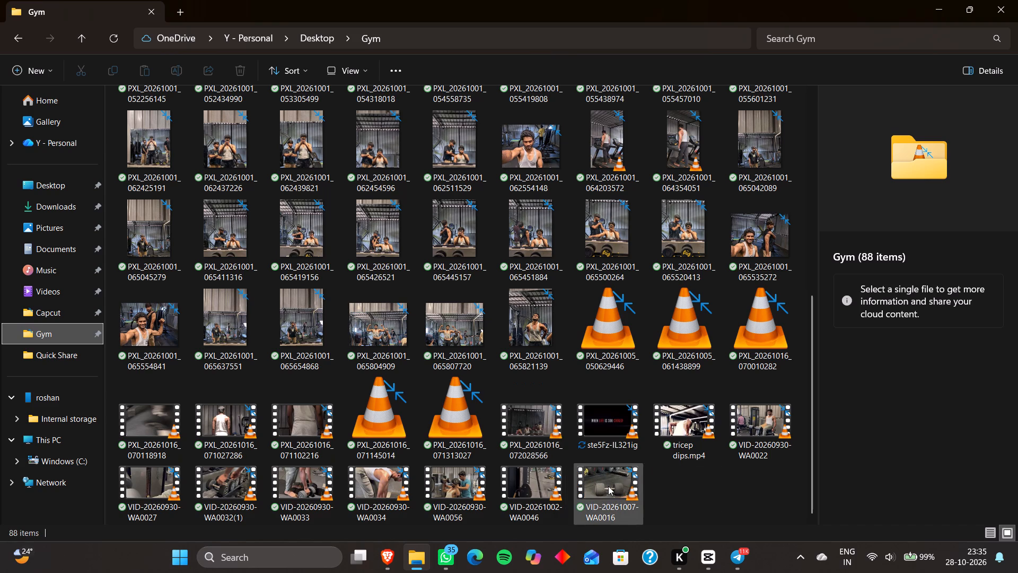
# Bring the VID-20261007-WA0016 dumbbell video from the Gym folder into the timeline of CapCut project 1026 (1).
pyautogui.click(608, 486)
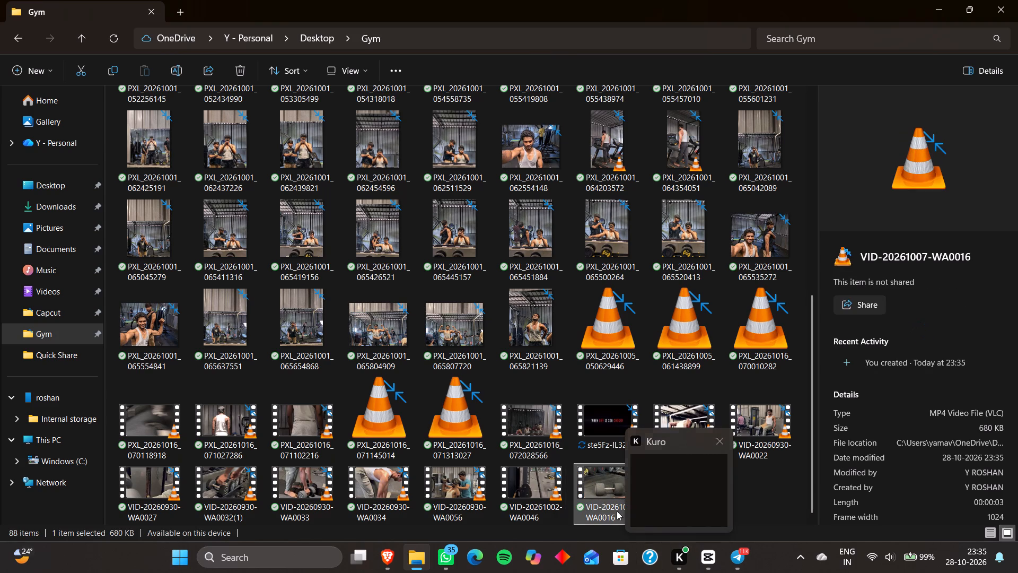
pyautogui.moveTo(606, 500); pyautogui.dragTo(709, 572)
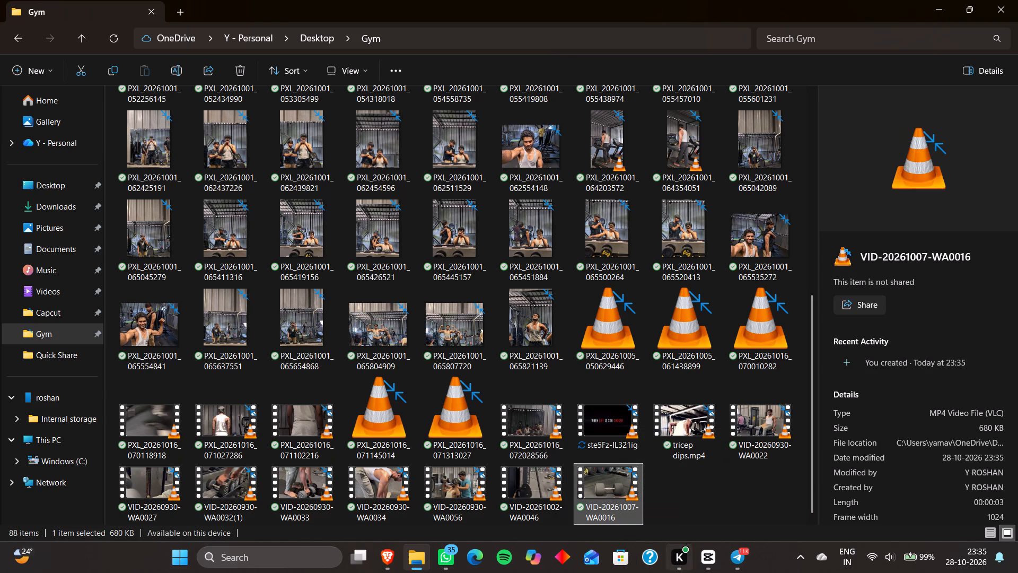
pyautogui.moveTo(709, 572); pyautogui.dragTo(274, 368)
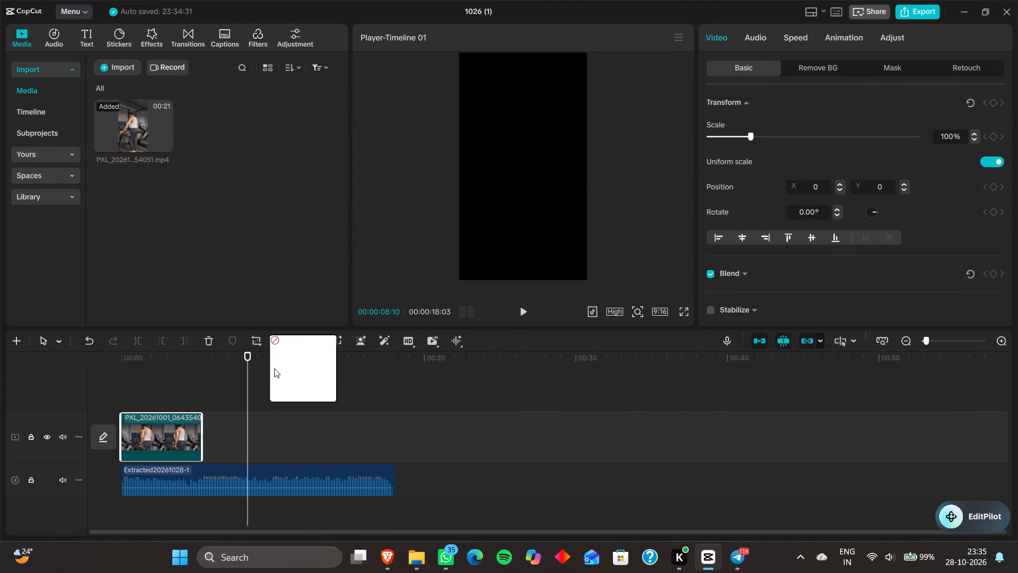
# Bring the VID-20261007-WA0016 dumbbell video into the project media and add it to the main track after the treadmill clip.
pyautogui.moveTo(274, 368); pyautogui.dragTo(231, 151)
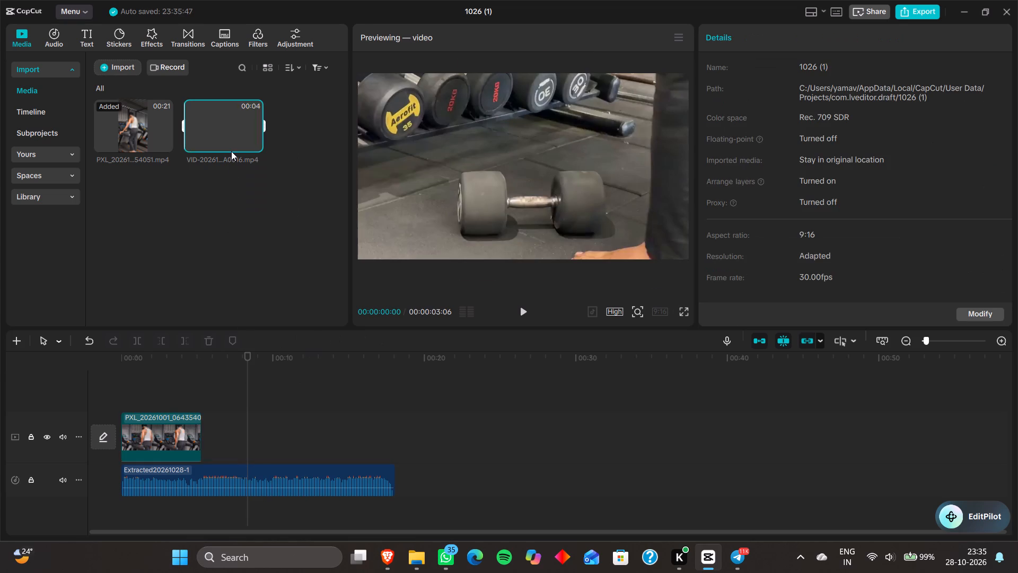
pyautogui.click(253, 146)
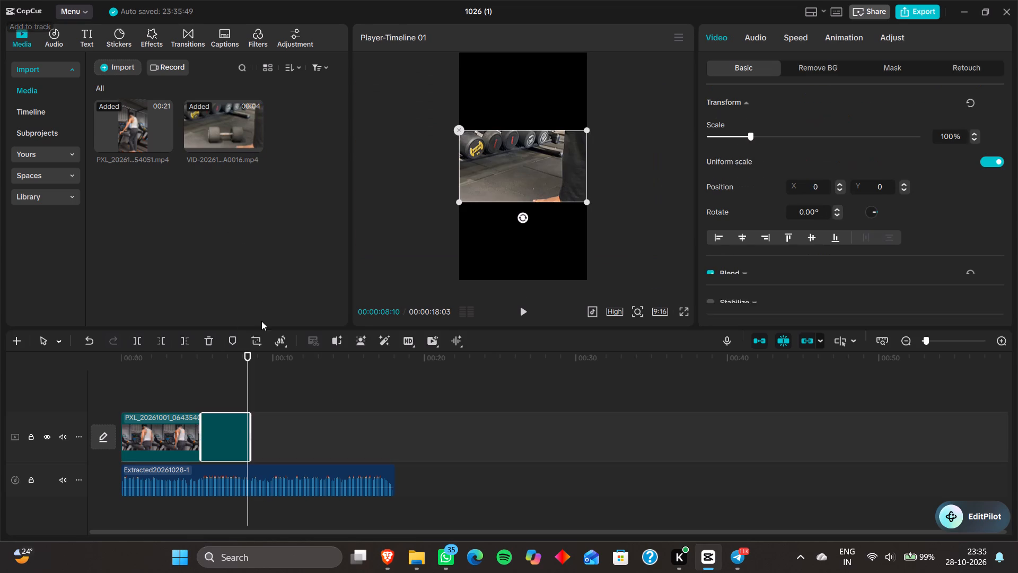
pyautogui.moveTo(252, 429); pyautogui.dragTo(311, 436)
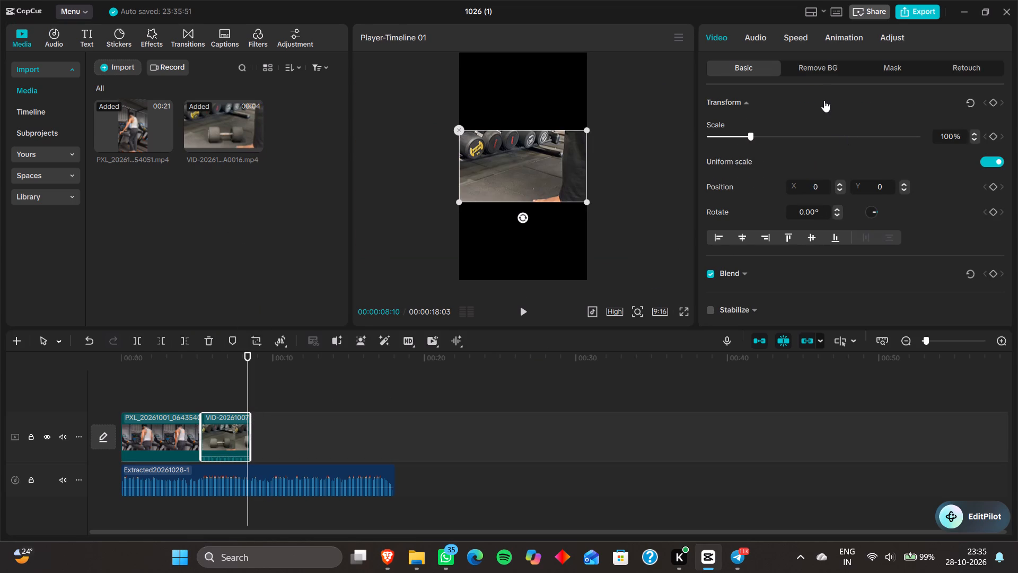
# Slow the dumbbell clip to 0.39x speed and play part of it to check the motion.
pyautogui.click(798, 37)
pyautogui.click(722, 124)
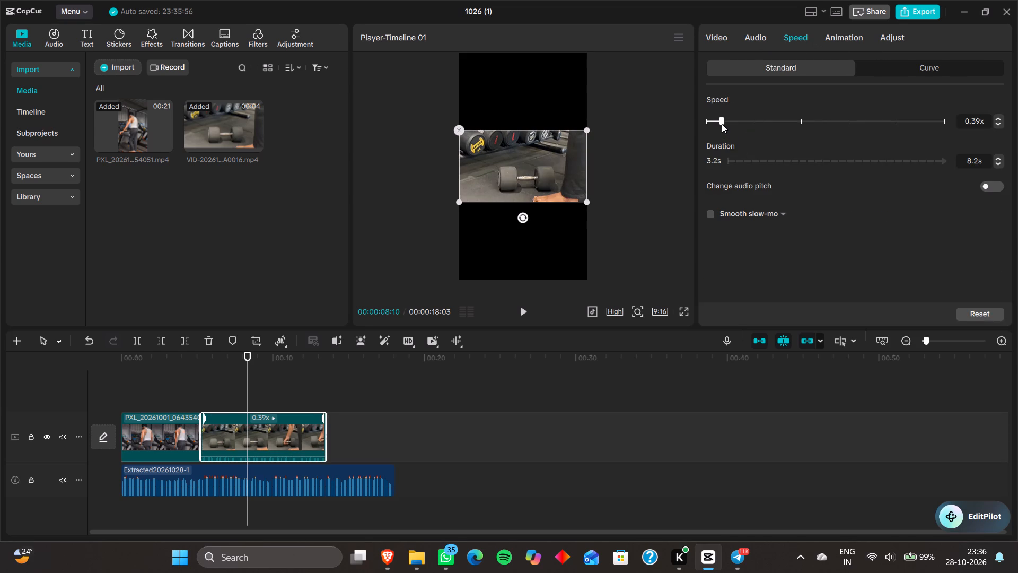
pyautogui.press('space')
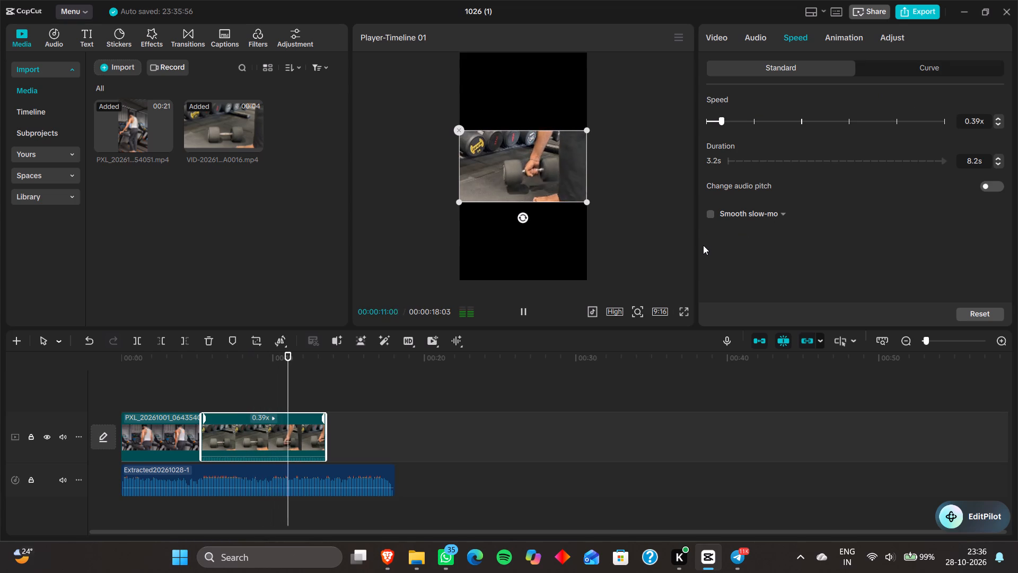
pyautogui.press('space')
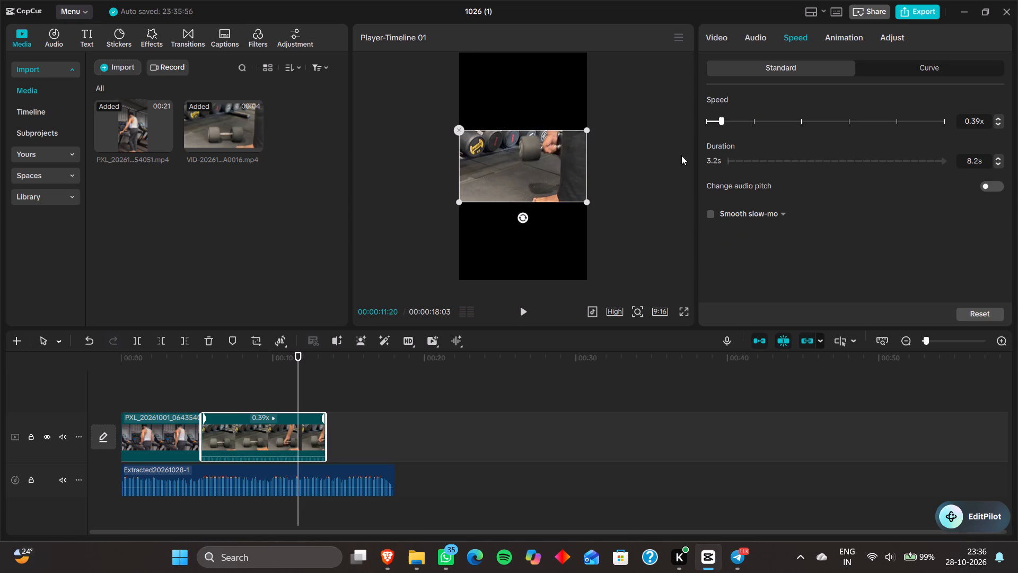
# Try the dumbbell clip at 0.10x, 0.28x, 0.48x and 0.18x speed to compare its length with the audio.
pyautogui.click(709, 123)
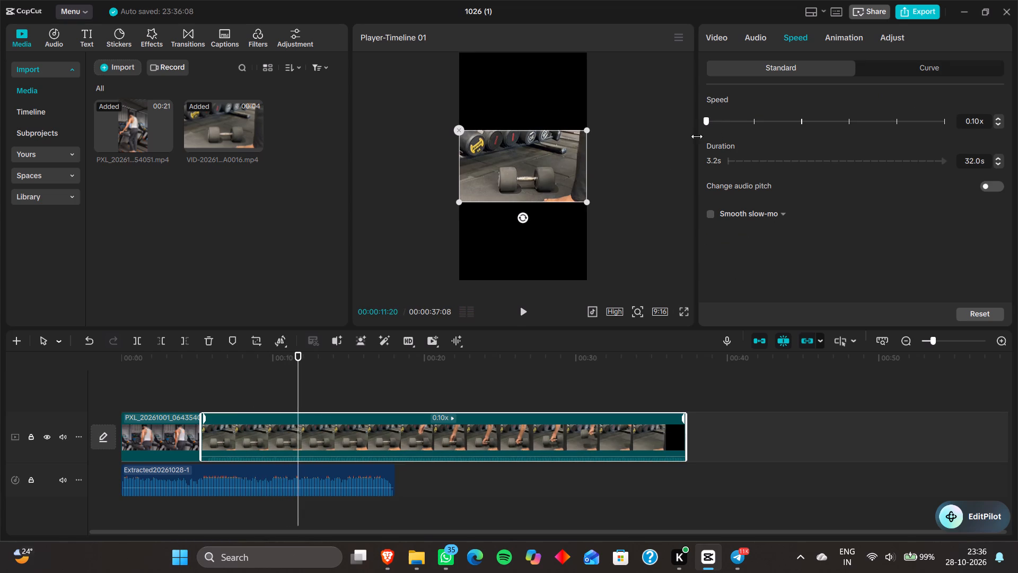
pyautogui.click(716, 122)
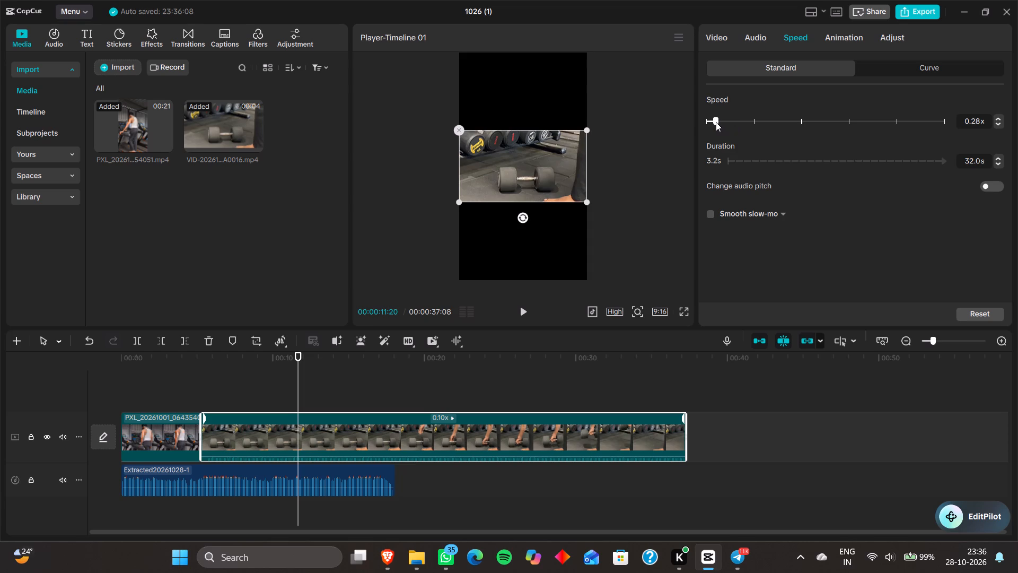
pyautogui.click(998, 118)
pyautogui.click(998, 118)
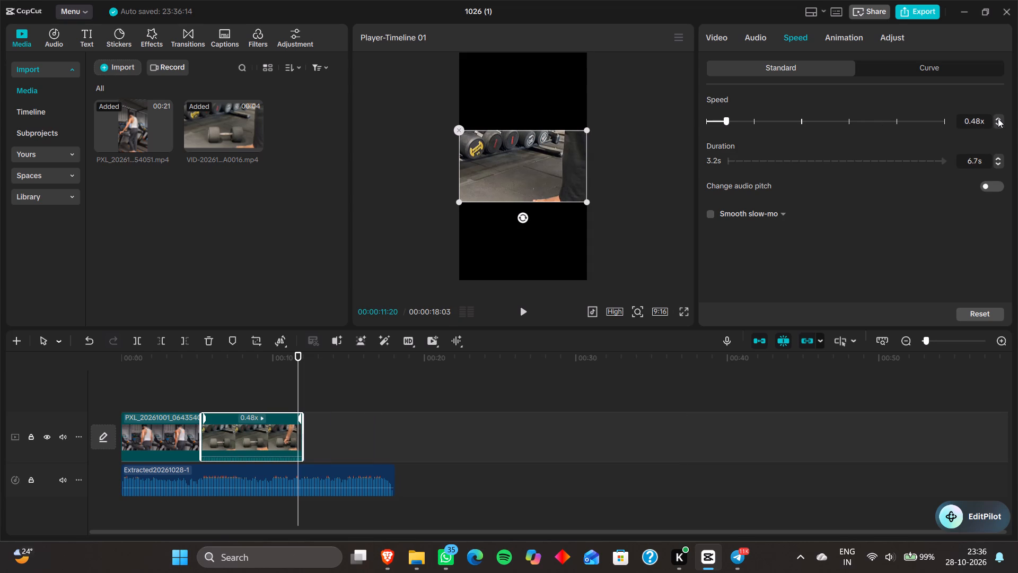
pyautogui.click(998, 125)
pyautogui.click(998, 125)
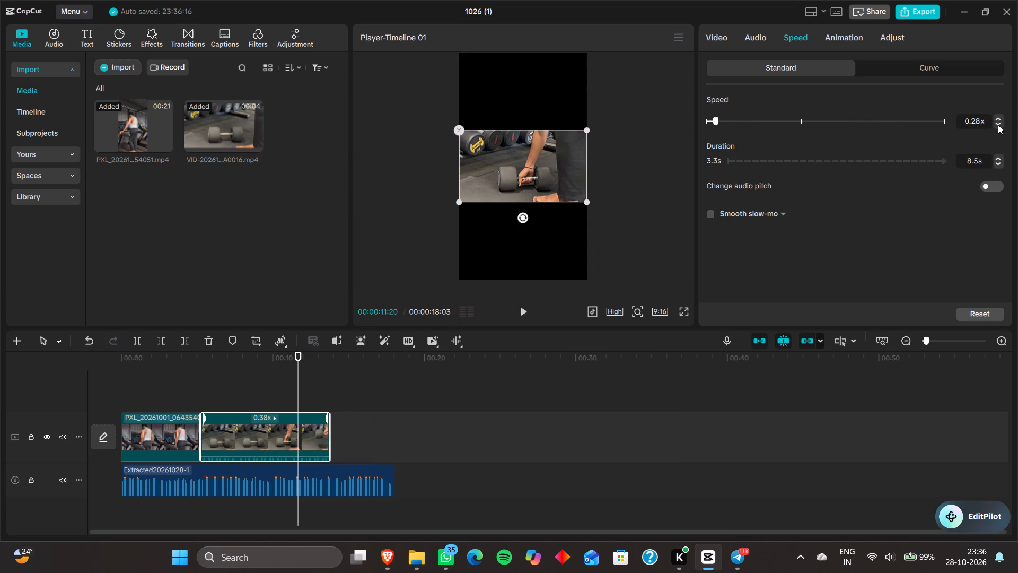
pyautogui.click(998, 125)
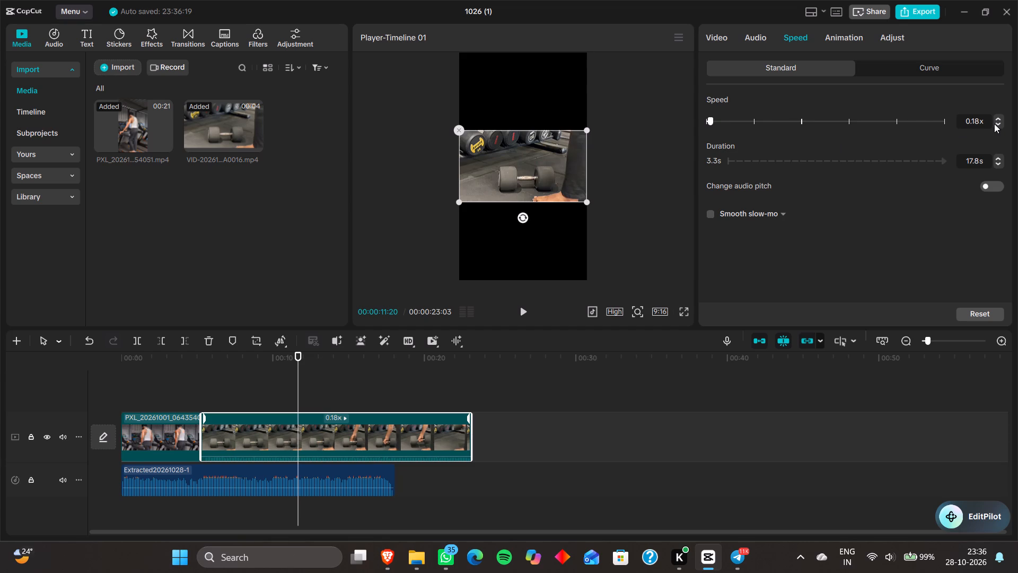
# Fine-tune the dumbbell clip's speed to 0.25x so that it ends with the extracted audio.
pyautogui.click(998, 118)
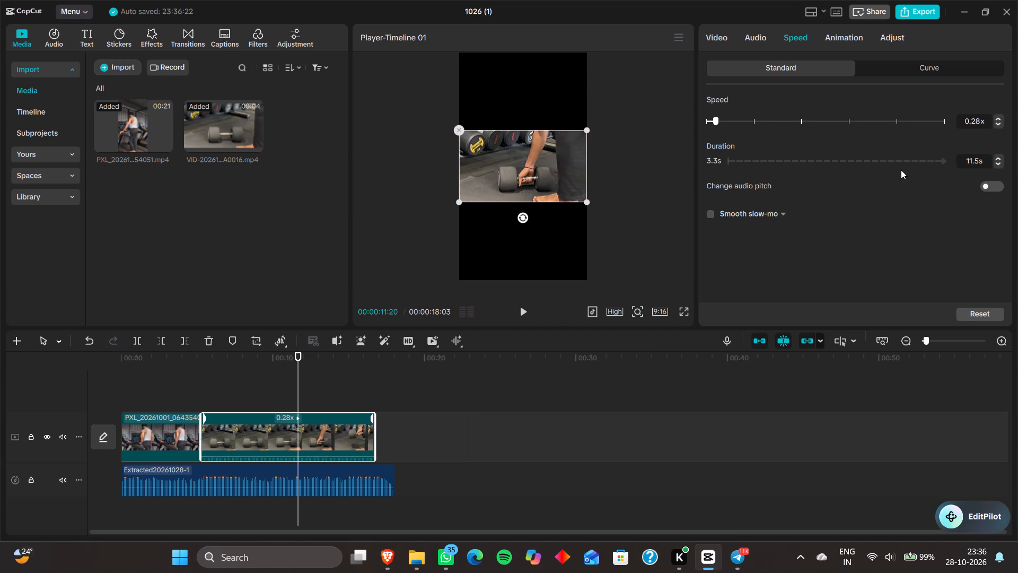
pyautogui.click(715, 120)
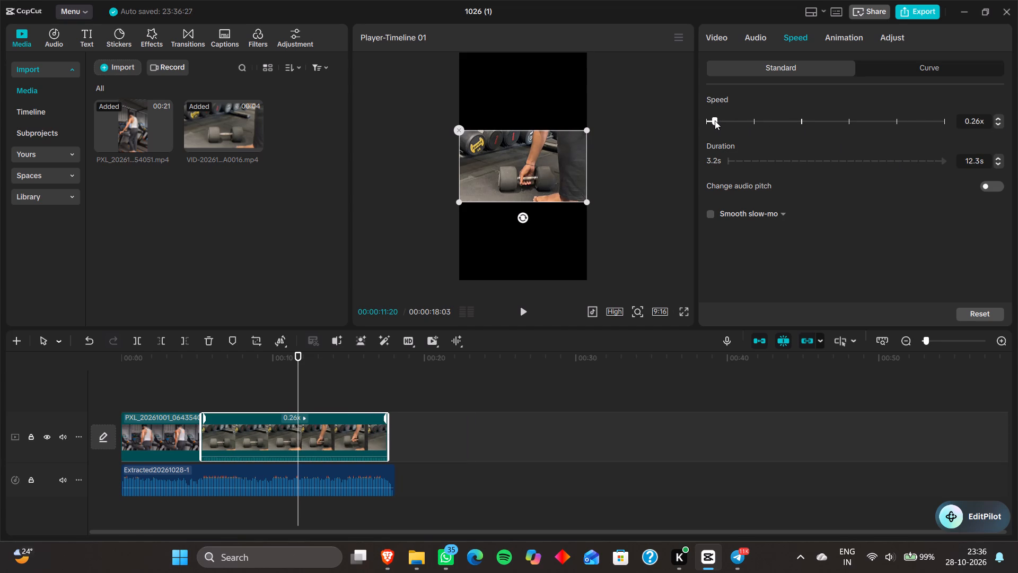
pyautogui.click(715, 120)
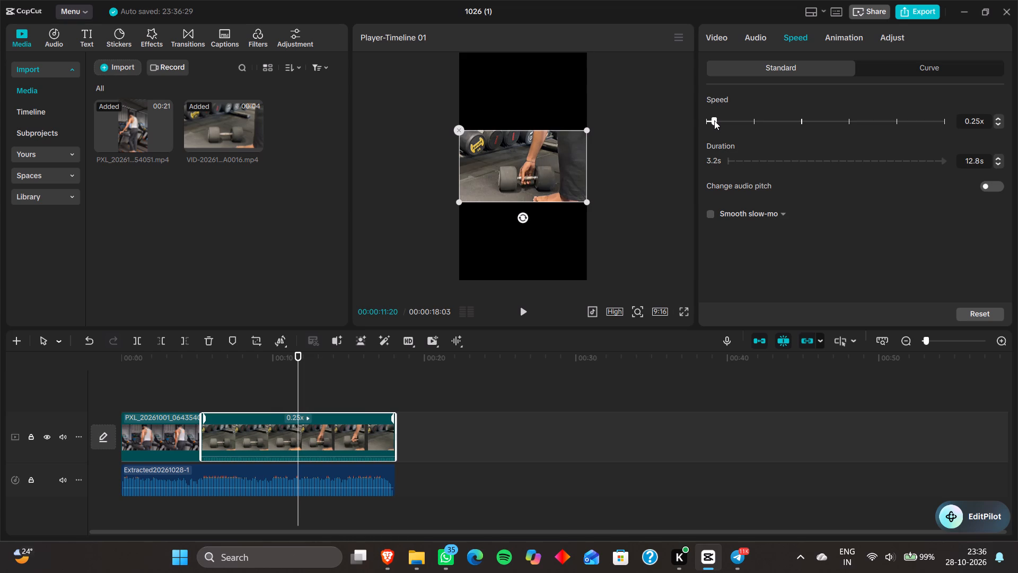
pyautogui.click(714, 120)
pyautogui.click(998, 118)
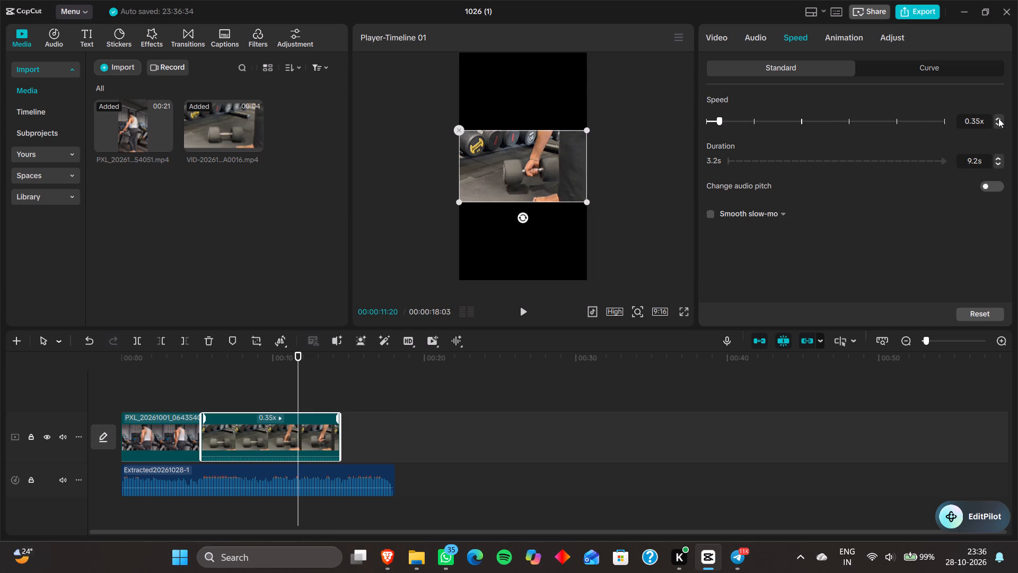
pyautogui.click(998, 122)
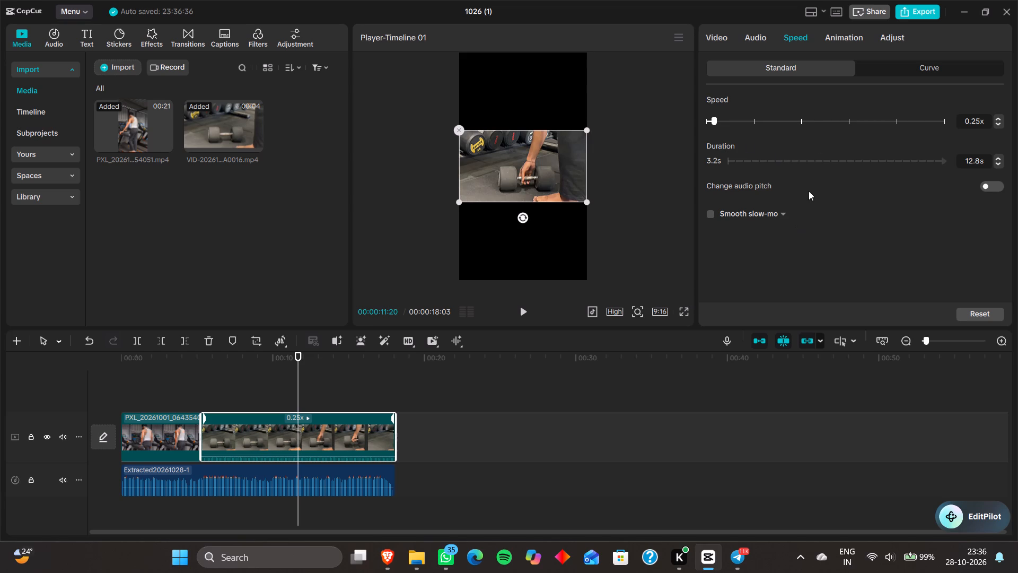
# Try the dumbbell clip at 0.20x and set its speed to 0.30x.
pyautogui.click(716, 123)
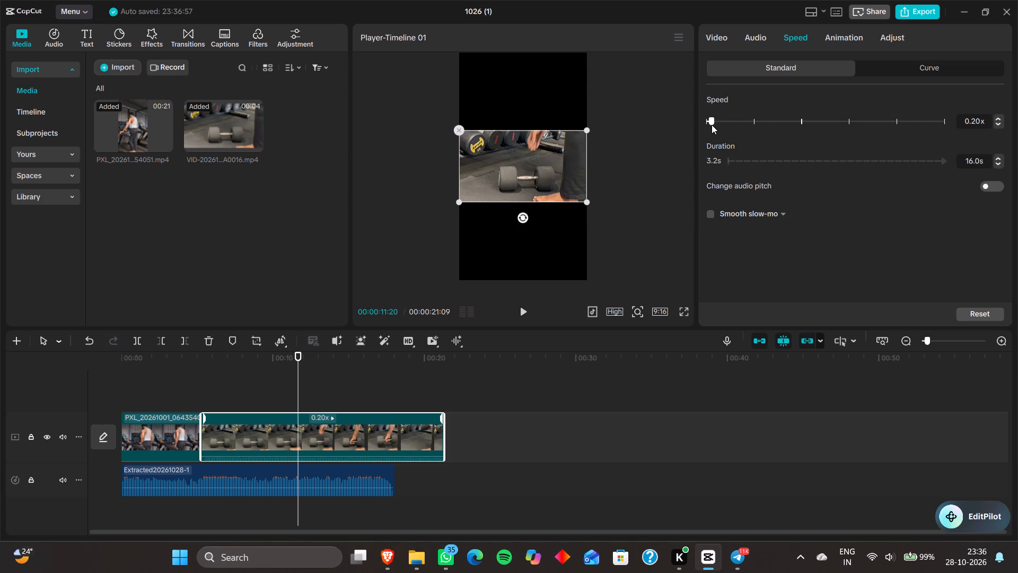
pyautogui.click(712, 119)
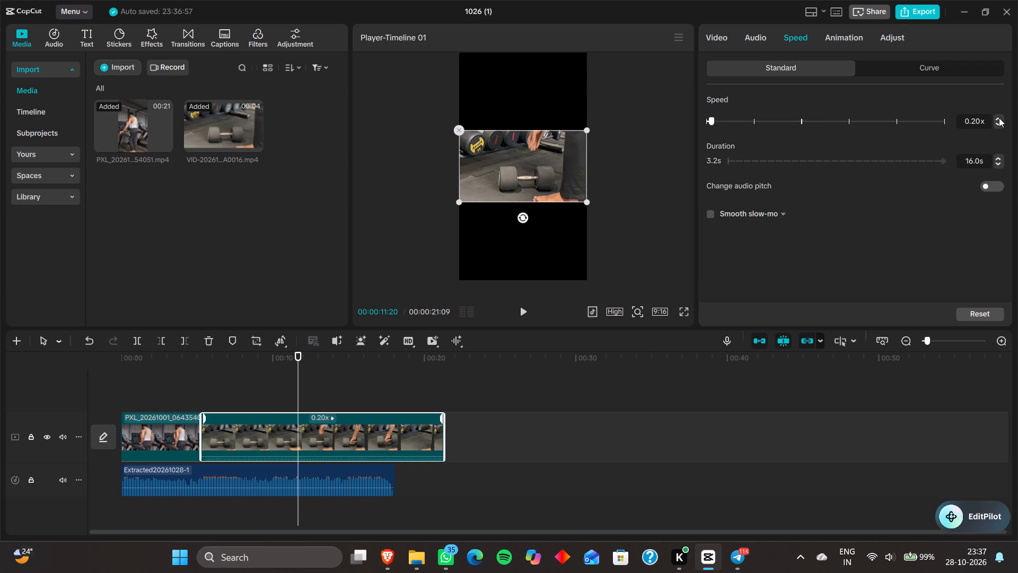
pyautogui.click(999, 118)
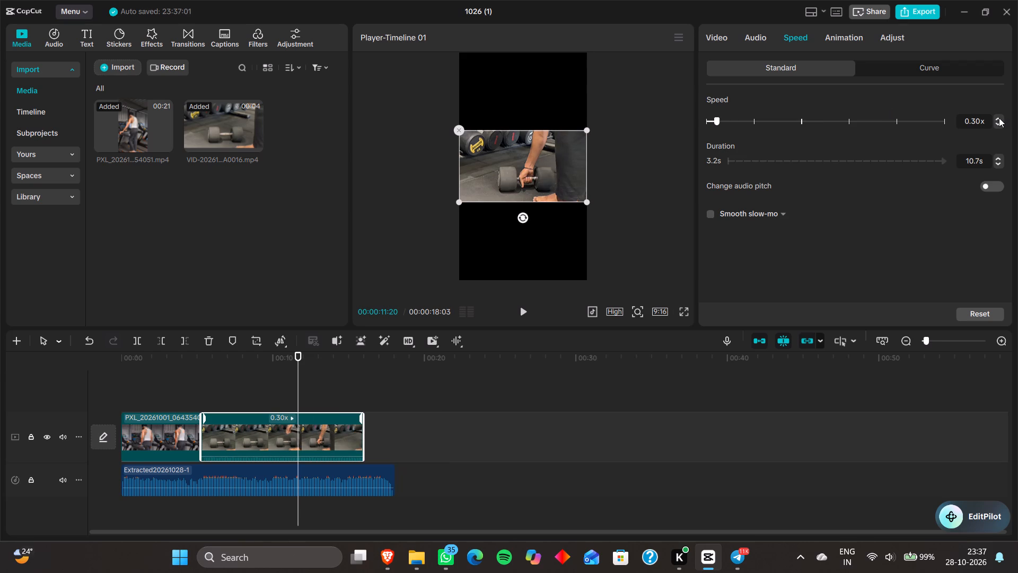
# Play the edit from near the start to the end of the audio, reselecting the 9:16 aspect ratio beforehand.
pyautogui.press('space')
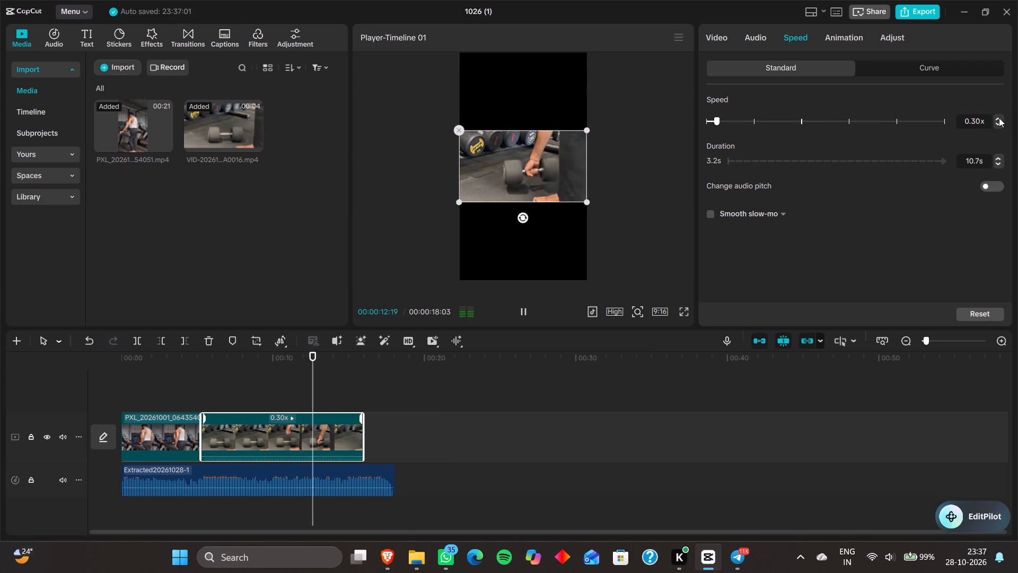
pyautogui.press('Up')
pyautogui.press('Up')
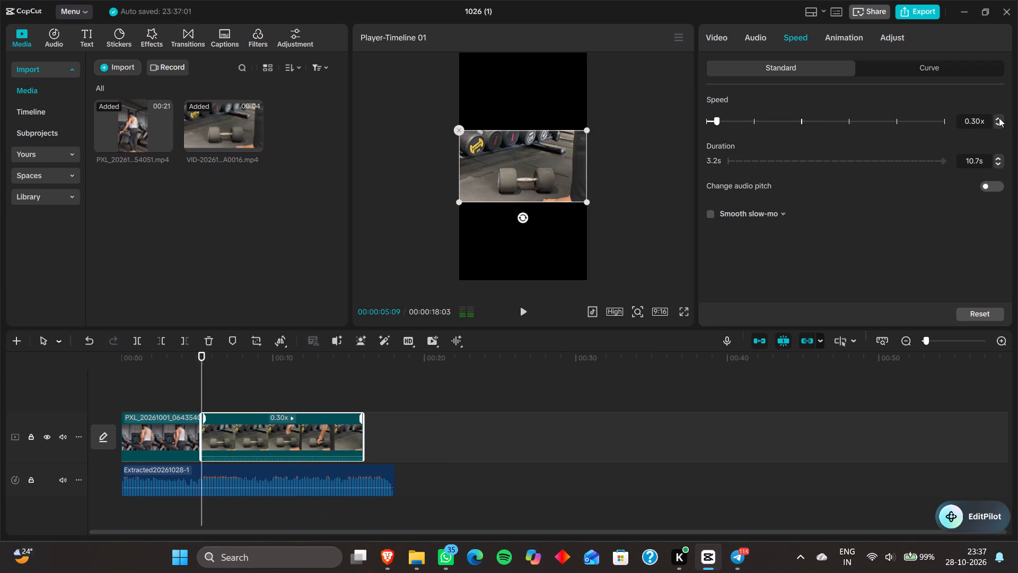
pyautogui.press('Up')
pyautogui.press('space')
pyautogui.press('space')
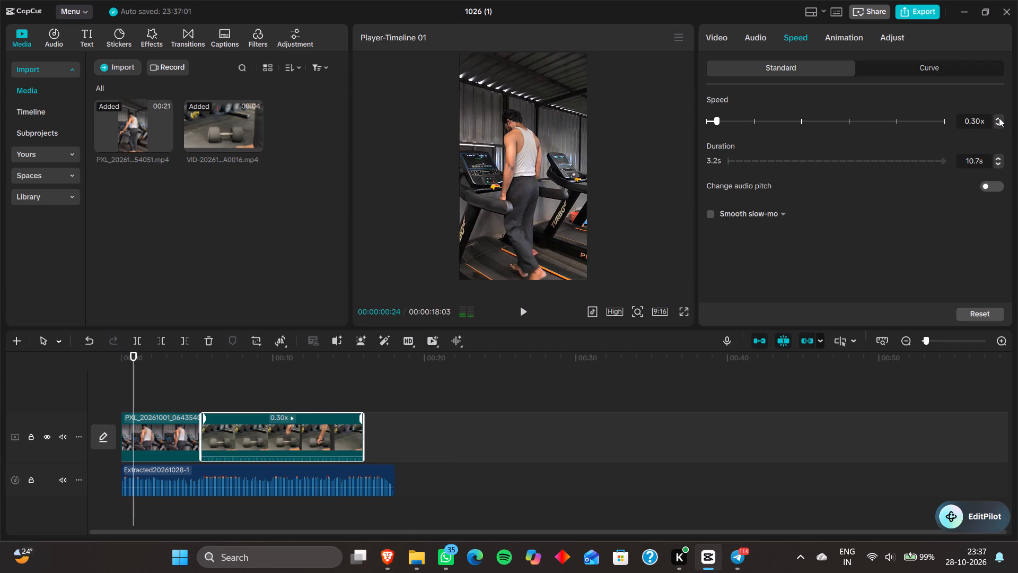
pyautogui.click(661, 312)
pyautogui.click(690, 449)
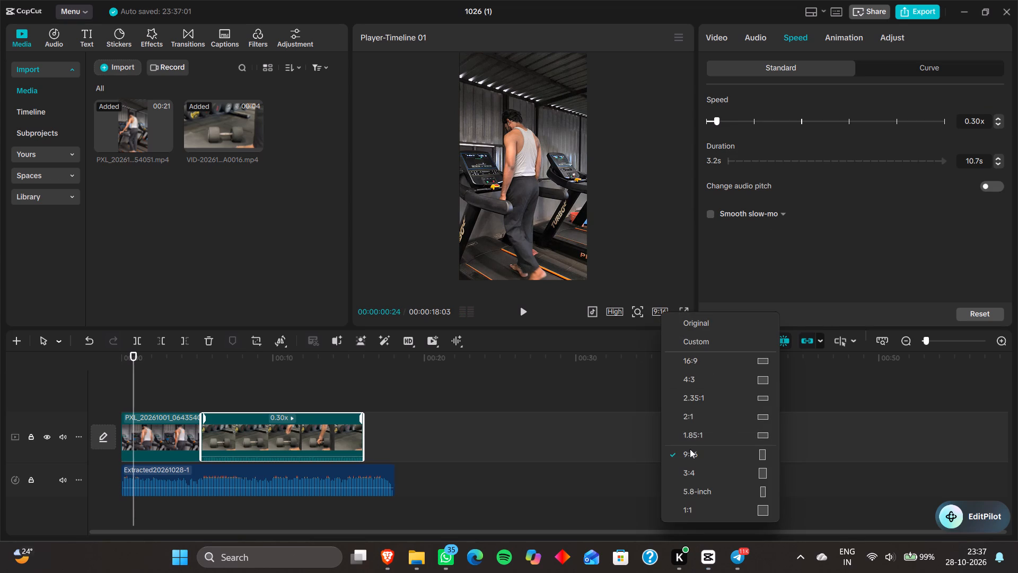
pyautogui.press('space')
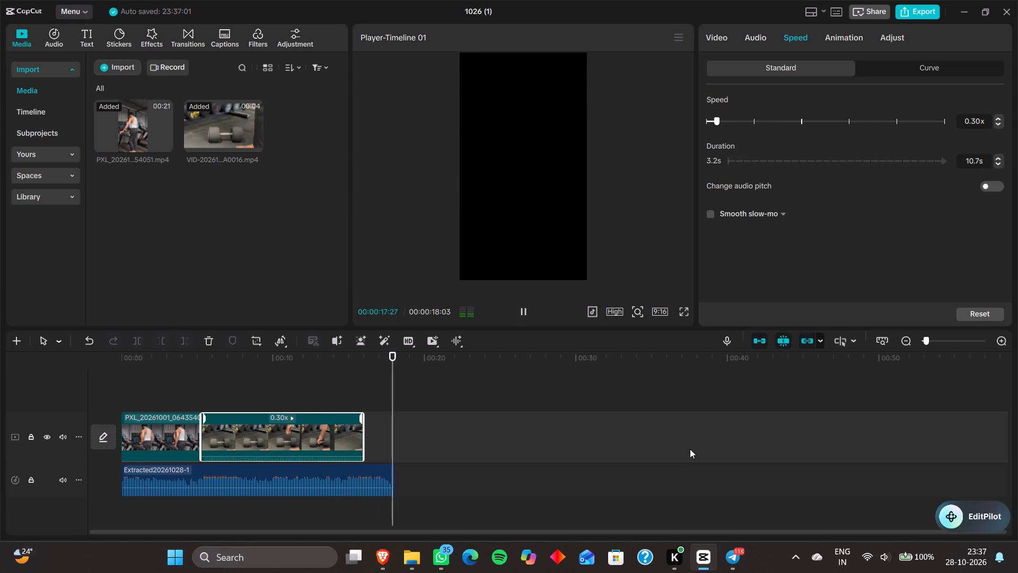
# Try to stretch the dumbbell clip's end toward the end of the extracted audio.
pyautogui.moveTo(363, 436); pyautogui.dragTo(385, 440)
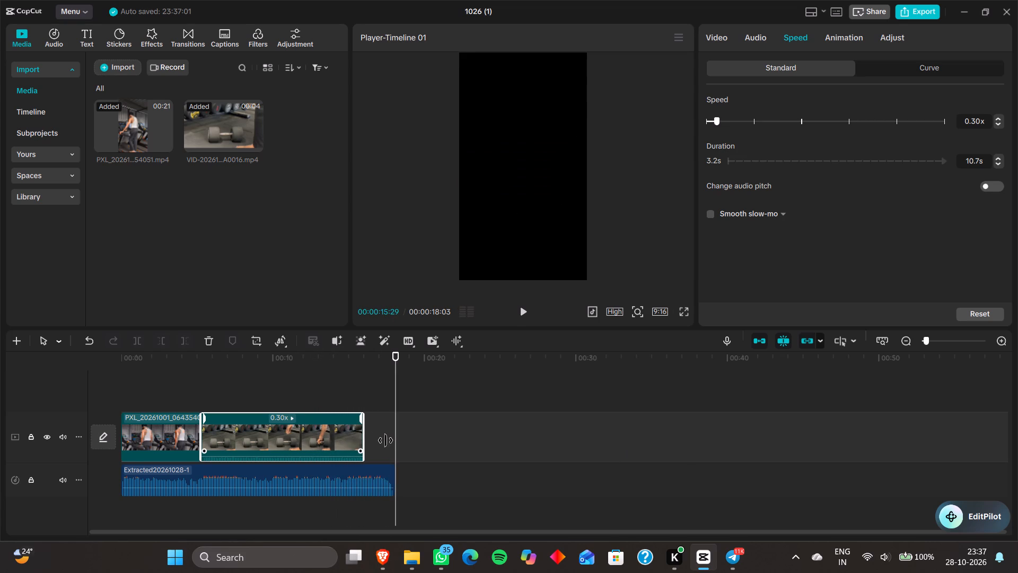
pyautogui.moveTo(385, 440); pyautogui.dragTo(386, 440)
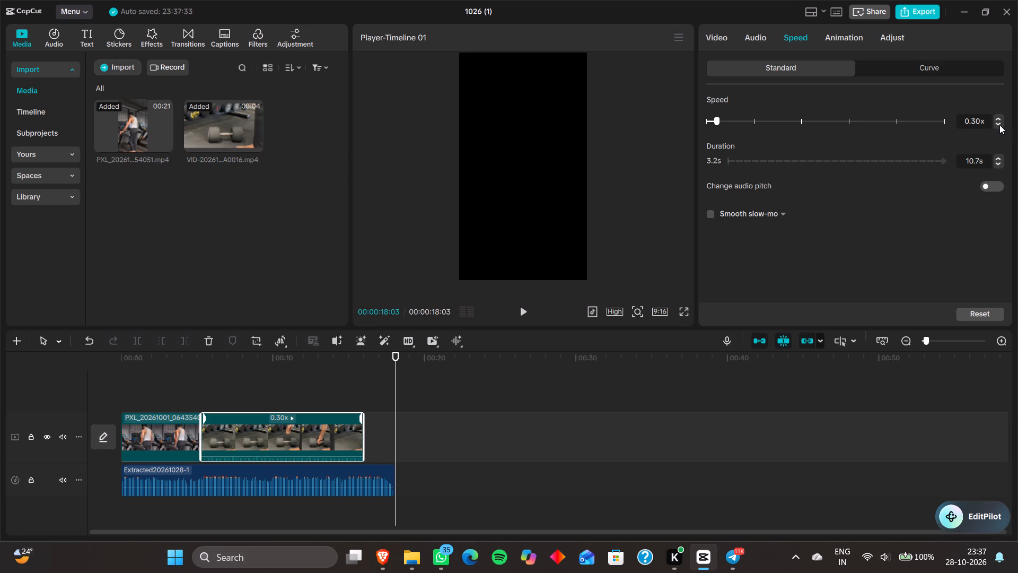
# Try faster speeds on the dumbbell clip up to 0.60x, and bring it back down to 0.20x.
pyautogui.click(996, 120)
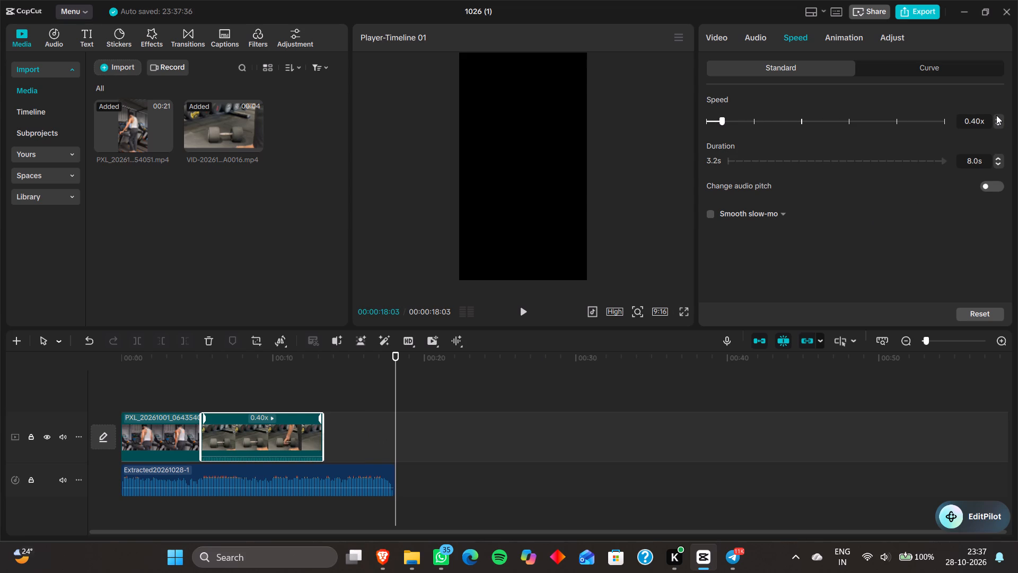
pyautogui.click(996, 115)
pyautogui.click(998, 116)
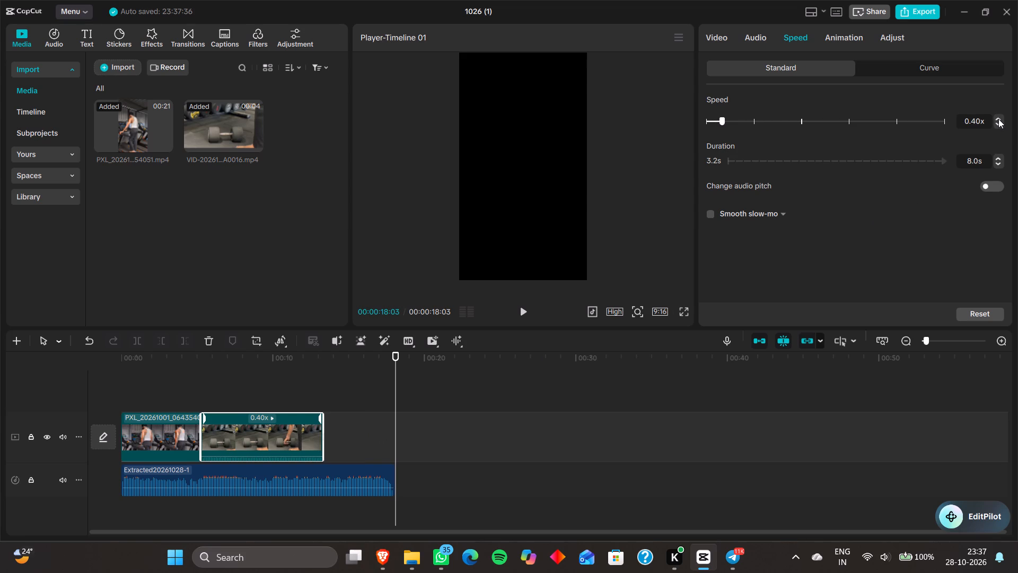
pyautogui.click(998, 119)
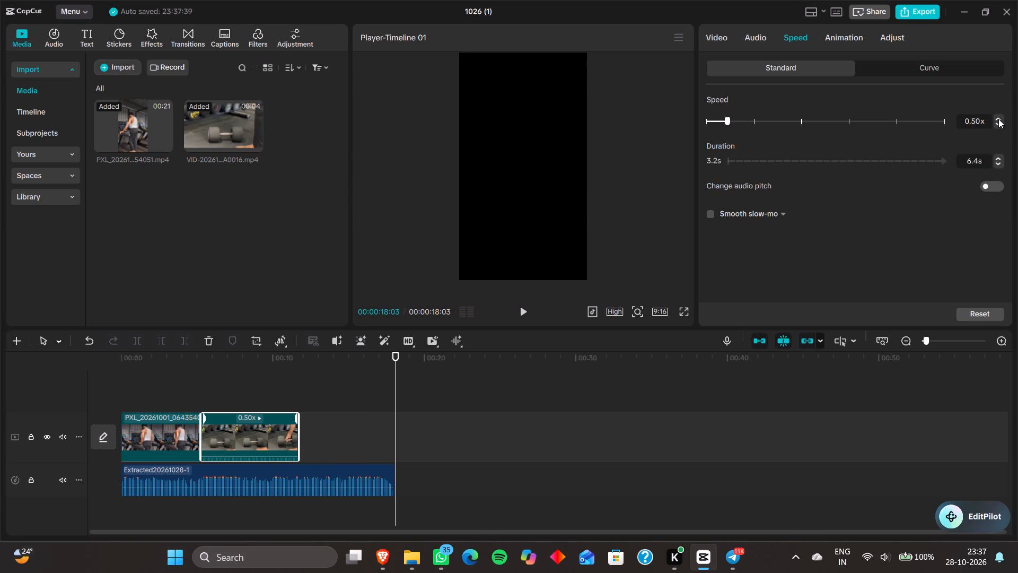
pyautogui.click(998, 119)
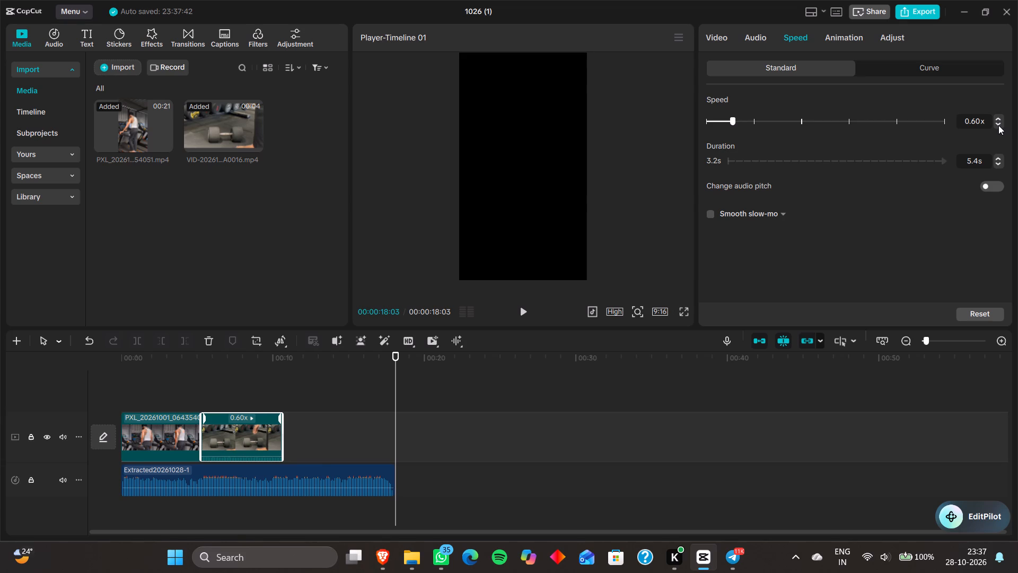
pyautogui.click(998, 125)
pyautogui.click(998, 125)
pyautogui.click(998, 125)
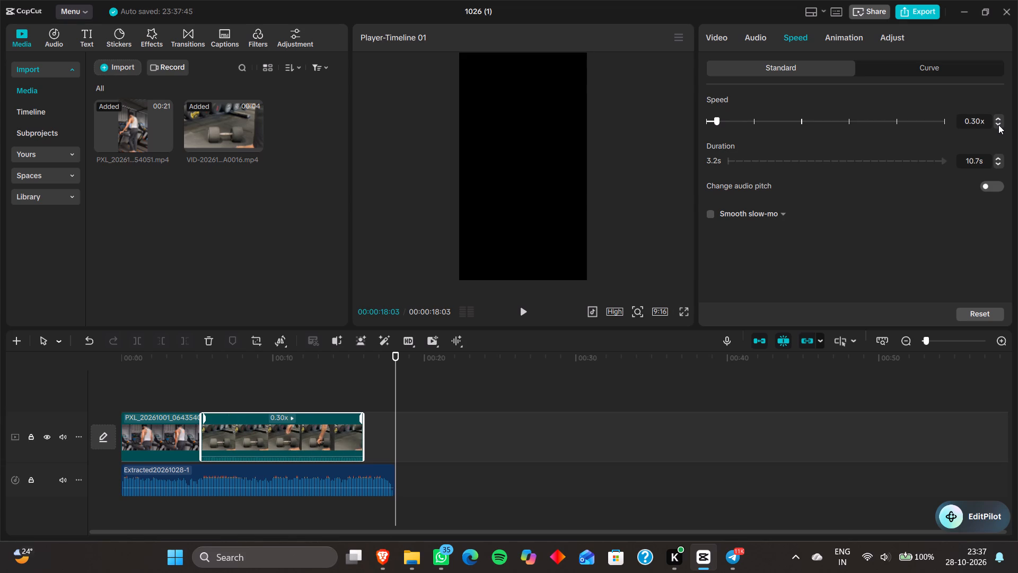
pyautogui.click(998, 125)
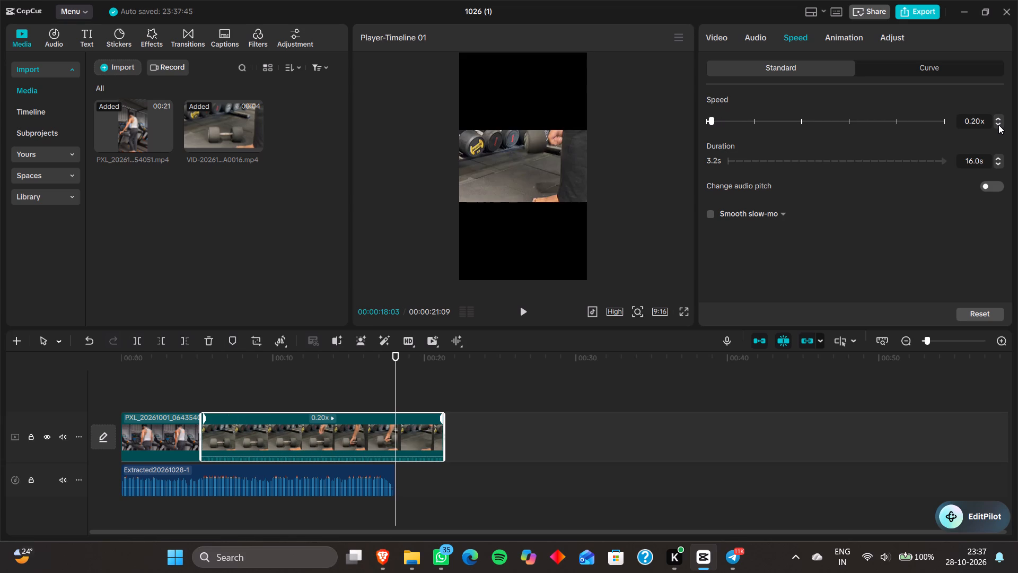
# Fine-tune the dumbbell clip's speed to 0.26x so that it ends close to the end of the extracted audio.
pyautogui.click(713, 123)
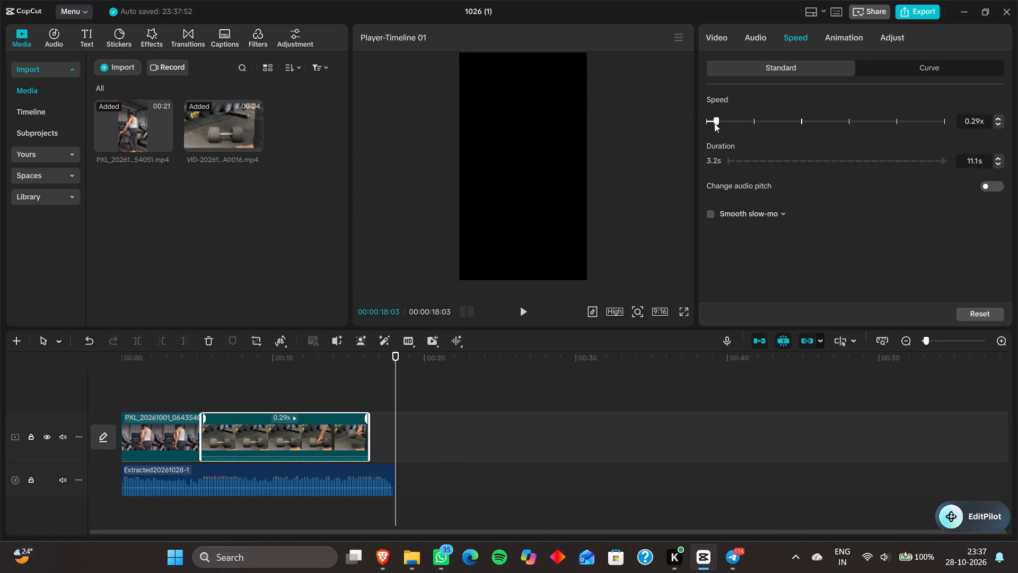
pyautogui.click(714, 123)
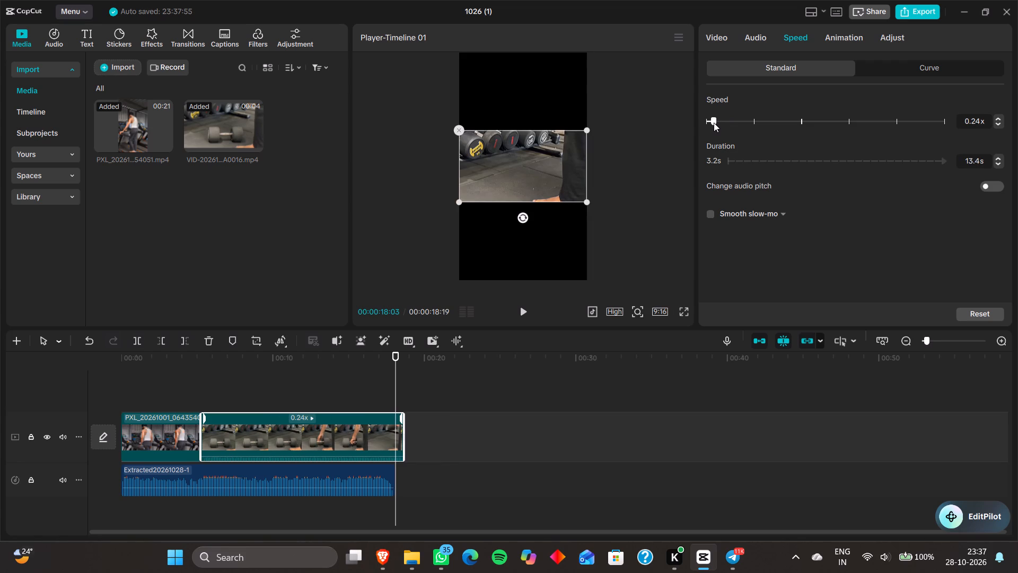
pyautogui.click(714, 123)
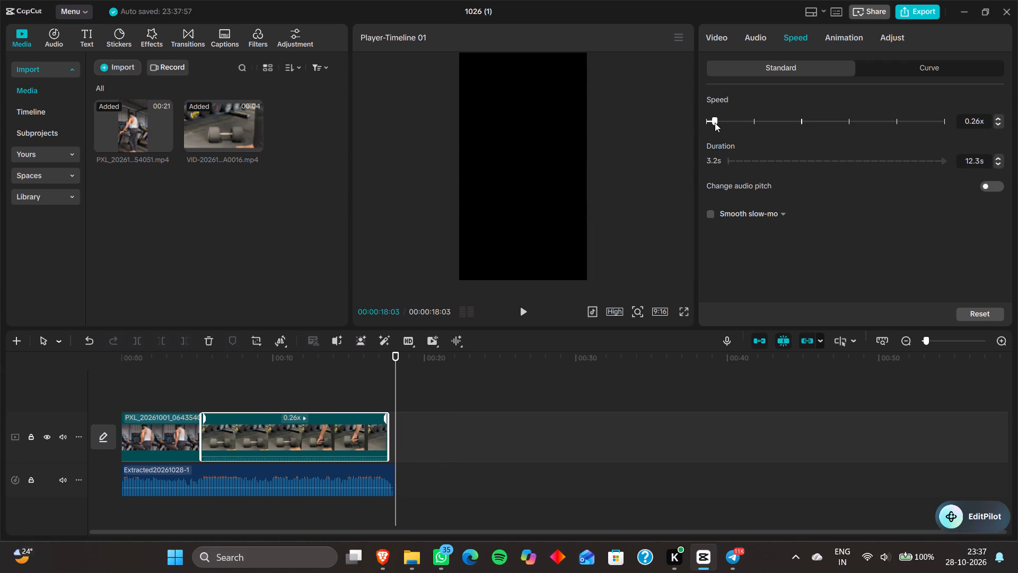
# Return the playhead to the start of the timeline.
pyautogui.press('Up')
pyautogui.press('Up')
pyautogui.press('Up')
pyautogui.press('Up')
pyautogui.press('Up')
pyautogui.press('Up')
pyautogui.press('Up')
pyautogui.press('Up')
pyautogui.press('Up')
pyautogui.press('Up')
pyautogui.press('Up')
pyautogui.press('Up')
pyautogui.press('Up')
pyautogui.press('Up')
pyautogui.press('Up')
pyautogui.press('Up')
pyautogui.press('Up')
pyautogui.press('Up')
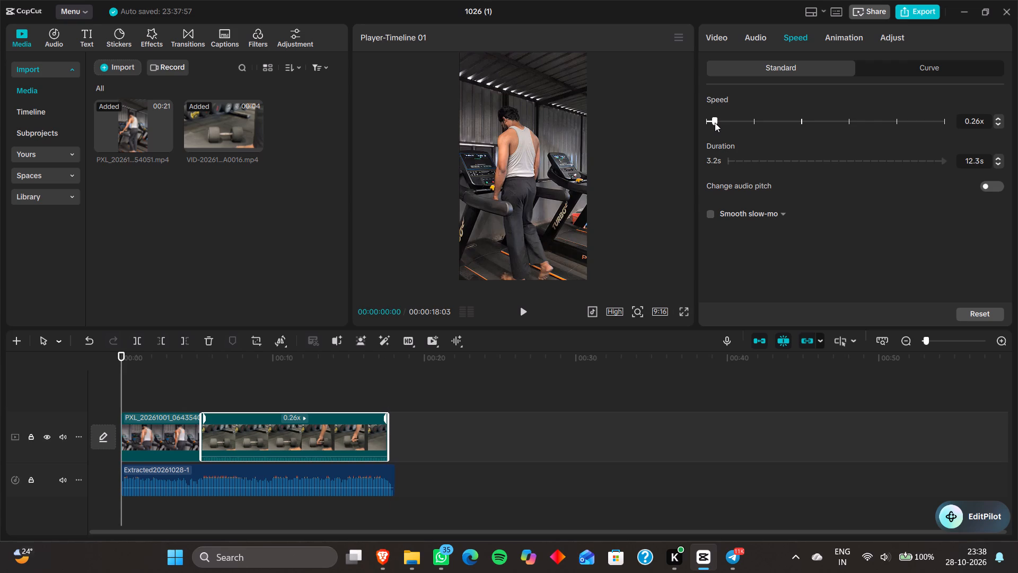
# Import the captioned video ste5Fz-IL321ig from the Gym folder on the device into the project media.
pyautogui.click(127, 70)
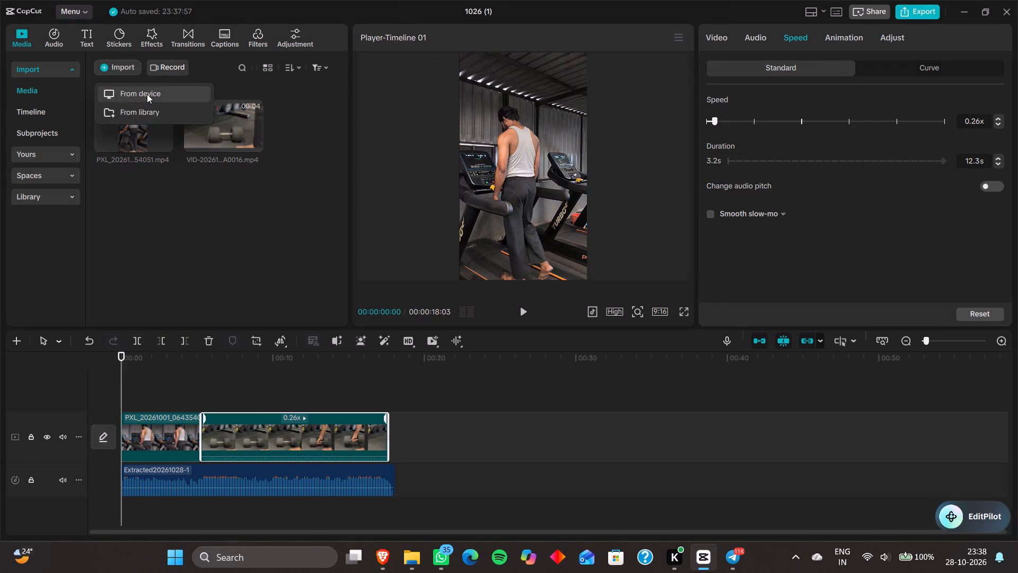
pyautogui.click(147, 94)
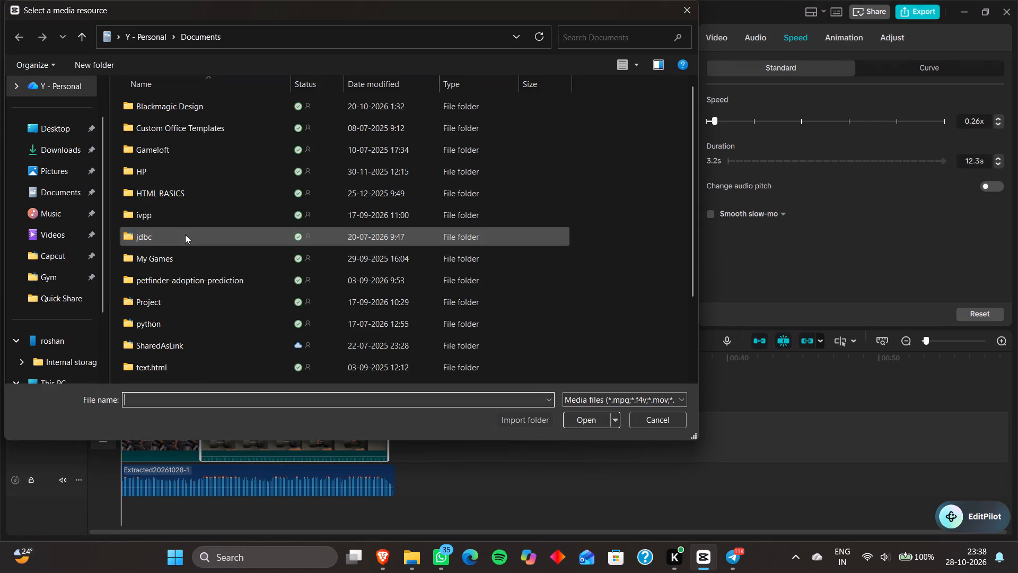
pyautogui.click(56, 274)
pyautogui.scroll(-19, 536, 259)
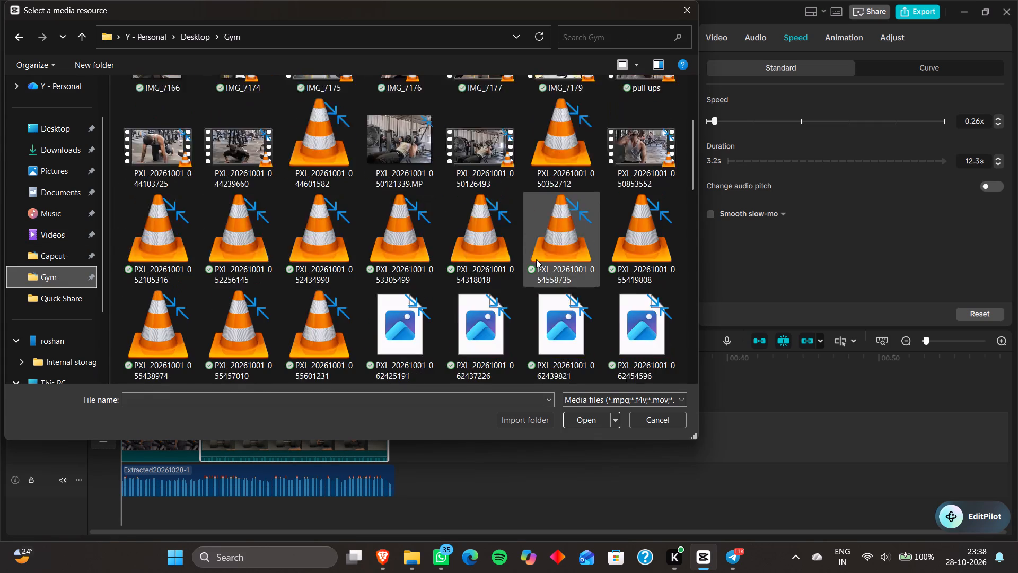
pyautogui.scroll(-9, 536, 259)
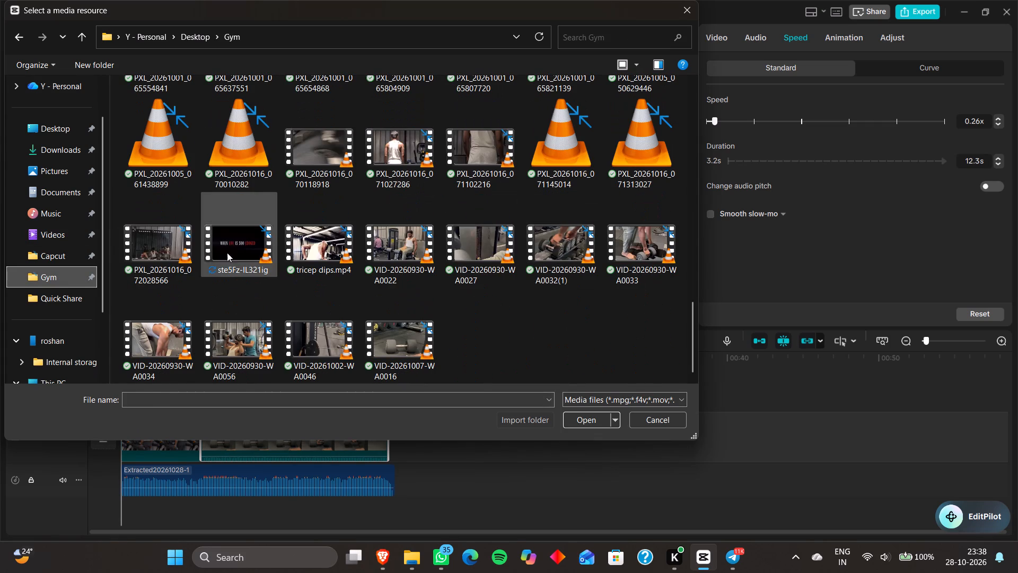
pyautogui.click(219, 251)
pyautogui.click(572, 419)
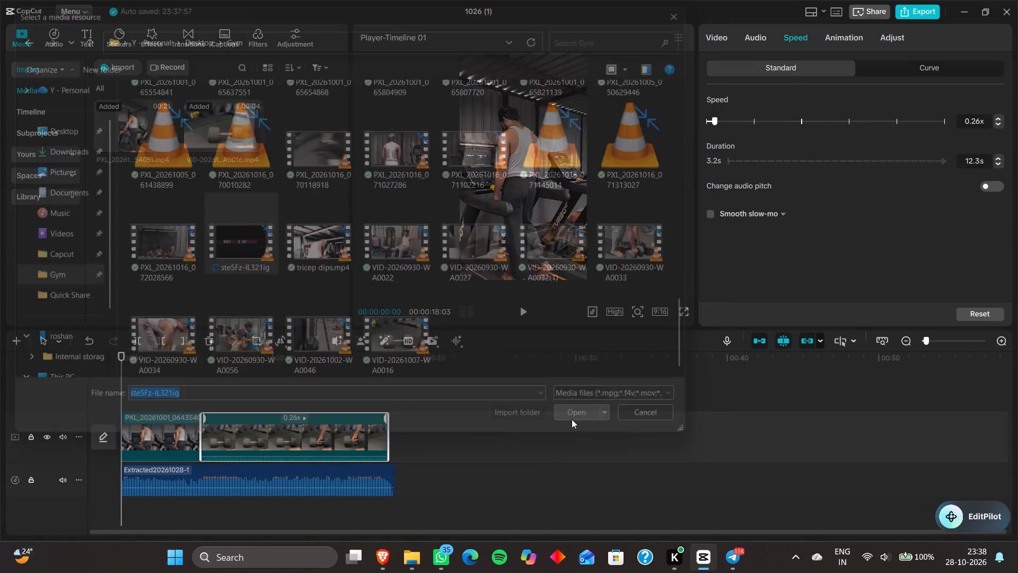
# Preview the imported ste5Fz-IL321ig video repeatedly from start to end, examining its caption wording, styling and timing.
pyautogui.press('space')
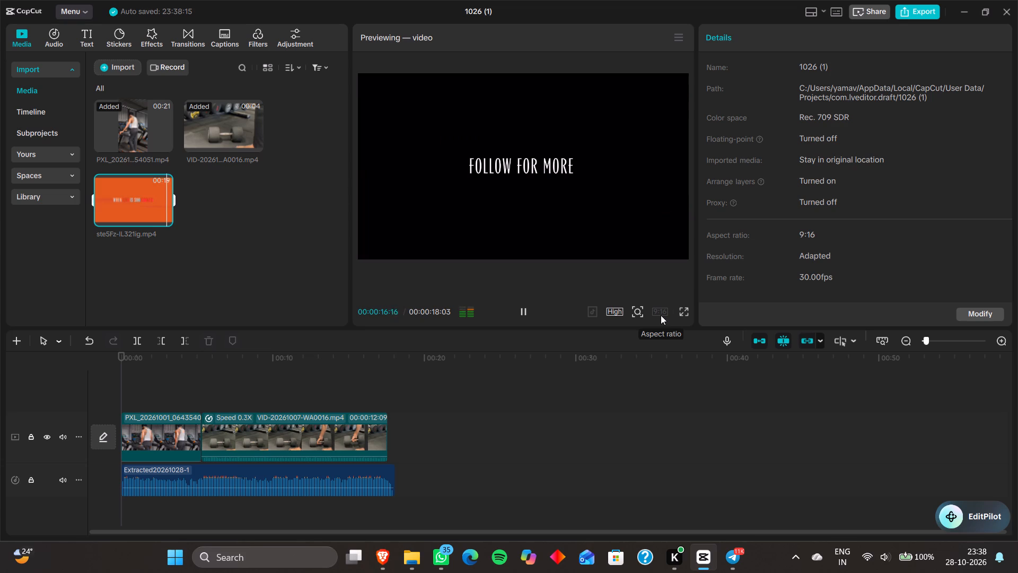
pyautogui.press('space')
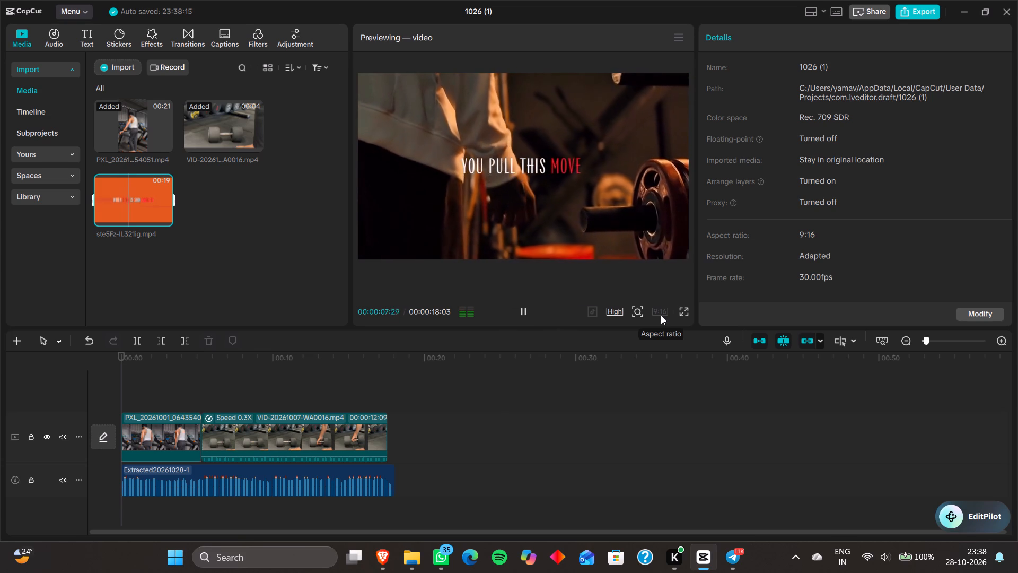
pyautogui.press('space')
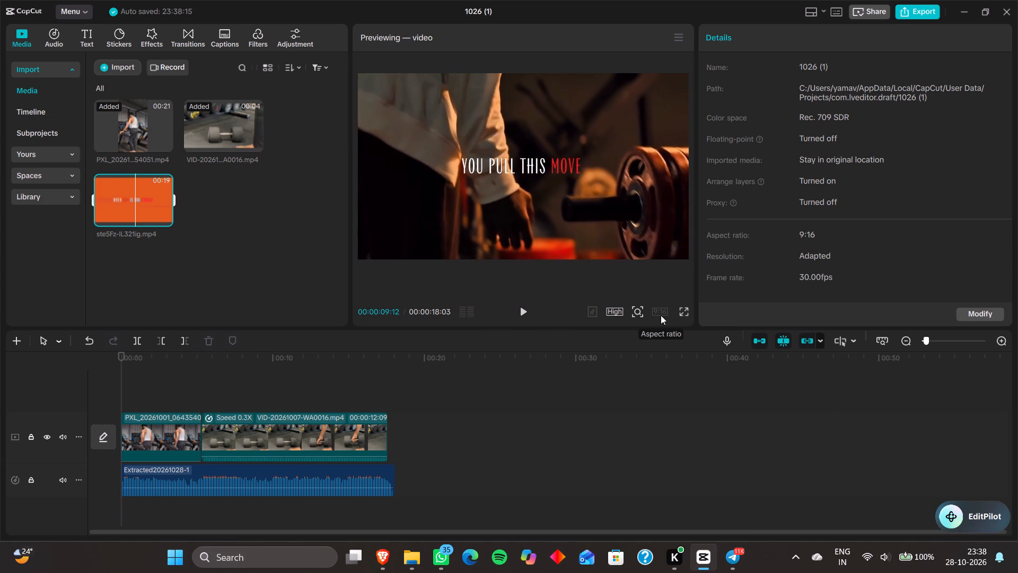
pyautogui.press('space')
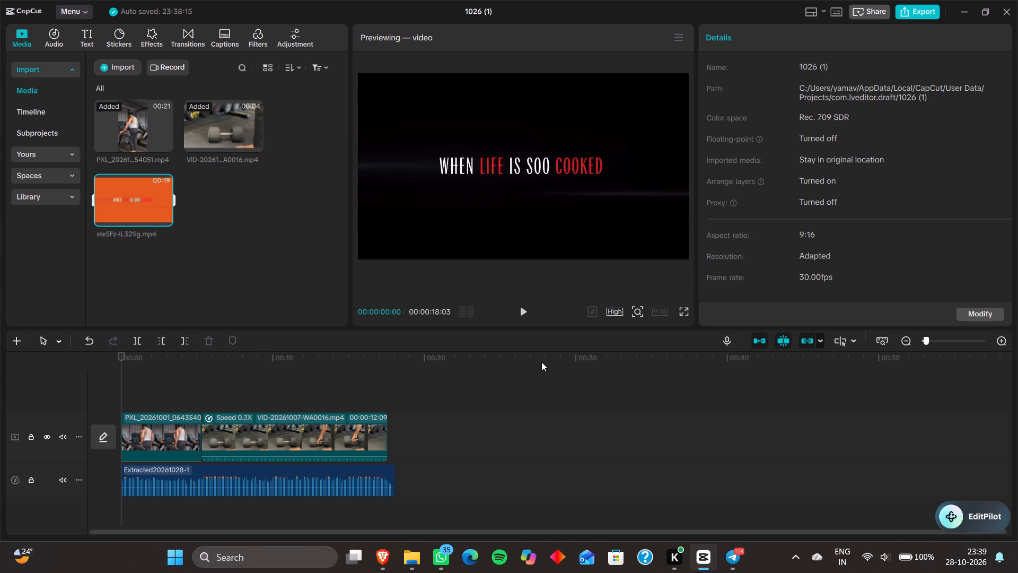
pyautogui.press('space')
pyautogui.press('space')
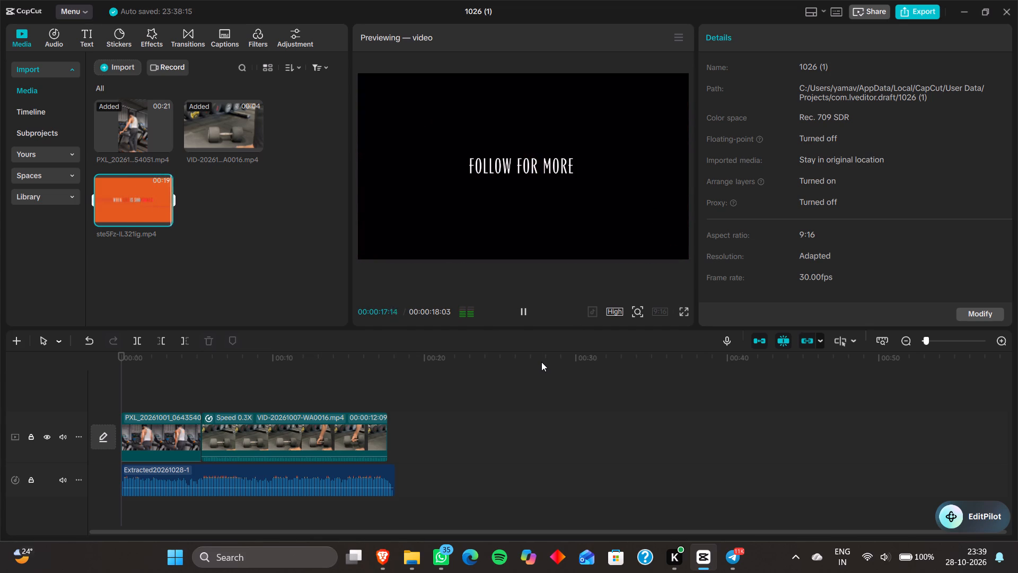
pyautogui.press('space')
pyautogui.press('space')
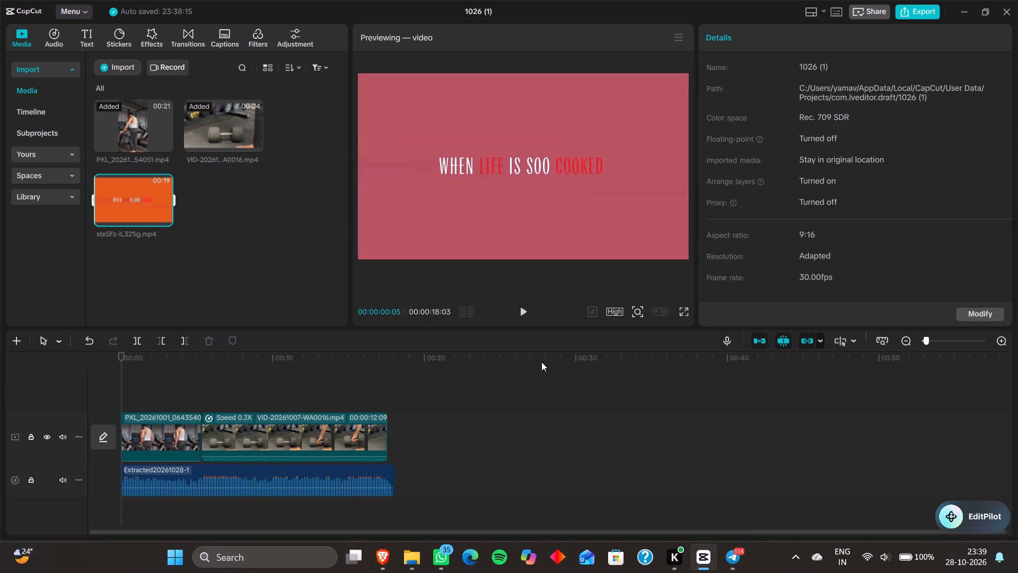
pyautogui.press('space')
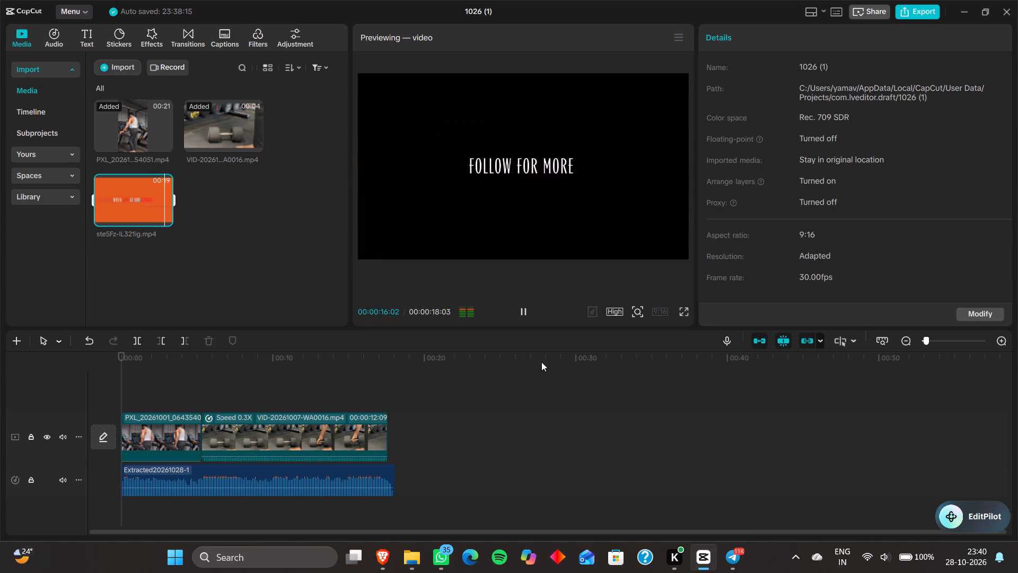
pyautogui.press('space')
pyautogui.press('space')
pyautogui.press('space')
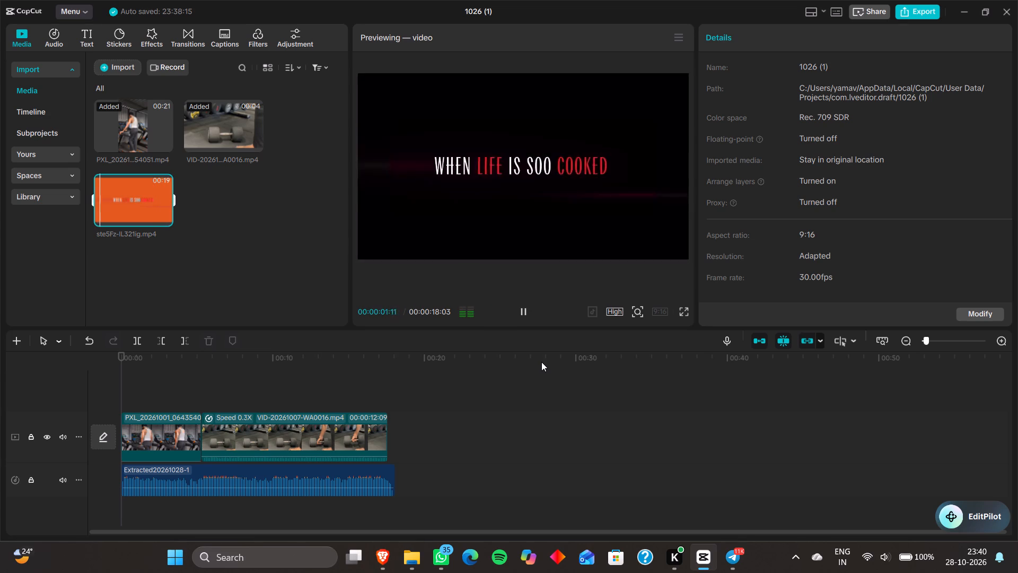
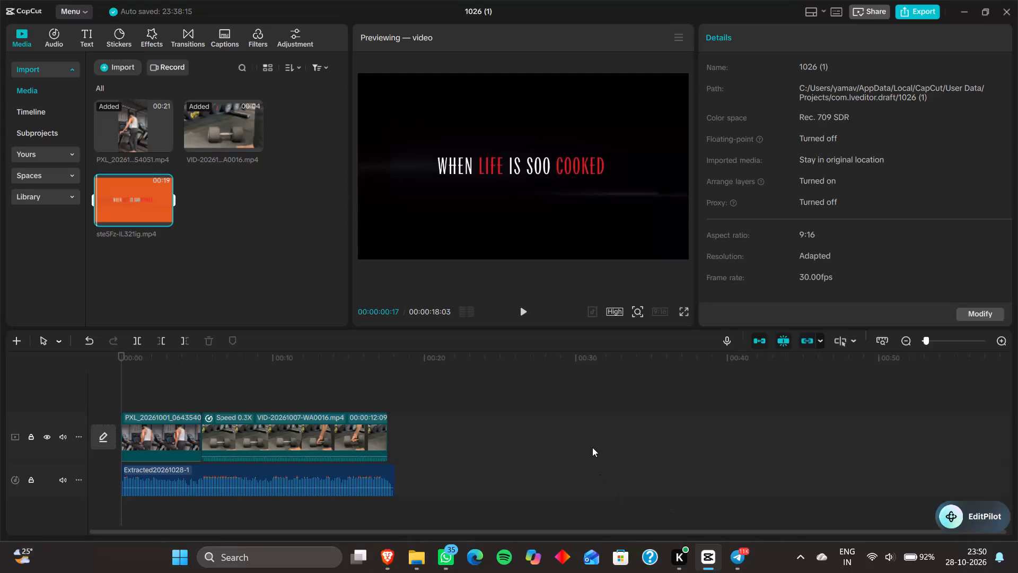
# Add the ste5Fz-IL321ig video to the timeline on a track above the treadmill clip, starting at 0 seconds.
pyautogui.click(166, 218)
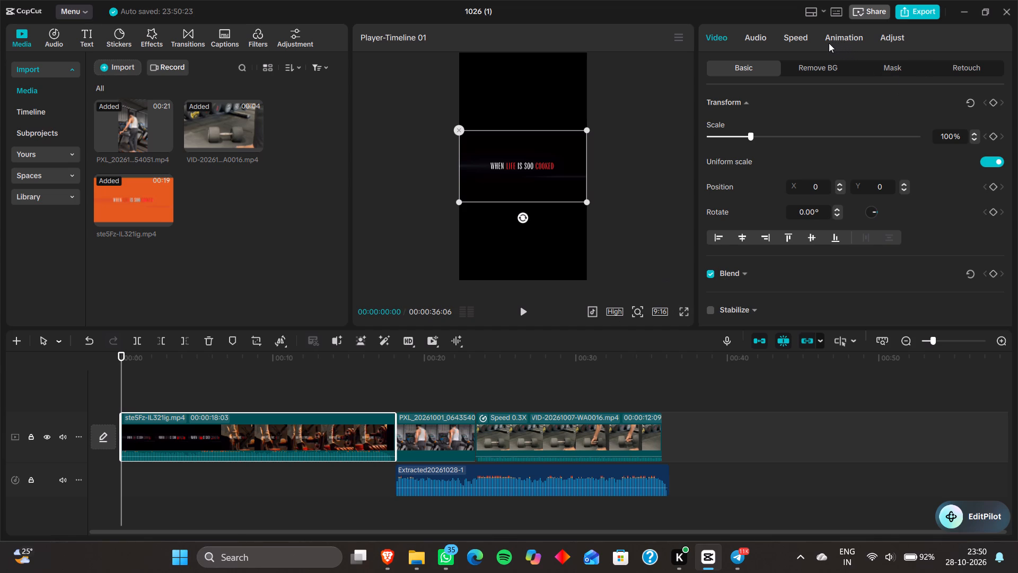
pyautogui.moveTo(310, 432); pyautogui.dragTo(435, 383)
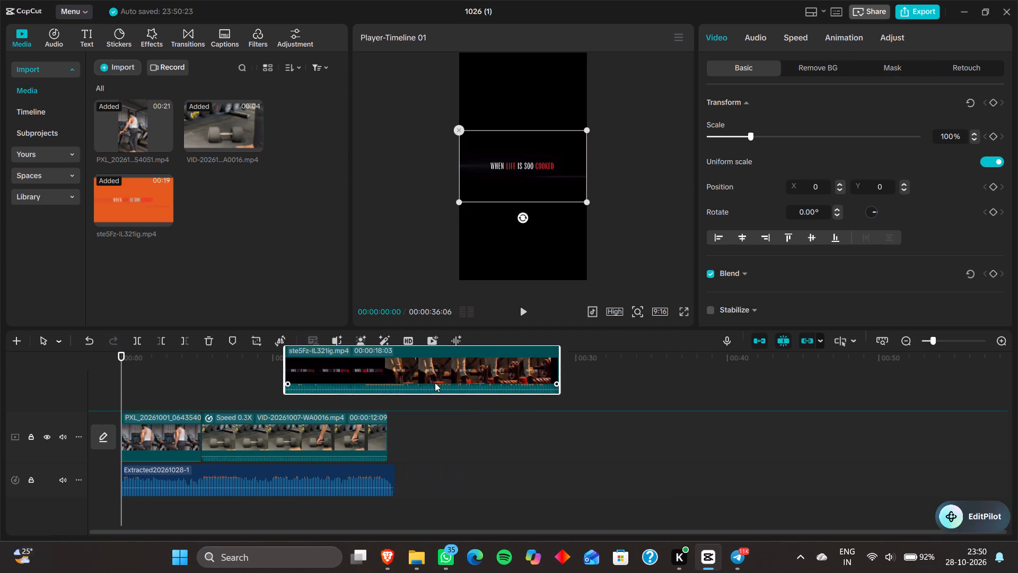
pyautogui.moveTo(435, 383); pyautogui.dragTo(314, 383)
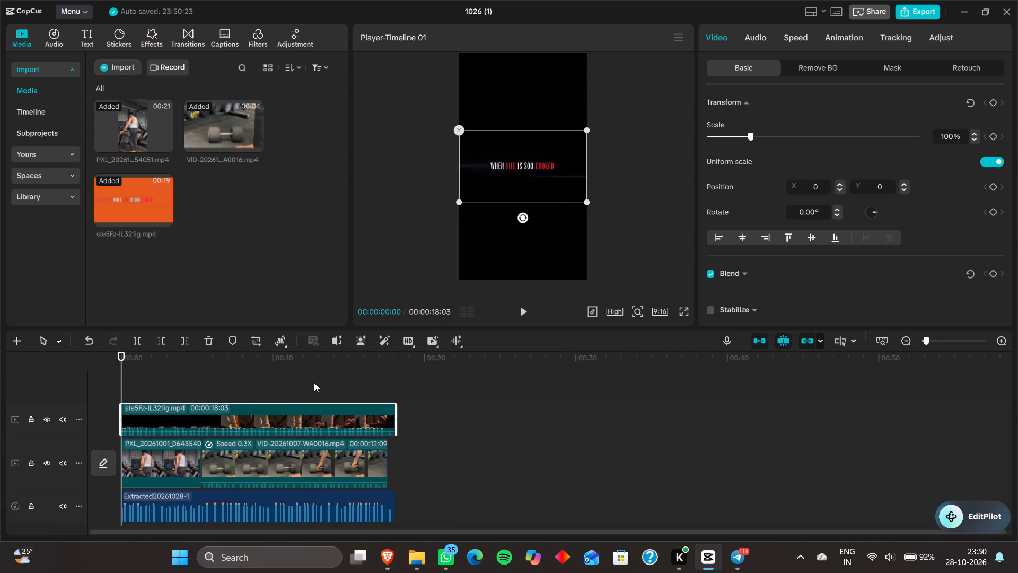
# Trim the end of the ste5Fz-IL321ig clip so that it lasts about 4 seconds and keeps only the opening caption.
pyautogui.moveTo(397, 416); pyautogui.dragTo(259, 431)
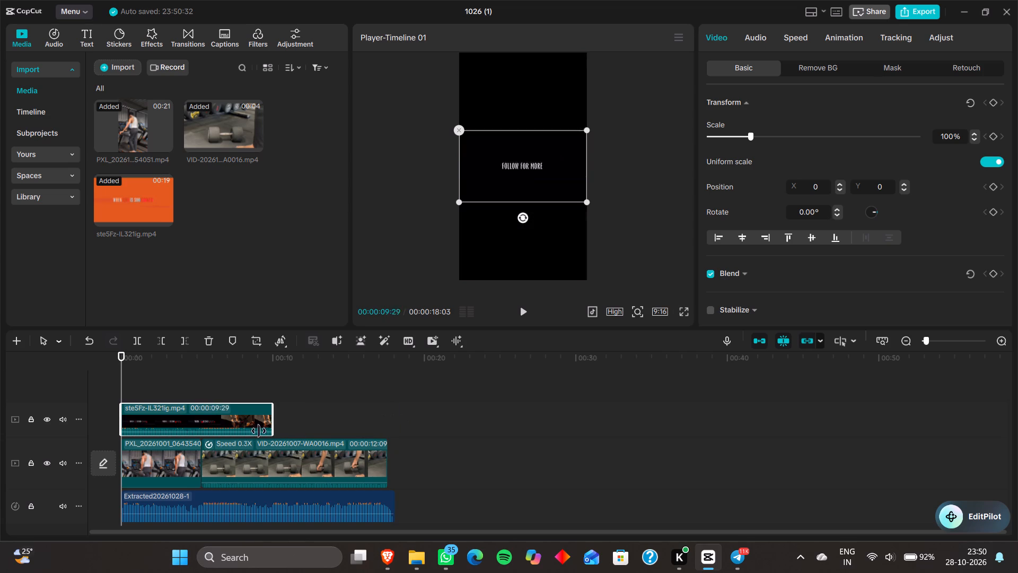
pyautogui.moveTo(259, 431); pyautogui.dragTo(198, 439)
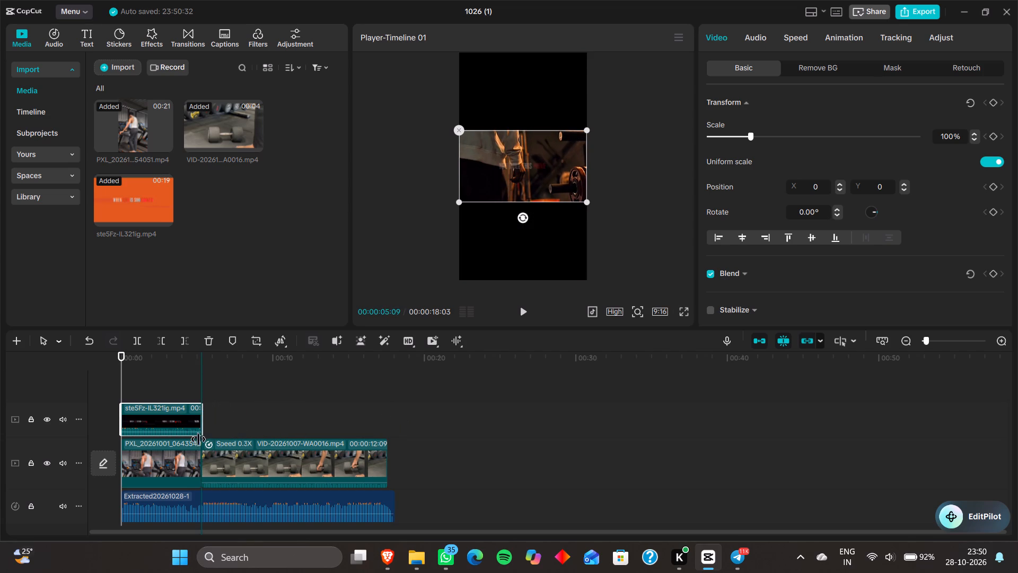
pyautogui.moveTo(198, 439); pyautogui.dragTo(190, 440)
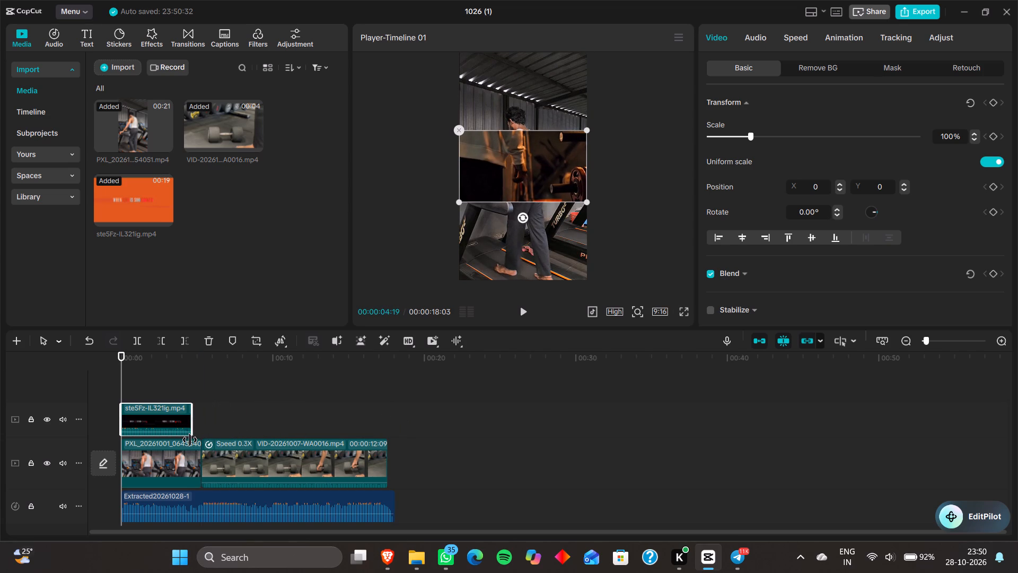
pyautogui.moveTo(190, 440); pyautogui.dragTo(186, 440)
pyautogui.moveTo(186, 440); pyautogui.dragTo(180, 442)
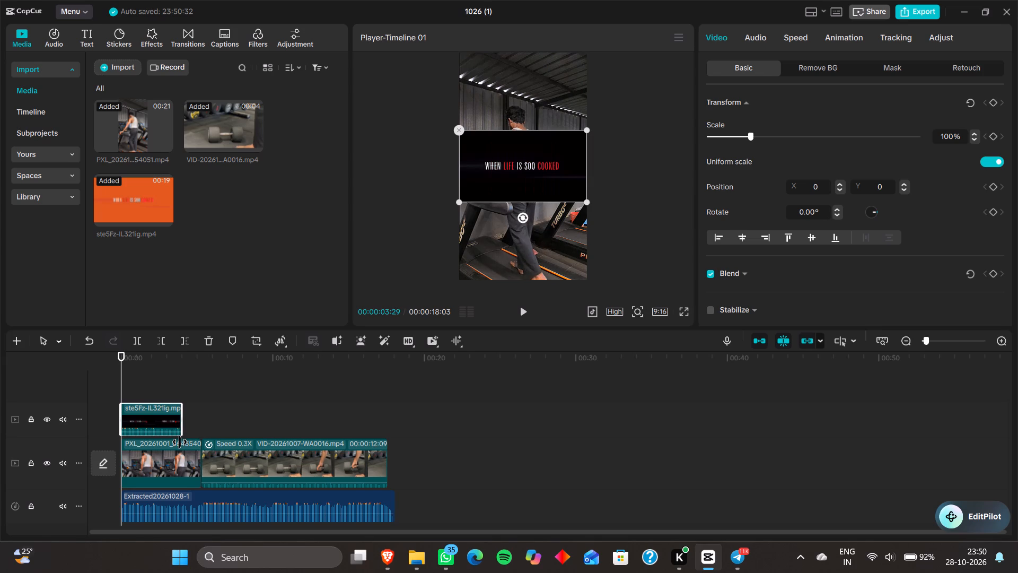
pyautogui.moveTo(180, 442); pyautogui.dragTo(183, 442)
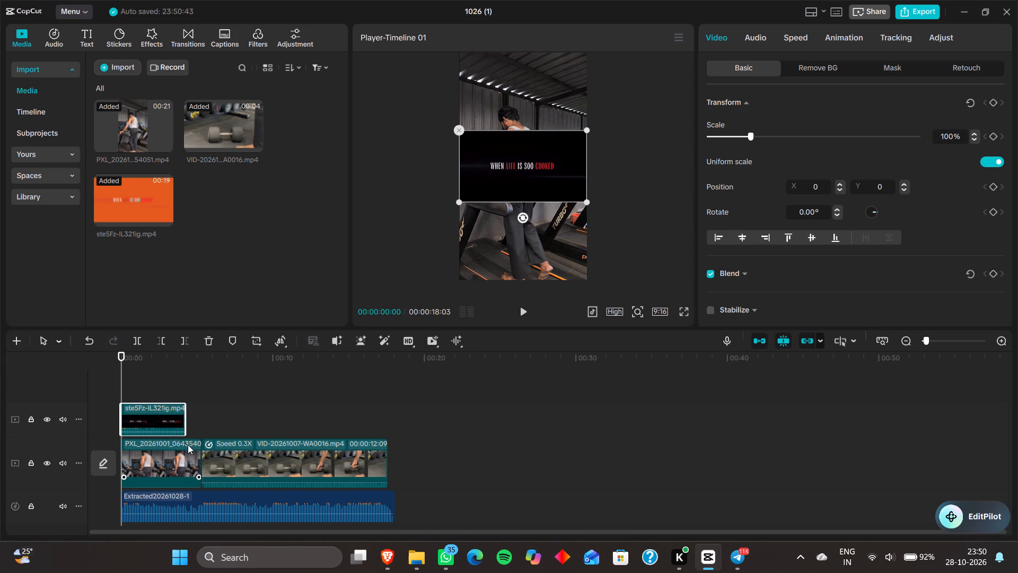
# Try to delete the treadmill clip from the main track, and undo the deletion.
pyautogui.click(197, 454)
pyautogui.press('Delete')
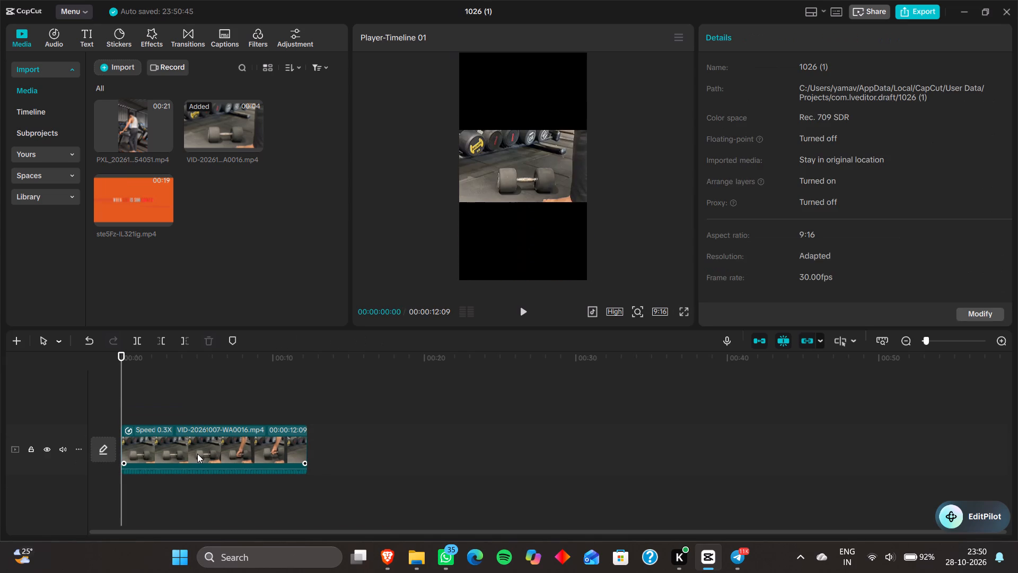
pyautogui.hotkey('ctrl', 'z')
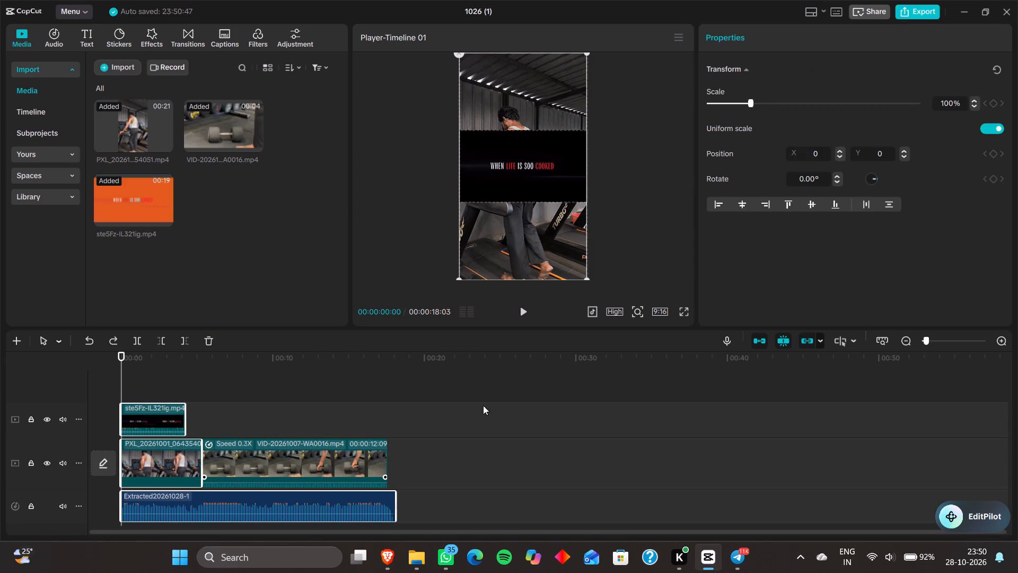
# Turn off timeline linkage and auto snapping, and delete only the treadmill clip from the main track.
pyautogui.click(802, 338)
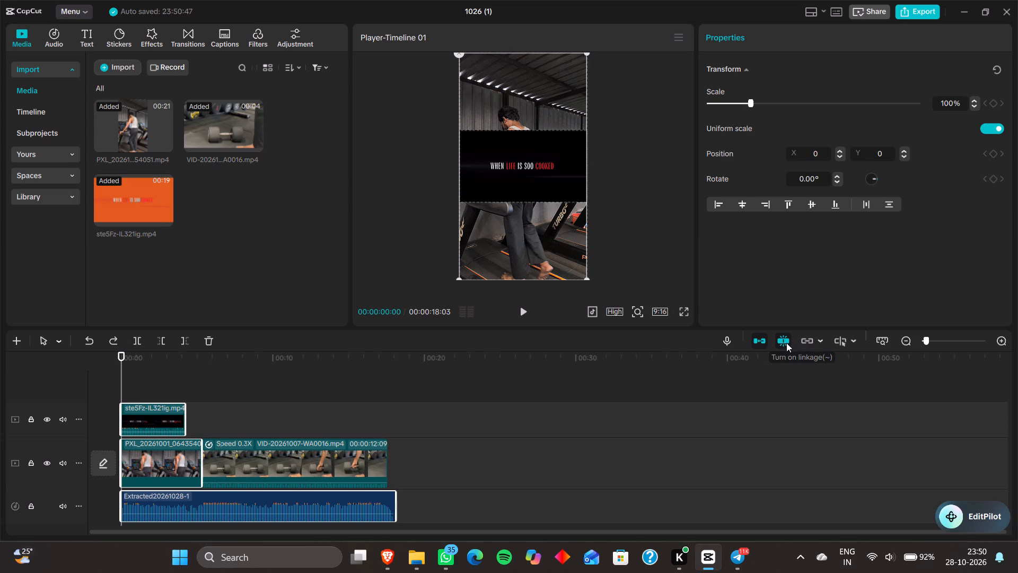
pyautogui.click(782, 345)
pyautogui.click(142, 434)
pyautogui.click(150, 453)
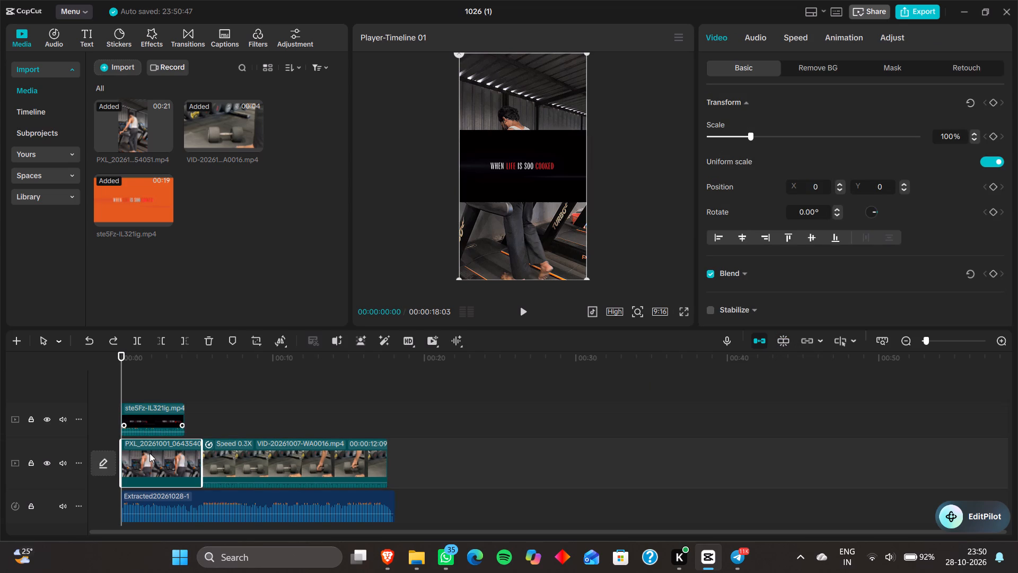
pyautogui.press('Delete')
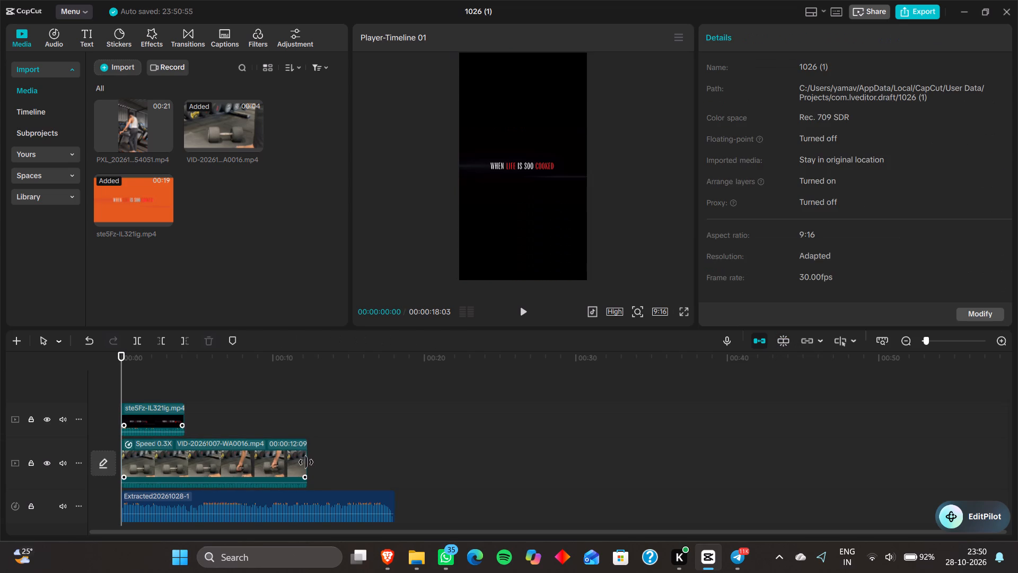
# Move the trimmed ste5Fz-IL321ig clip to the start of the main track, directly before the dumbbell clip.
pyautogui.moveTo(184, 476); pyautogui.dragTo(282, 468)
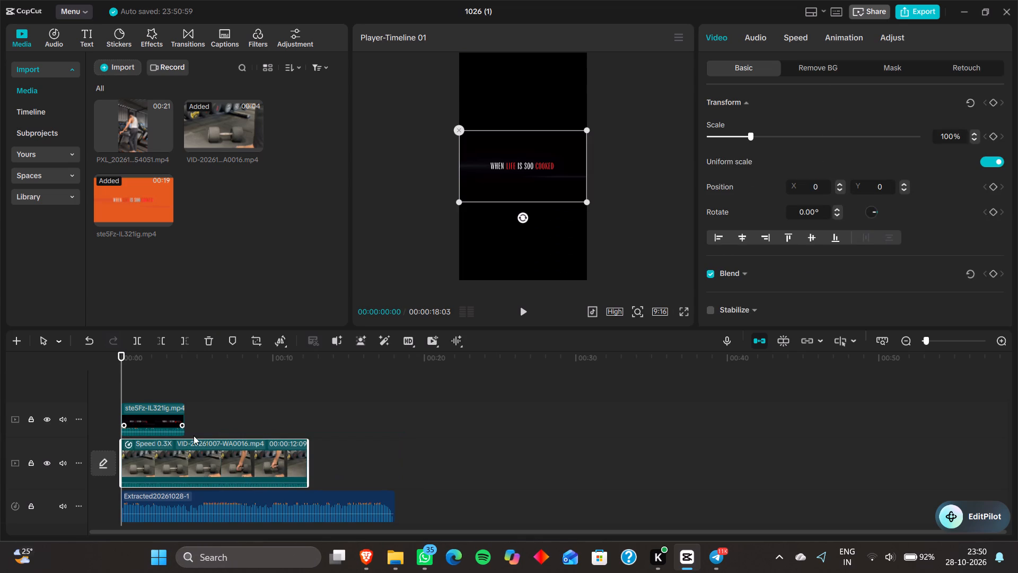
pyautogui.moveTo(164, 426); pyautogui.dragTo(164, 469)
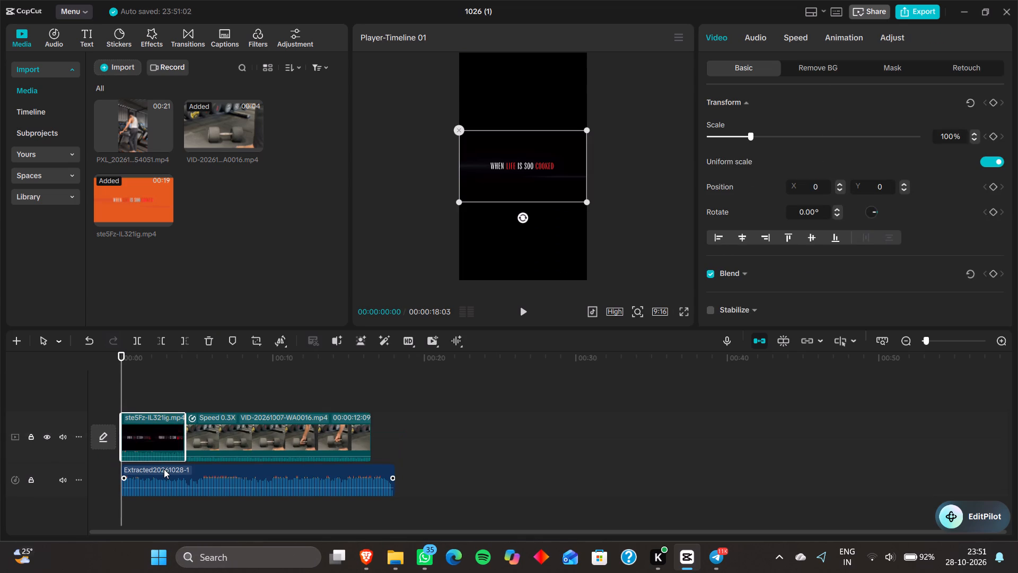
# Play back the caption intro and dumbbell clip, also in full screen, examining the framing and the timing against the audio.
pyautogui.press('space')
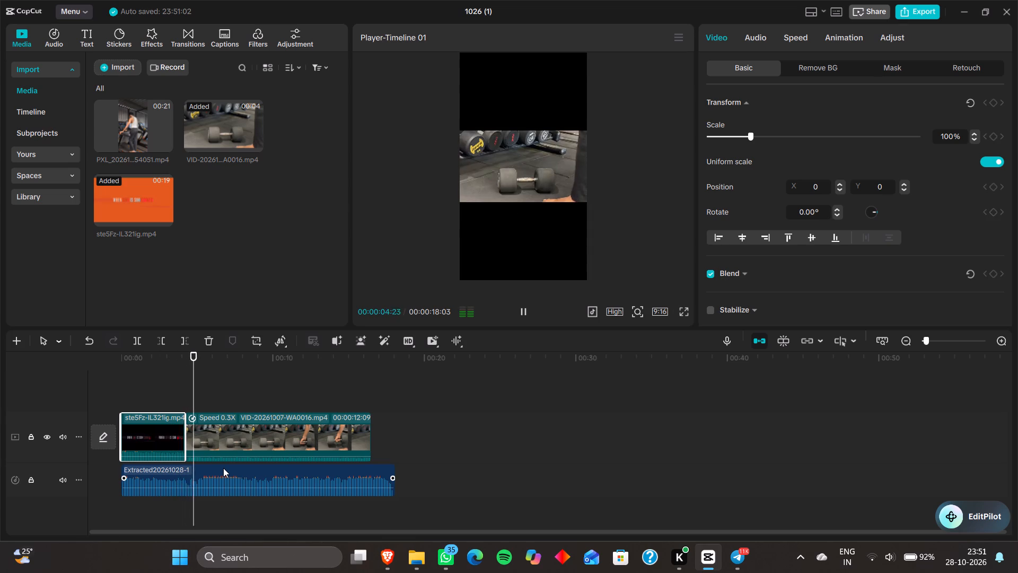
pyautogui.press('space')
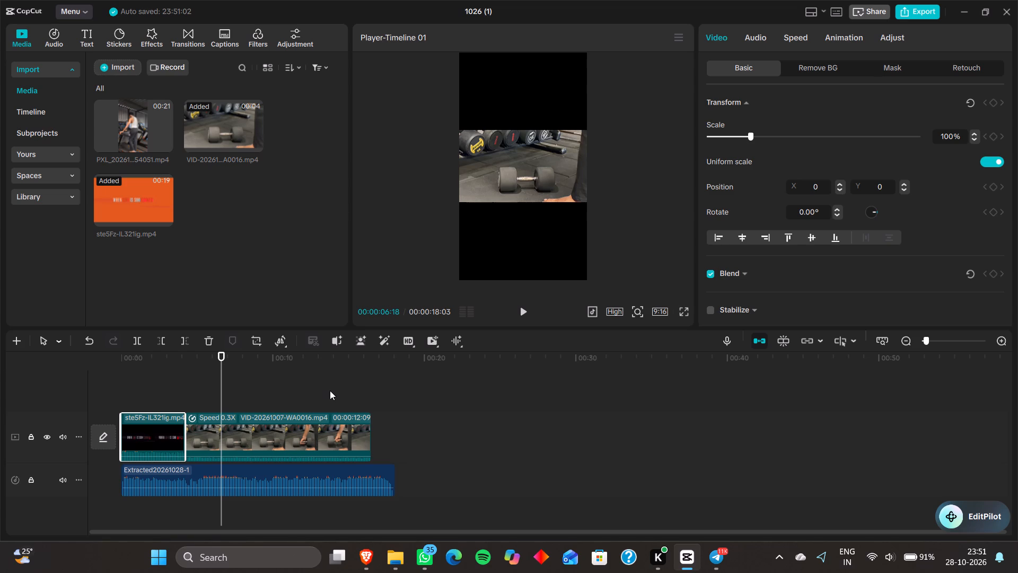
pyautogui.click(521, 311)
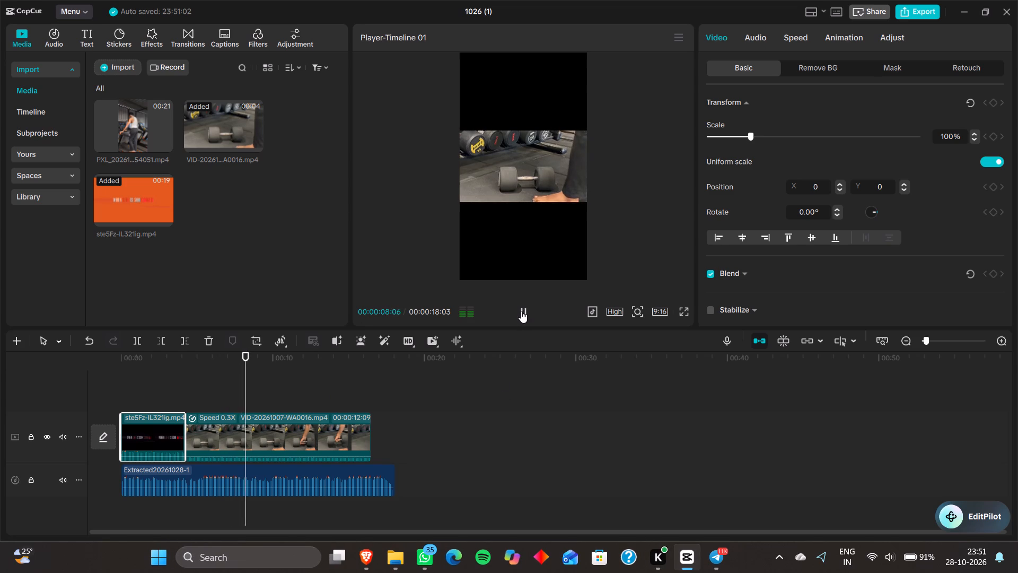
pyautogui.press('space')
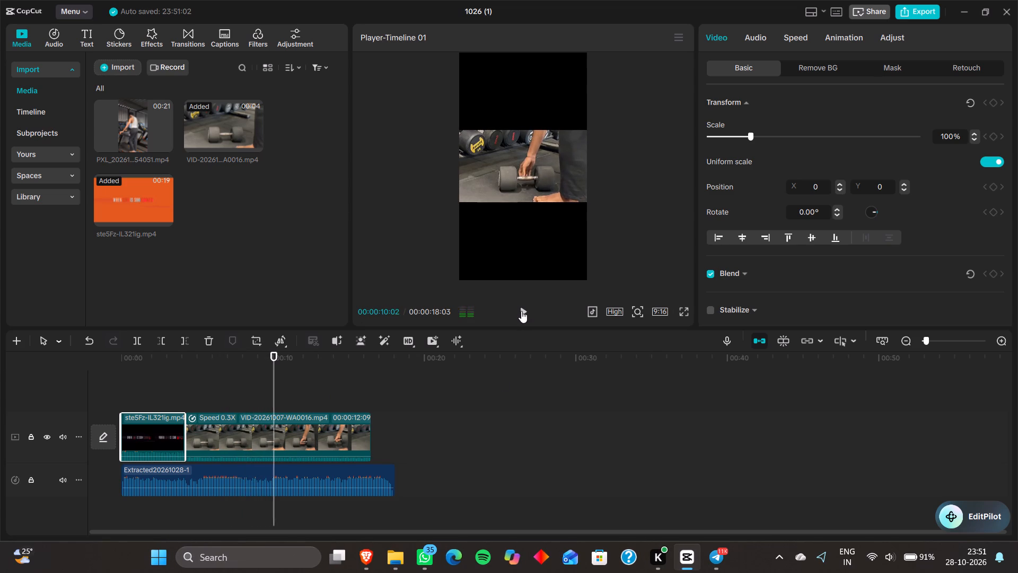
pyautogui.press('space')
pyautogui.press('space')
pyautogui.press('space')
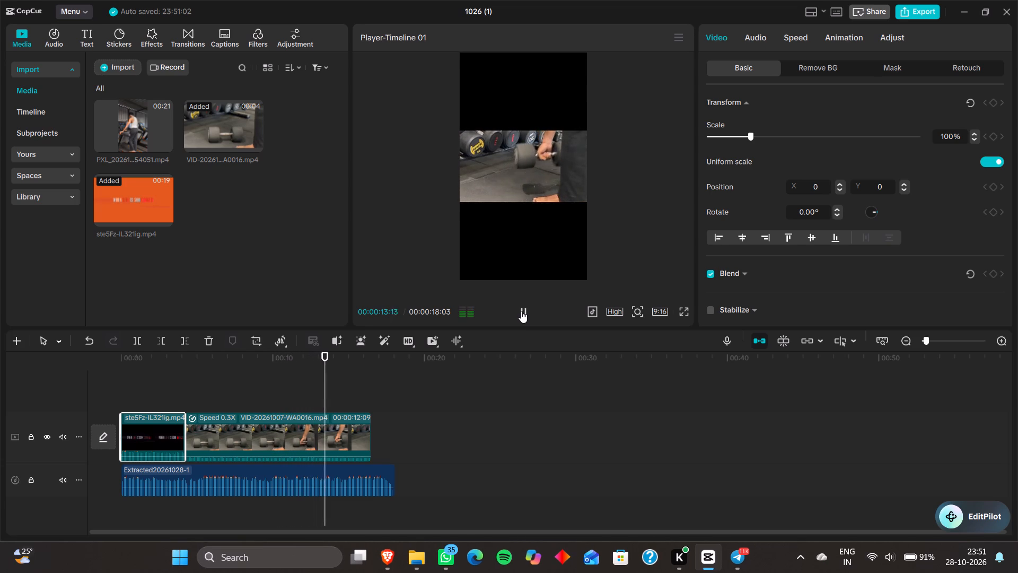
pyautogui.click(688, 312)
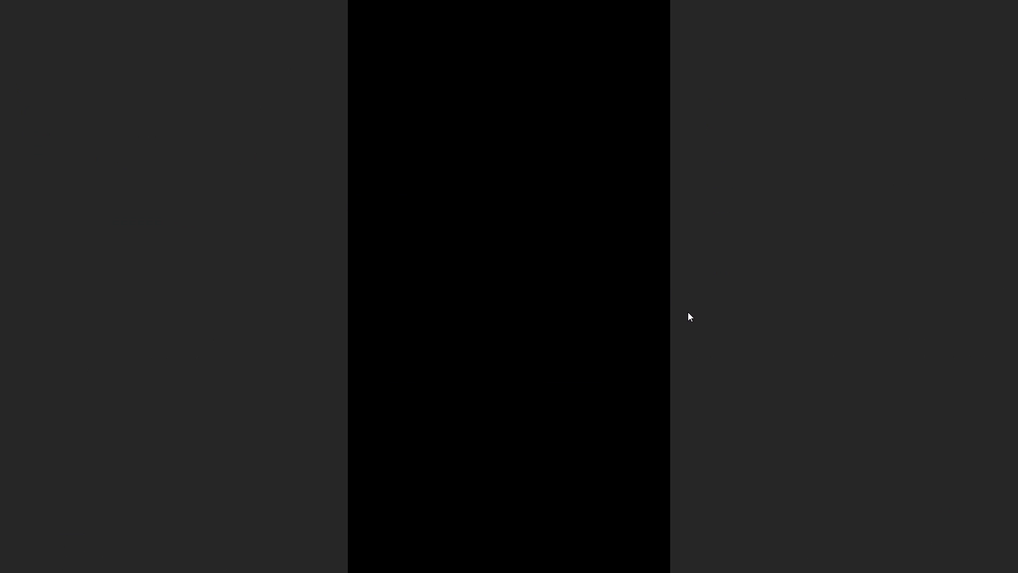
pyautogui.press('space')
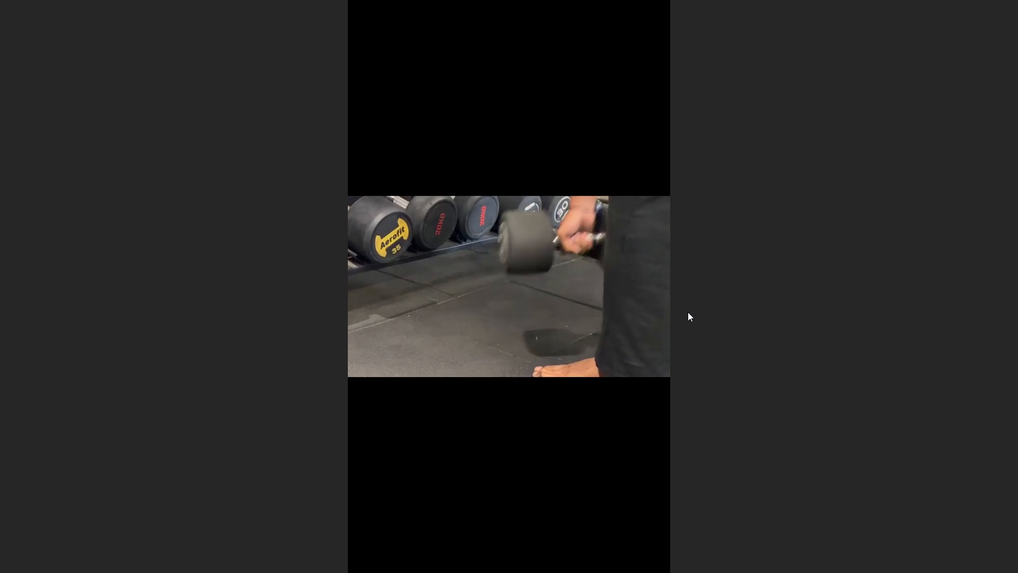
pyautogui.press('space')
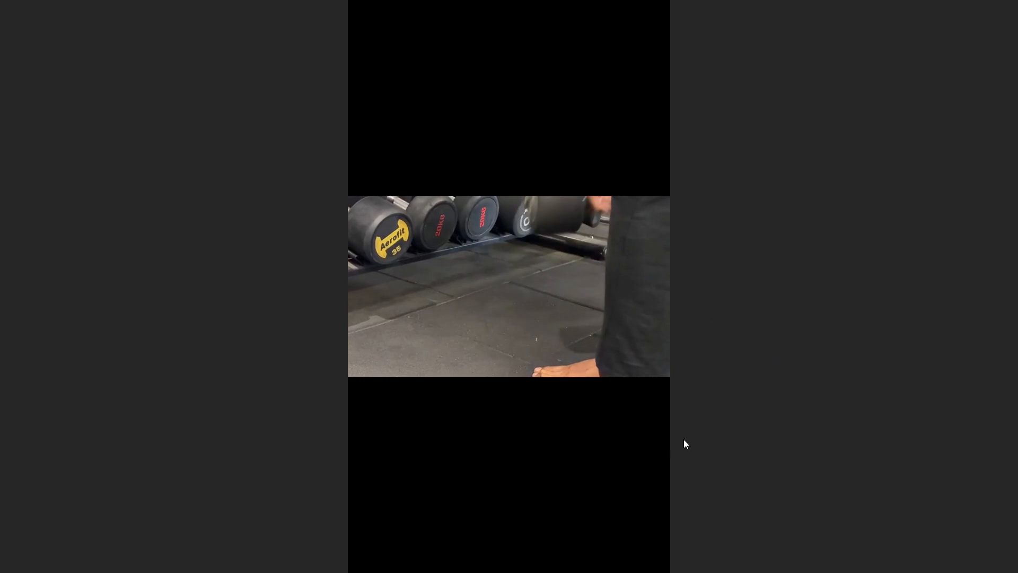
pyautogui.click(674, 442)
pyautogui.click(688, 508)
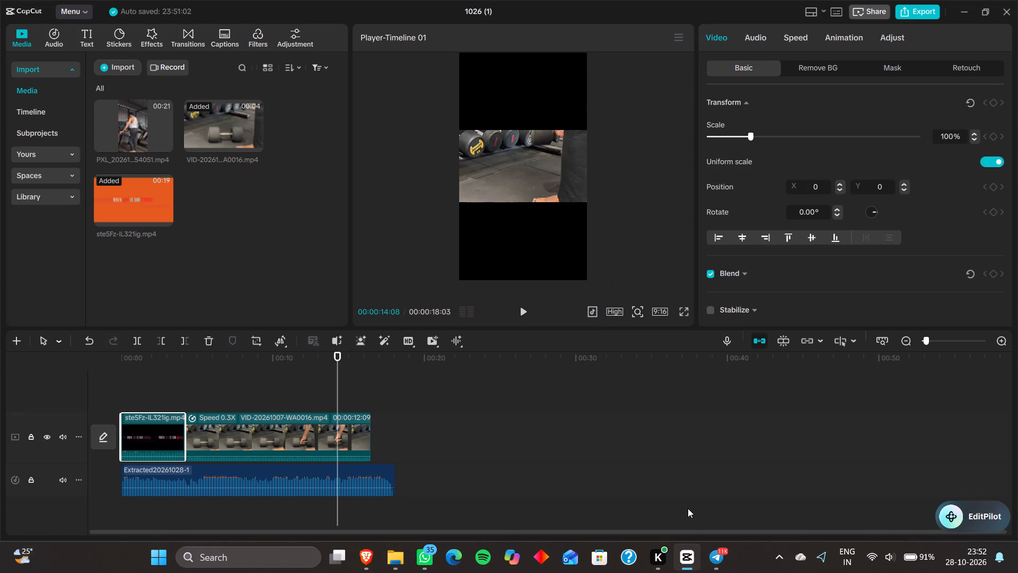
pyautogui.press('space')
pyautogui.press('space')
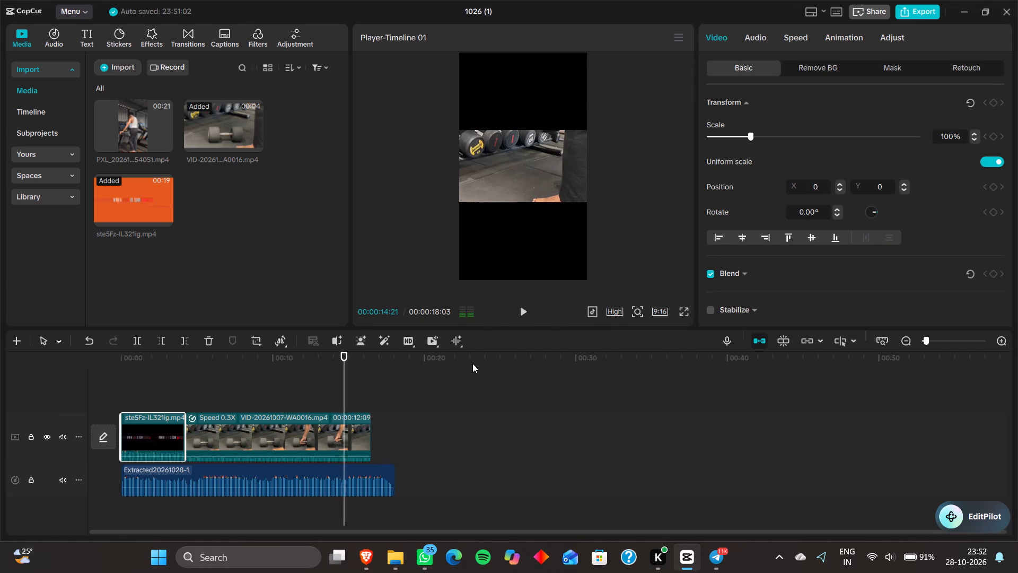
pyautogui.press('space')
pyautogui.press('Up')
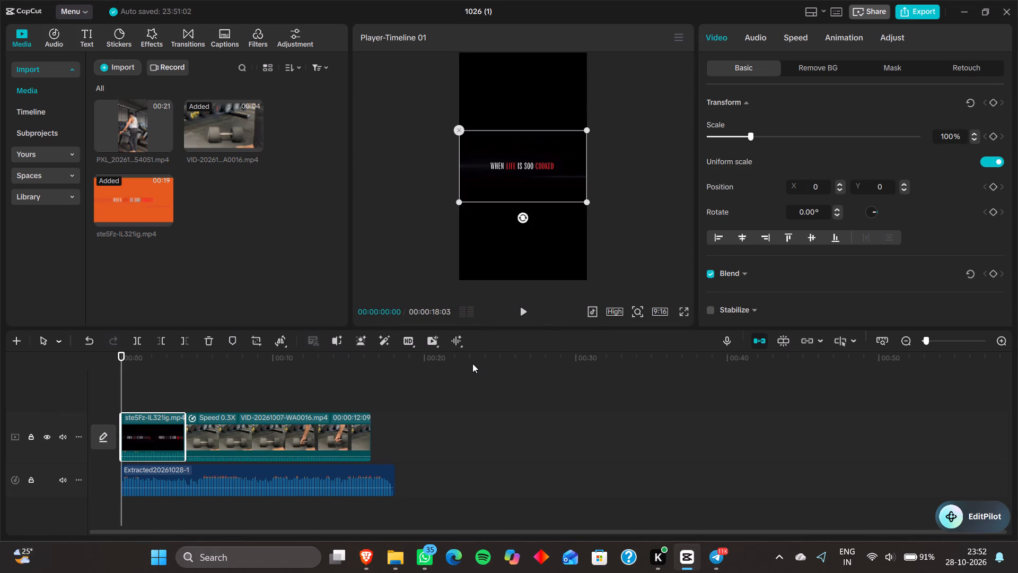
pyautogui.press('space')
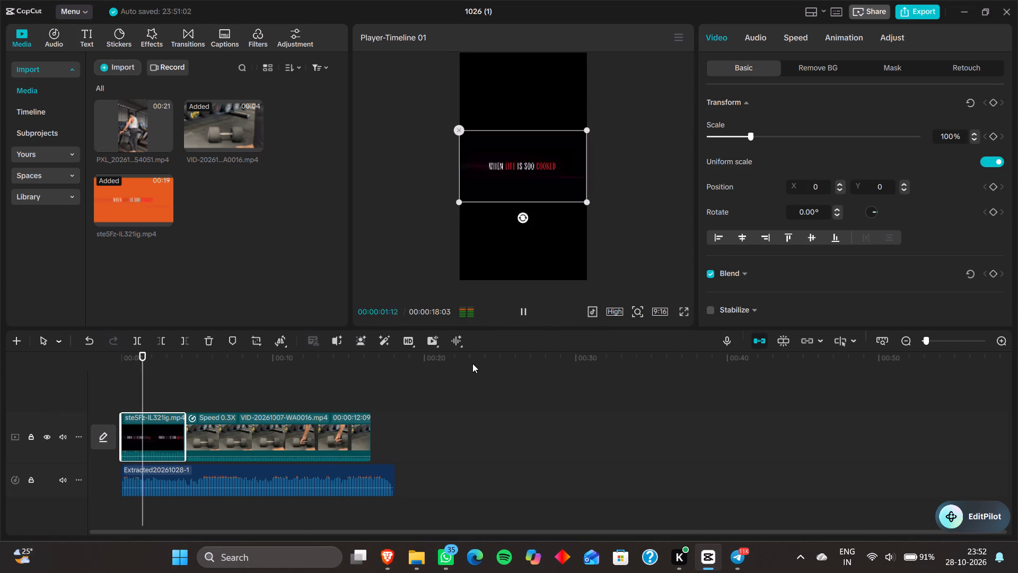
pyautogui.press('space')
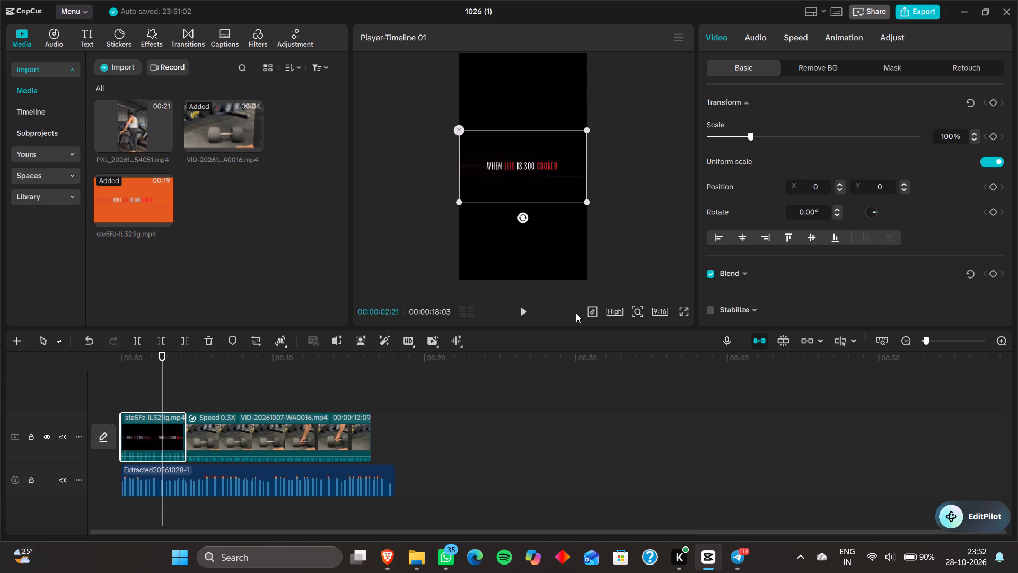
# Set the project's aspect ratio to 16:9 and play the change from the caption intro to the dumbbell clip.
pyautogui.click(660, 309)
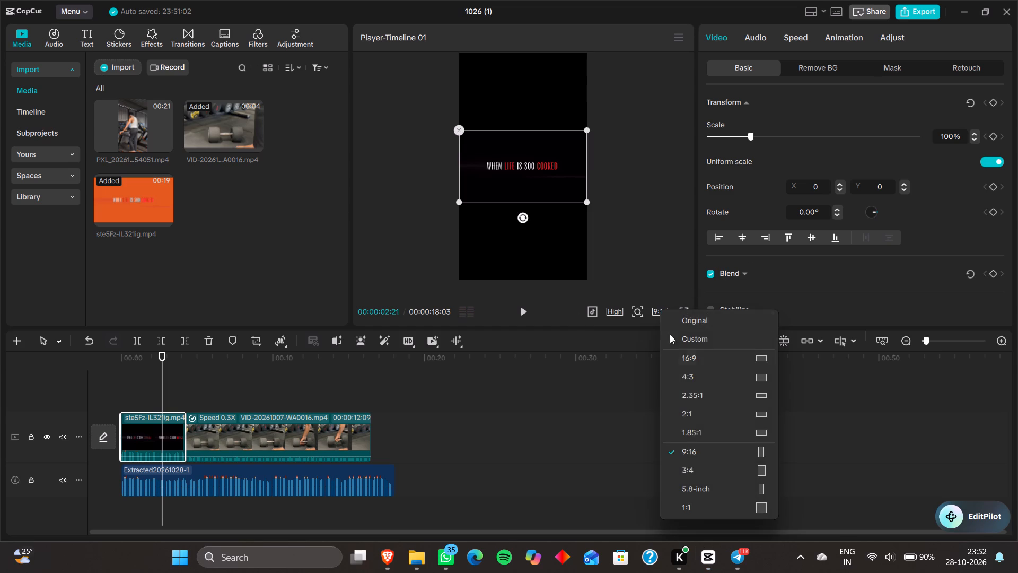
pyautogui.click(686, 364)
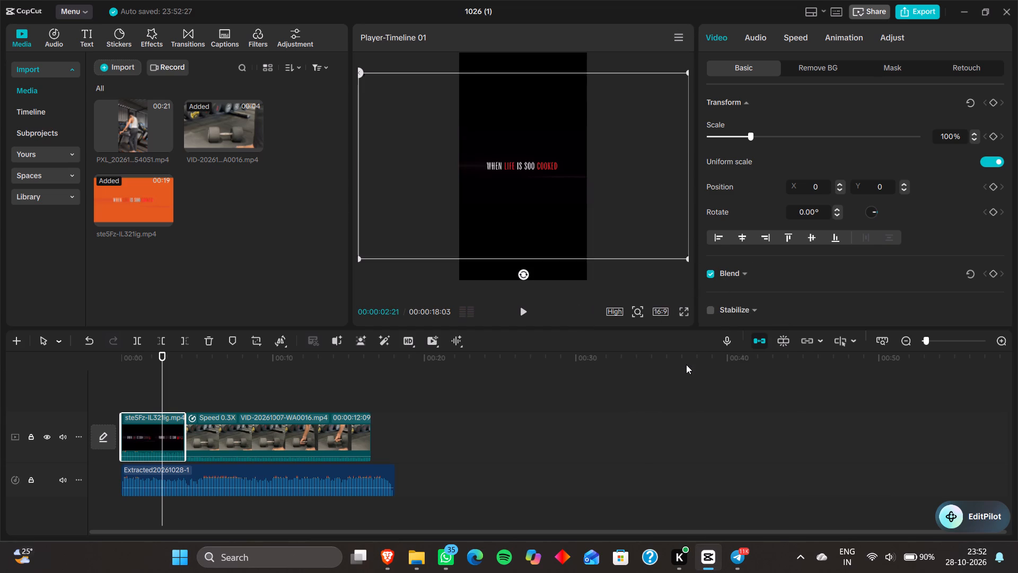
pyautogui.press('space')
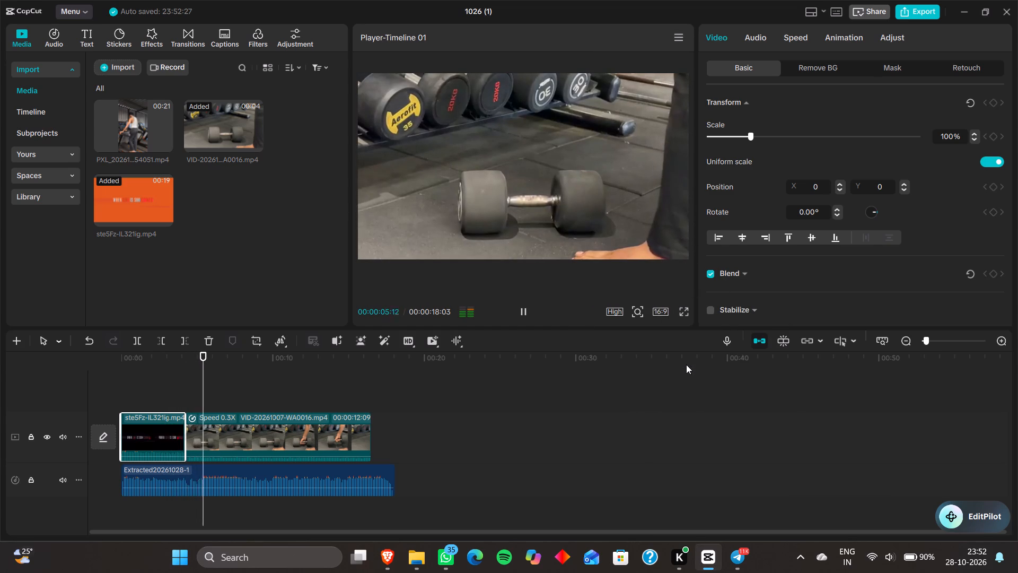
pyautogui.press('space')
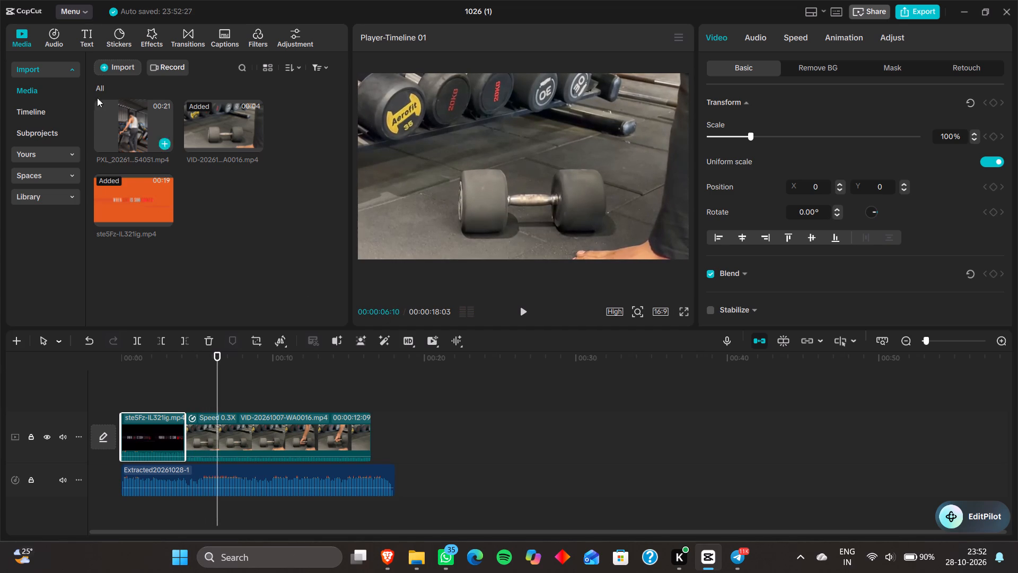
# Search the filters library for "crystal clear" and try reloading the search results.
pyautogui.click(254, 38)
pyautogui.click(169, 68)
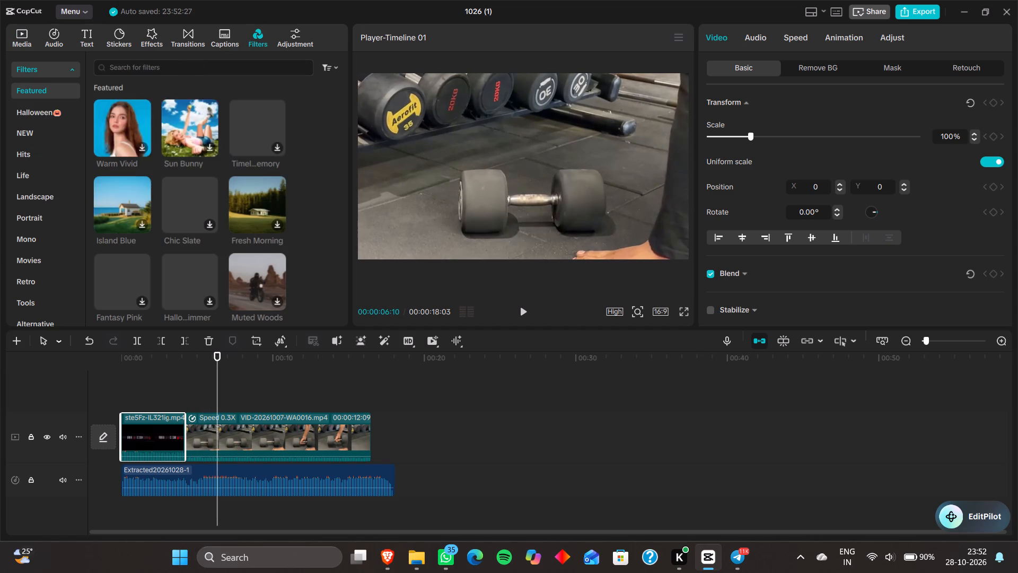
pyautogui.write('crystal clear')
pyautogui.press('Return')
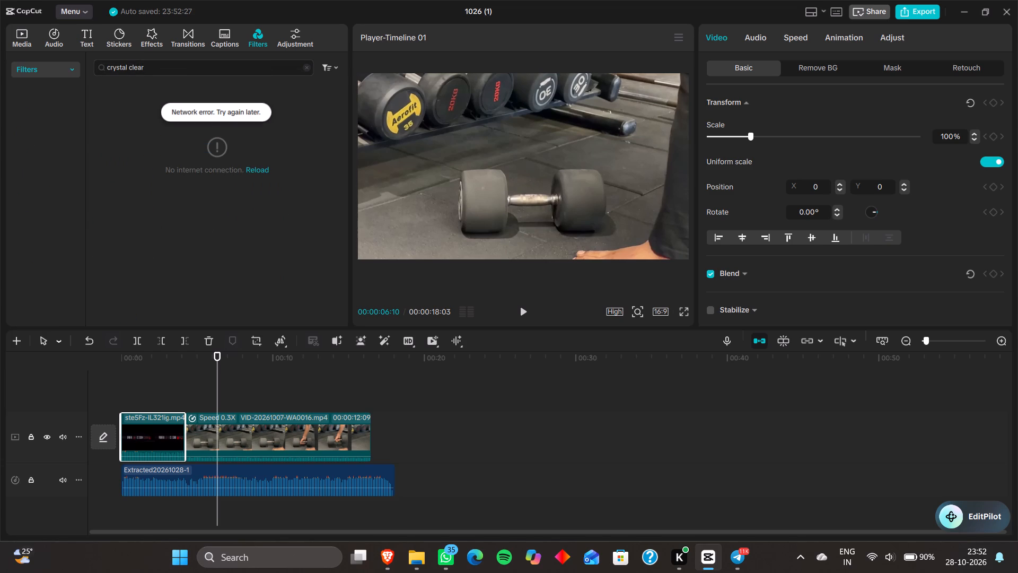
pyautogui.click(259, 171)
pyautogui.click(259, 171)
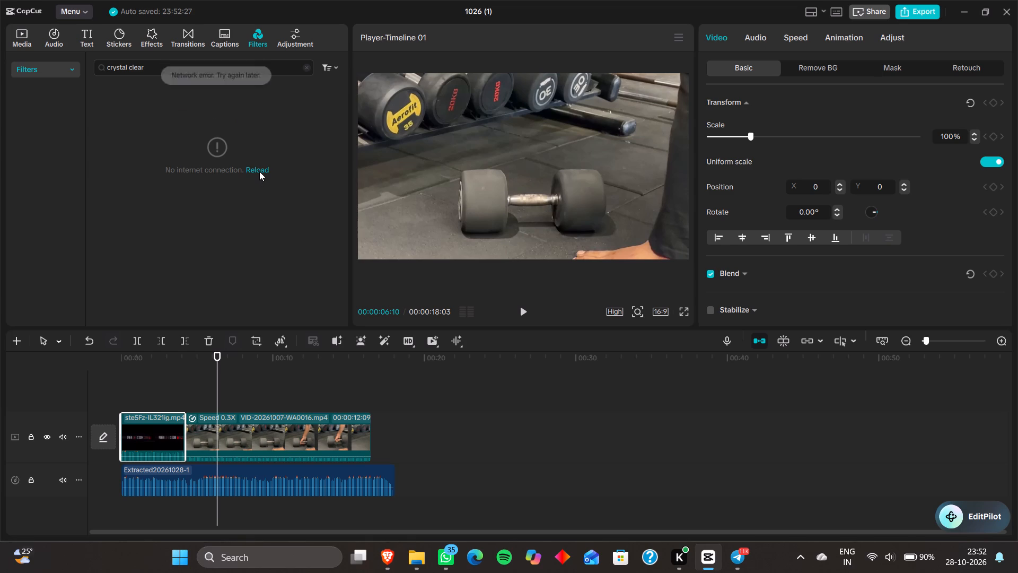
pyautogui.doubleClick(258, 171)
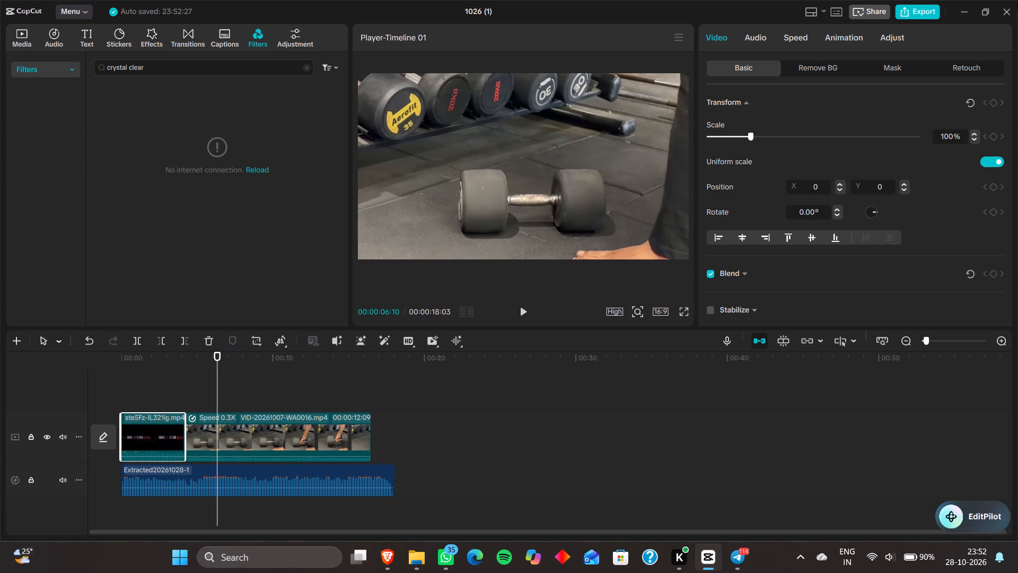
# Close the 1026 (1) project and exit the video editor completely.
pyautogui.click(1010, 11)
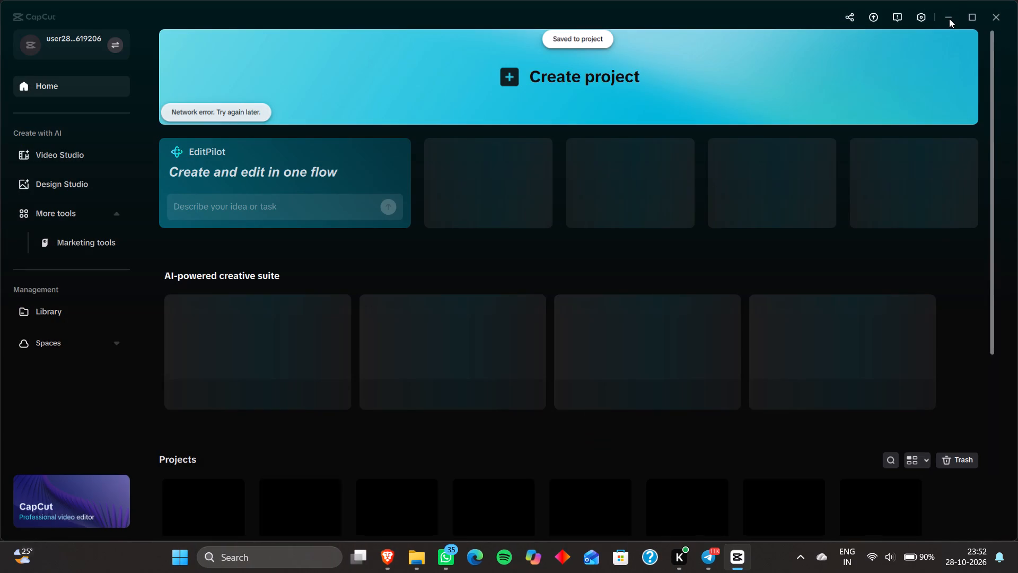
pyautogui.click(999, 16)
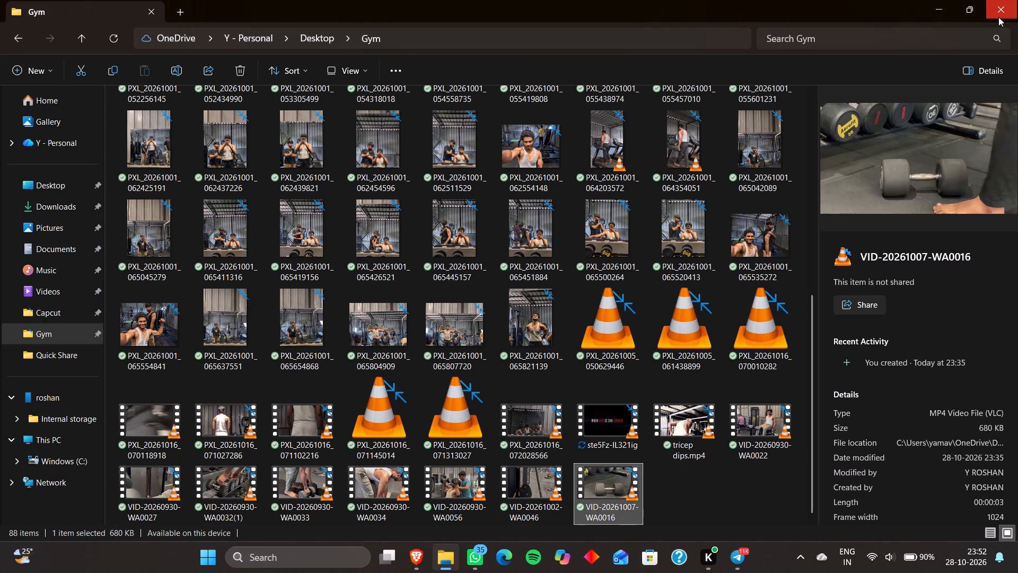
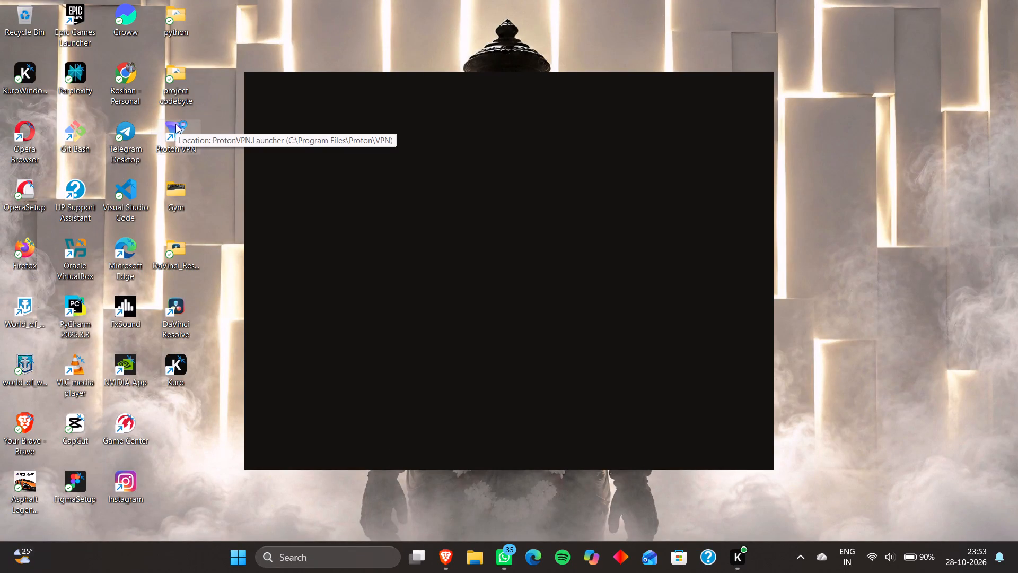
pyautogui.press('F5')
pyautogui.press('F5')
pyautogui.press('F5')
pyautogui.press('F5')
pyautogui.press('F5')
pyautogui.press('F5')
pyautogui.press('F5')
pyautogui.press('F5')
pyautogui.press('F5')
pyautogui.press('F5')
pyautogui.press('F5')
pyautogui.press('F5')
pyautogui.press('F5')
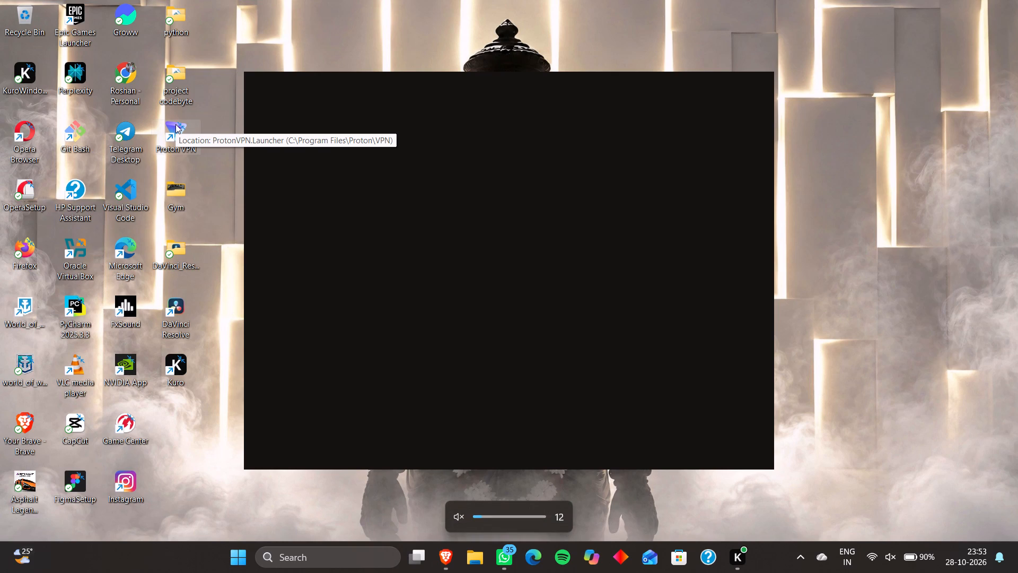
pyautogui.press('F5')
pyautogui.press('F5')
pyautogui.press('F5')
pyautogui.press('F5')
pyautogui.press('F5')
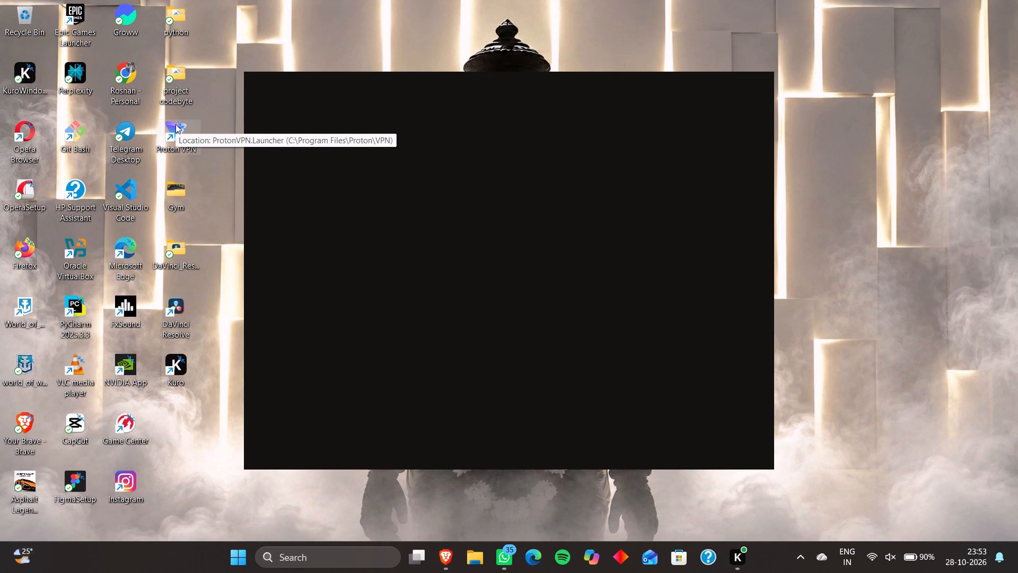
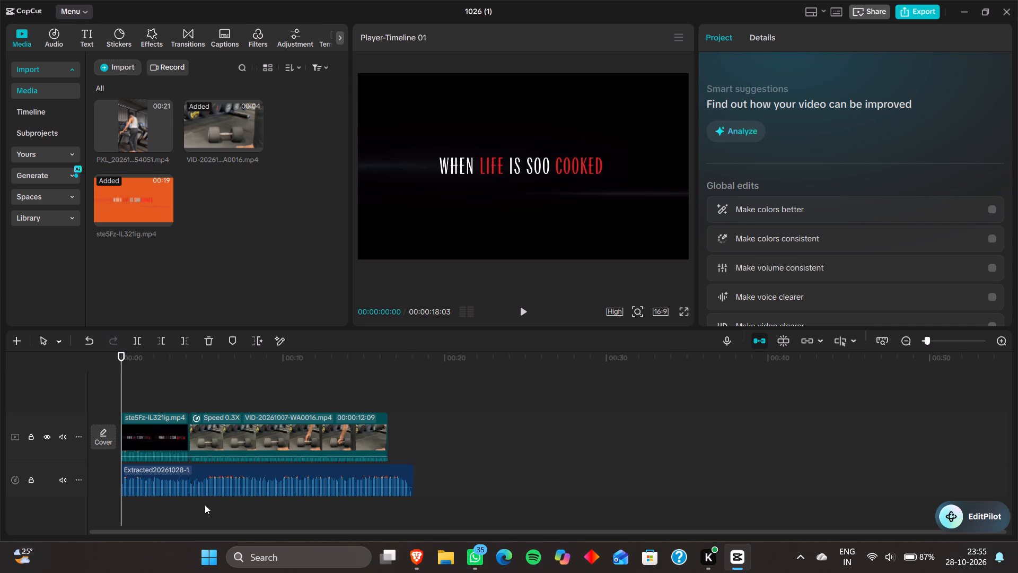
# Play the timeline from the start to review the caption intro and slowed dumbbell clip against the extracted audio.
pyautogui.press('space')
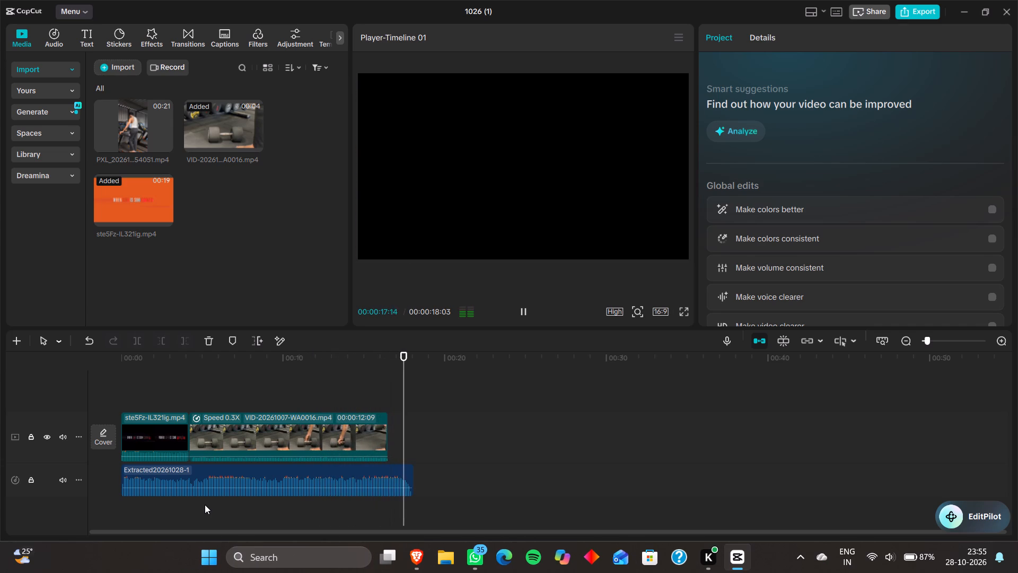
# Lower the slowed dumbbell clip's own volume all the way down so that it is silent.
pyautogui.click(302, 439)
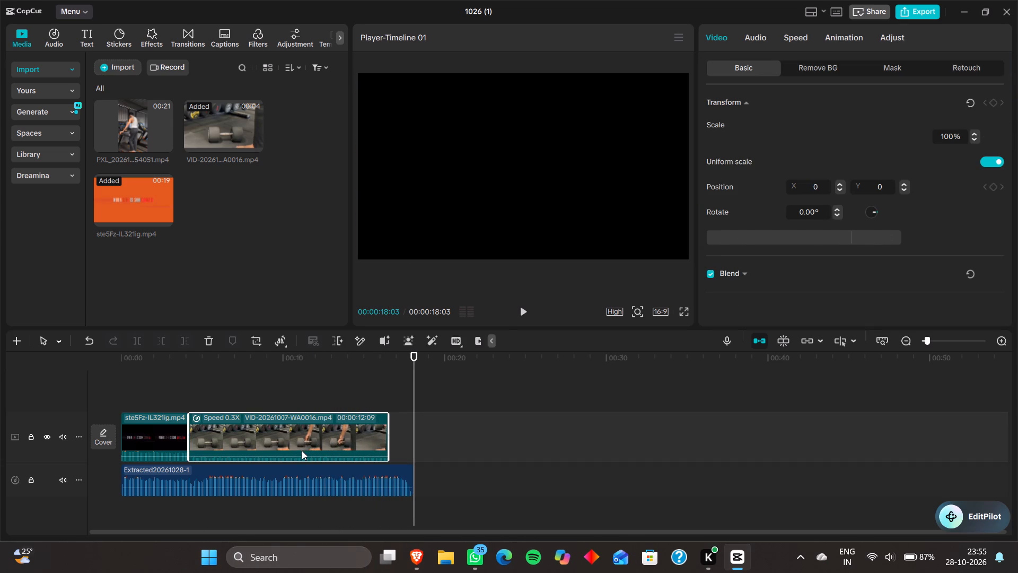
pyautogui.click(302, 459)
pyautogui.moveTo(301, 456); pyautogui.dragTo(301, 457)
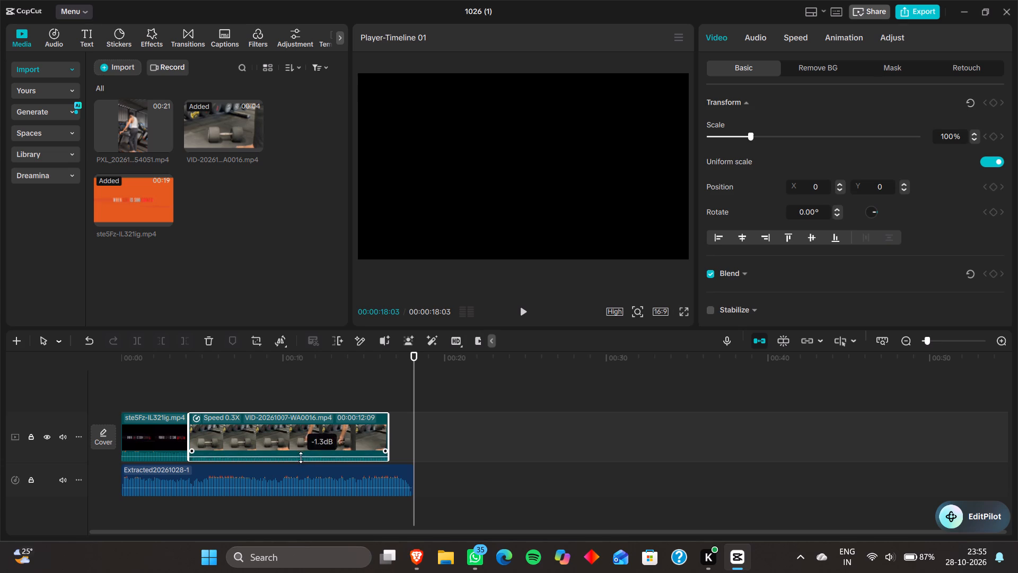
pyautogui.moveTo(301, 457); pyautogui.dragTo(300, 469)
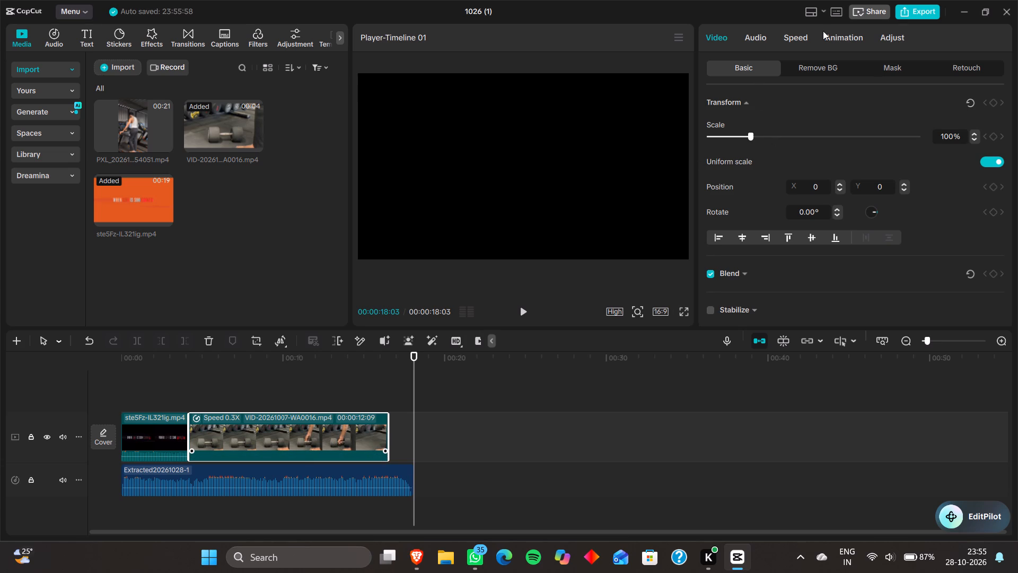
# Slow the dumbbell clip to a speed of 0.22x.
pyautogui.click(794, 37)
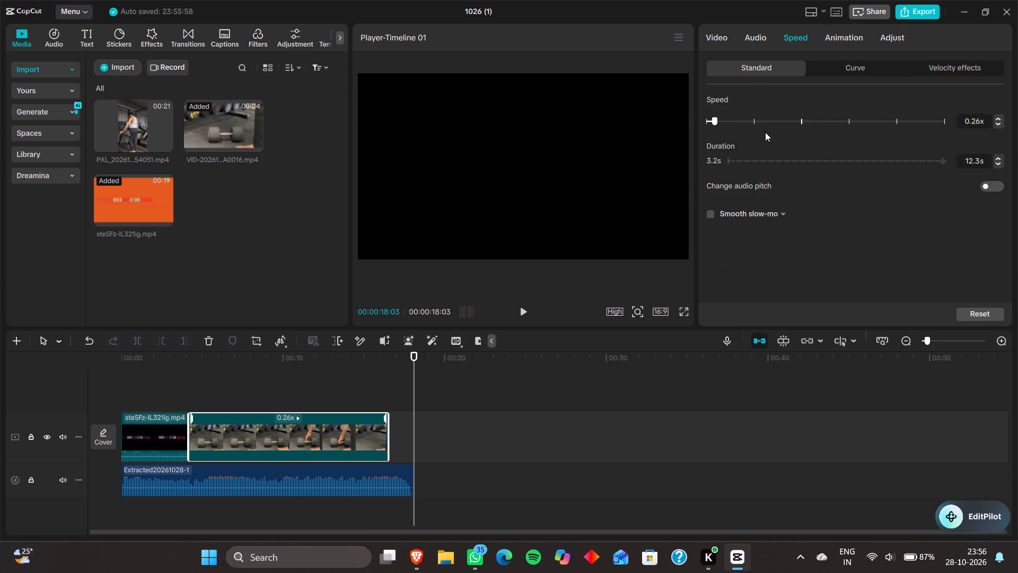
pyautogui.press('Left')
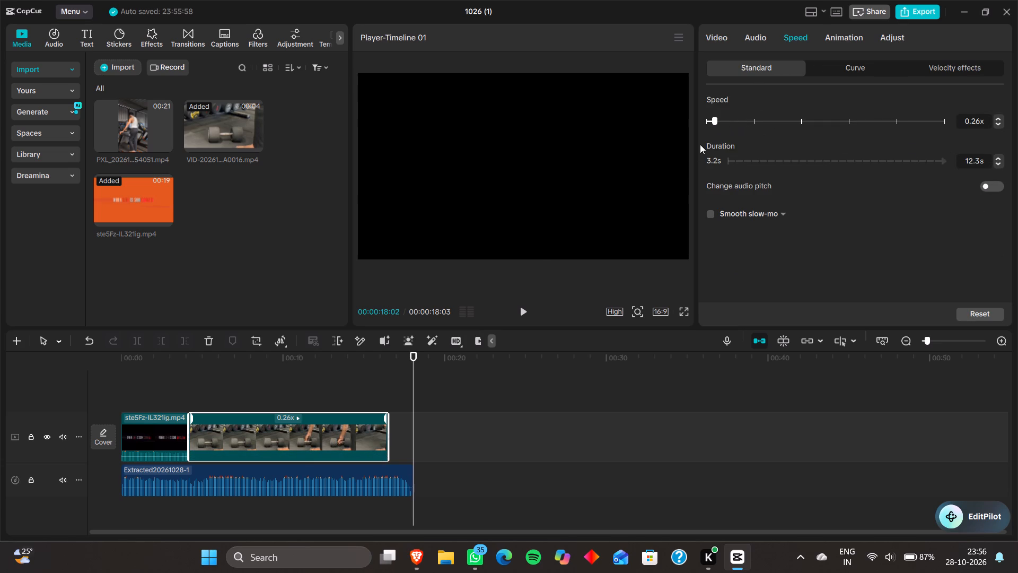
pyautogui.press('Up')
pyautogui.press('Up')
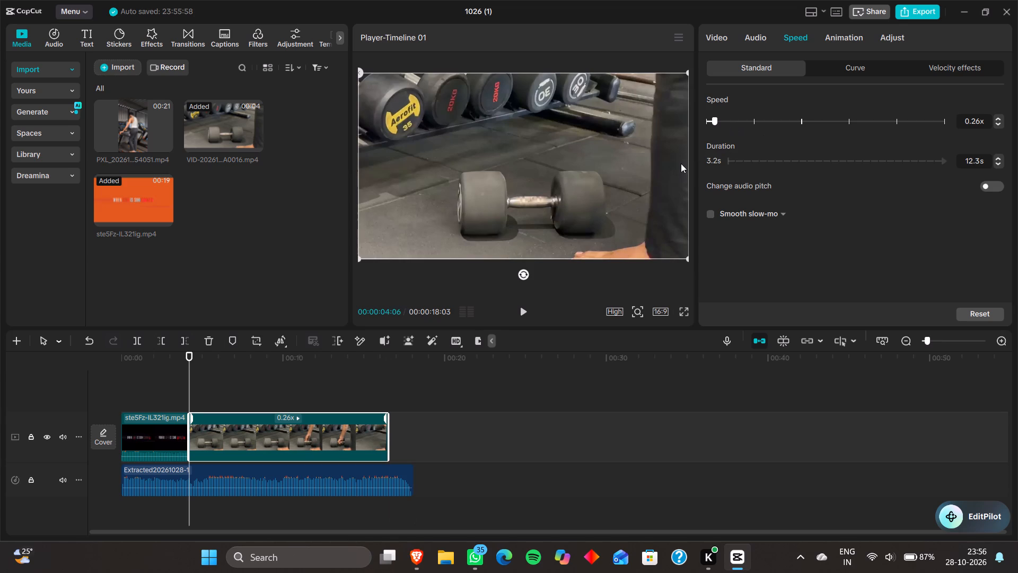
pyautogui.press('space')
pyautogui.press('space')
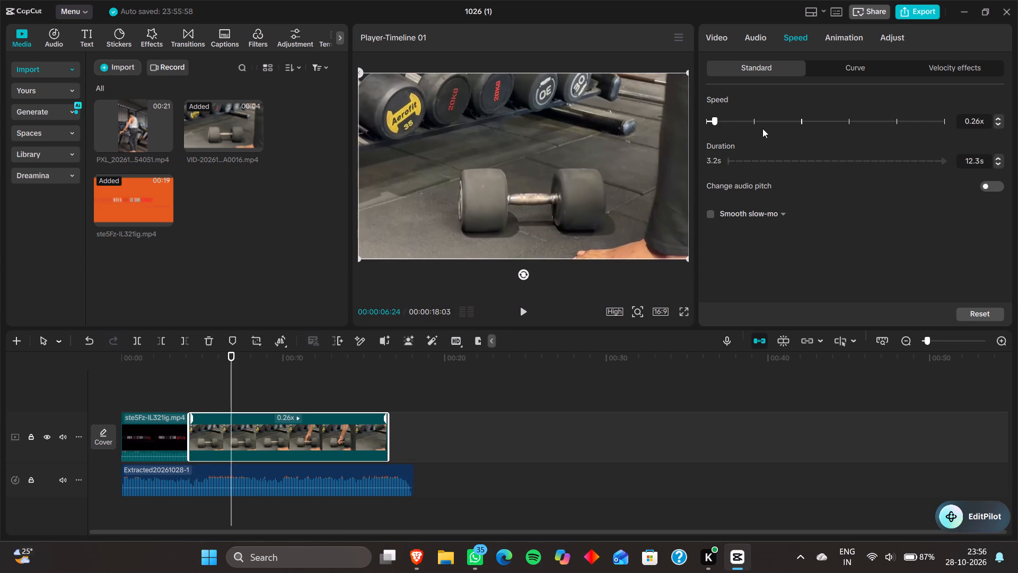
pyautogui.click(713, 120)
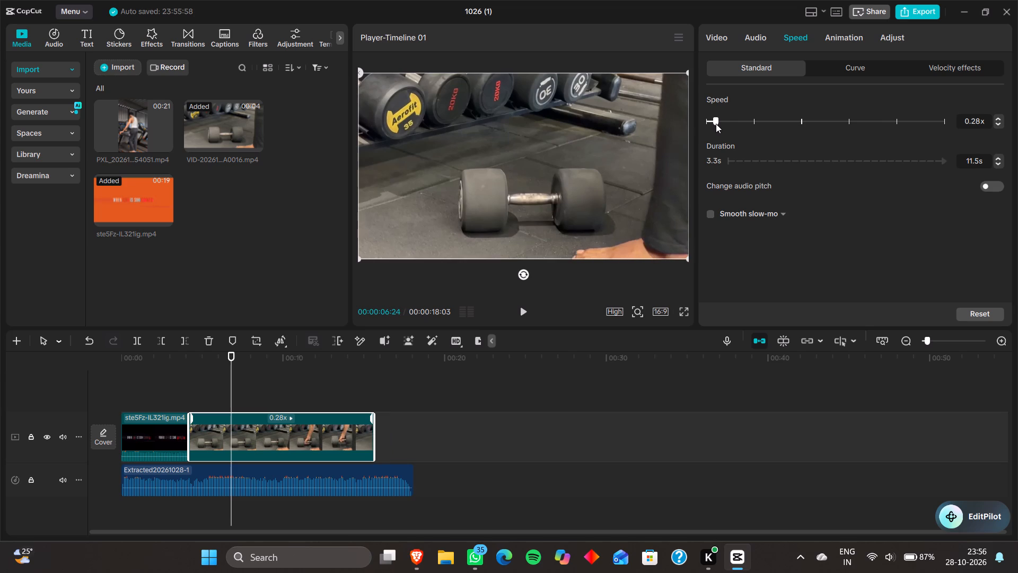
pyautogui.click(716, 124)
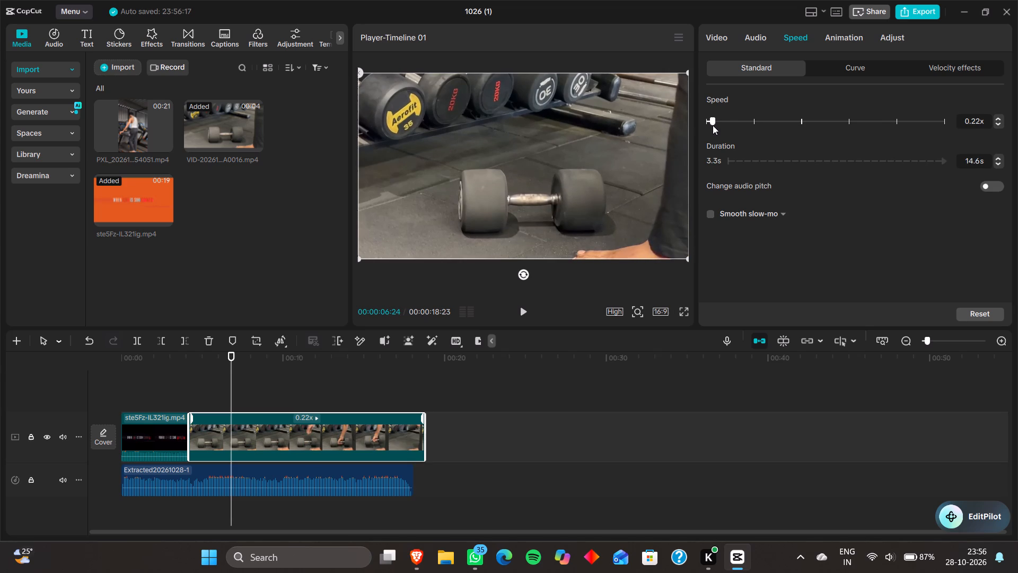
pyautogui.click(713, 125)
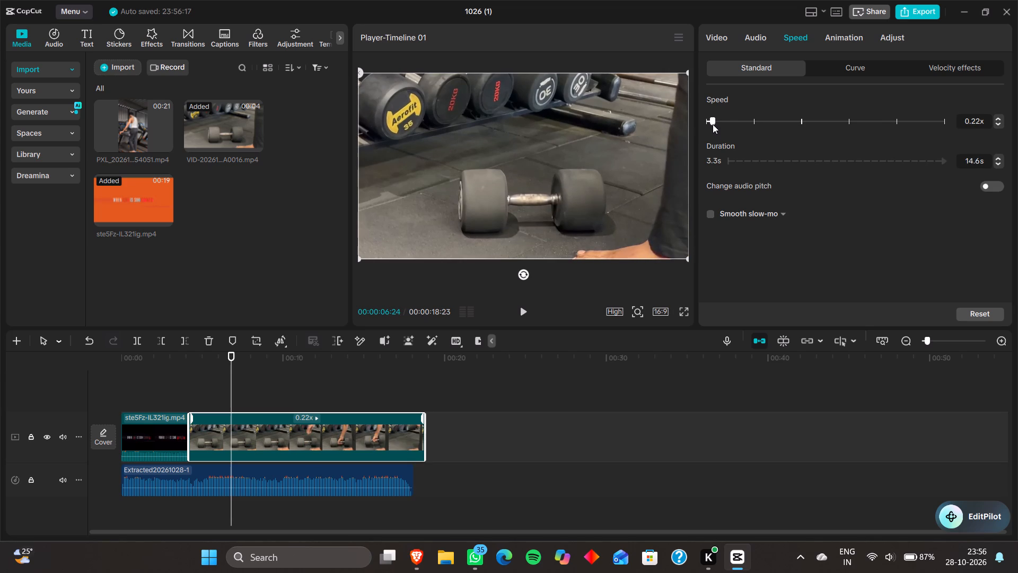
pyautogui.click(712, 122)
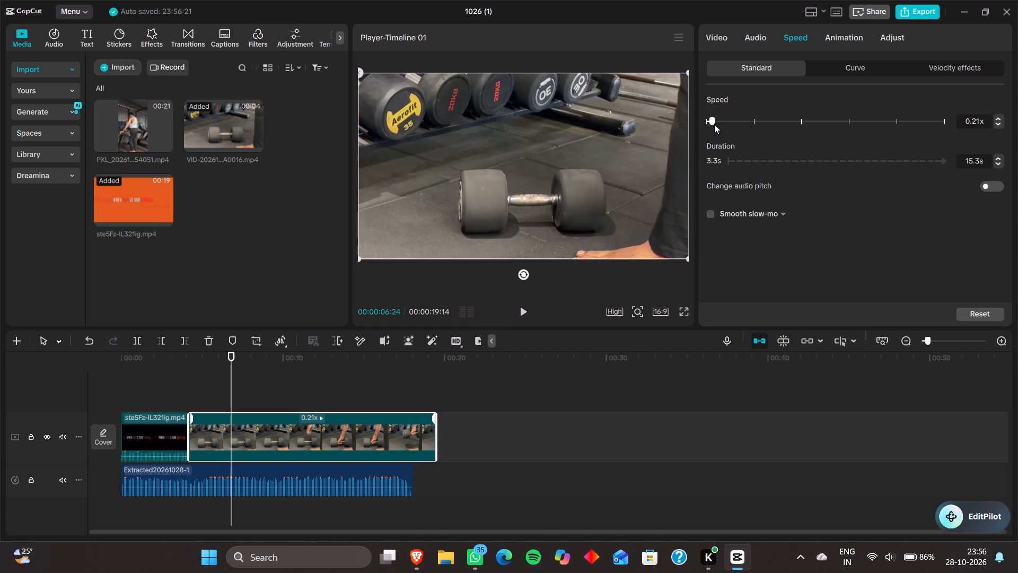
pyautogui.click(713, 123)
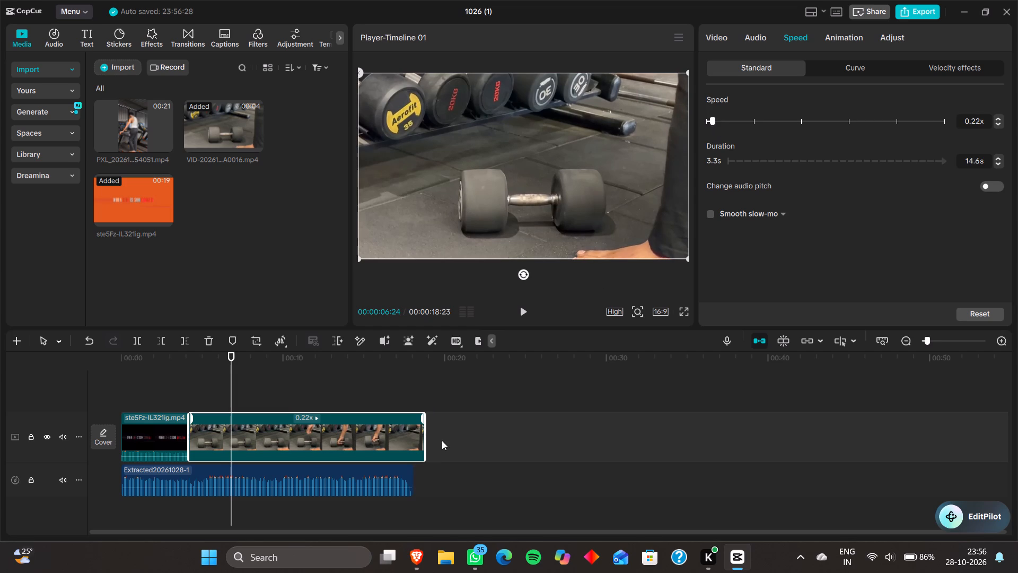
# Trim about one second off the start of the dumbbell clip, bringing its duration to 13.6 s.
pyautogui.click(426, 436)
pyautogui.moveTo(187, 435); pyautogui.dragTo(199, 437)
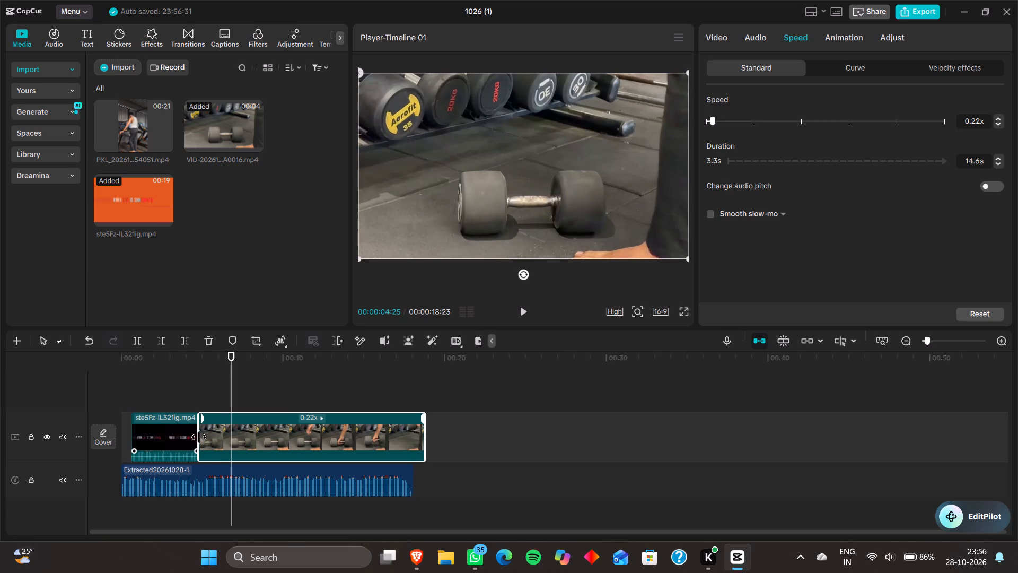
pyautogui.moveTo(199, 437); pyautogui.dragTo(204, 438)
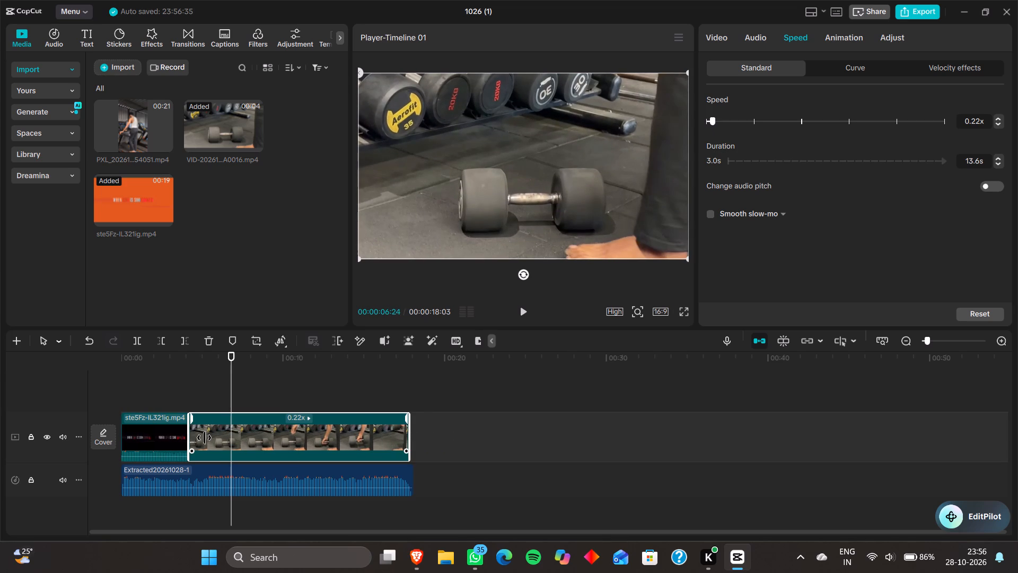
# Play the timeline through from the beginning to check the clip timing against the extracted audio.
pyautogui.press('Up')
pyautogui.press('Up')
pyautogui.press('space')
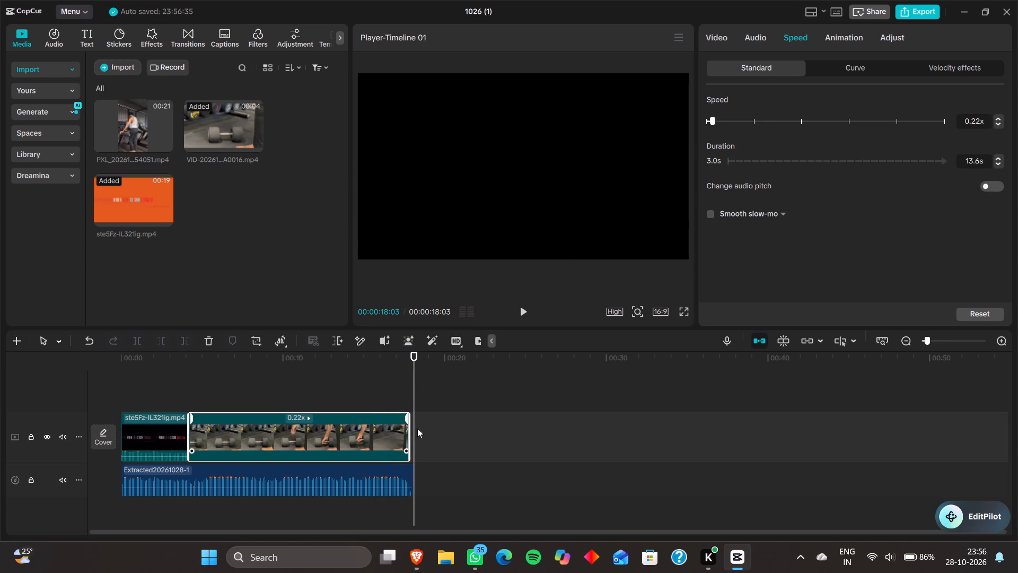
# Search the filters for crystal clear and add the Crystal Clear filter to the timeline.
pyautogui.click(258, 39)
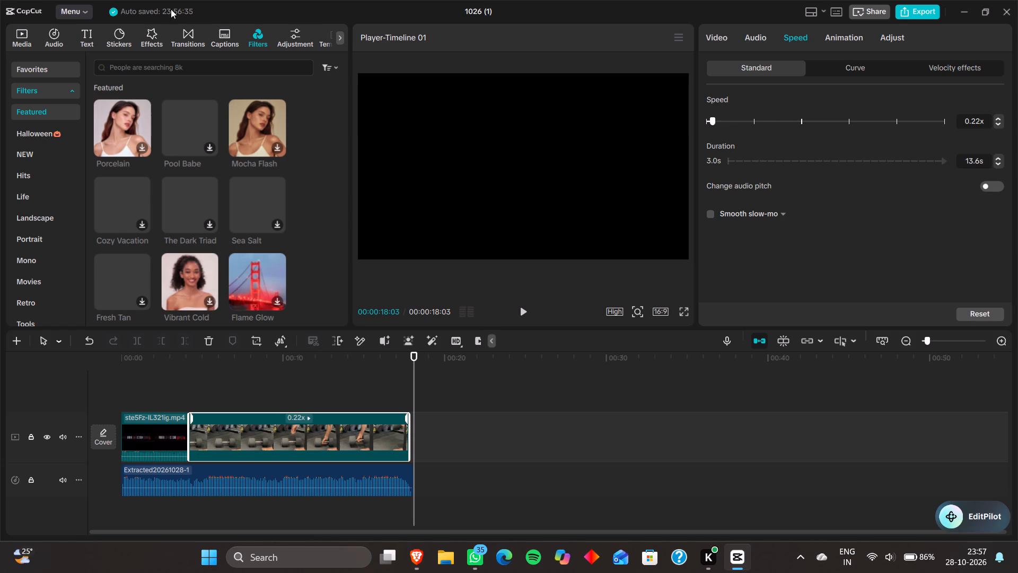
pyautogui.click(165, 68)
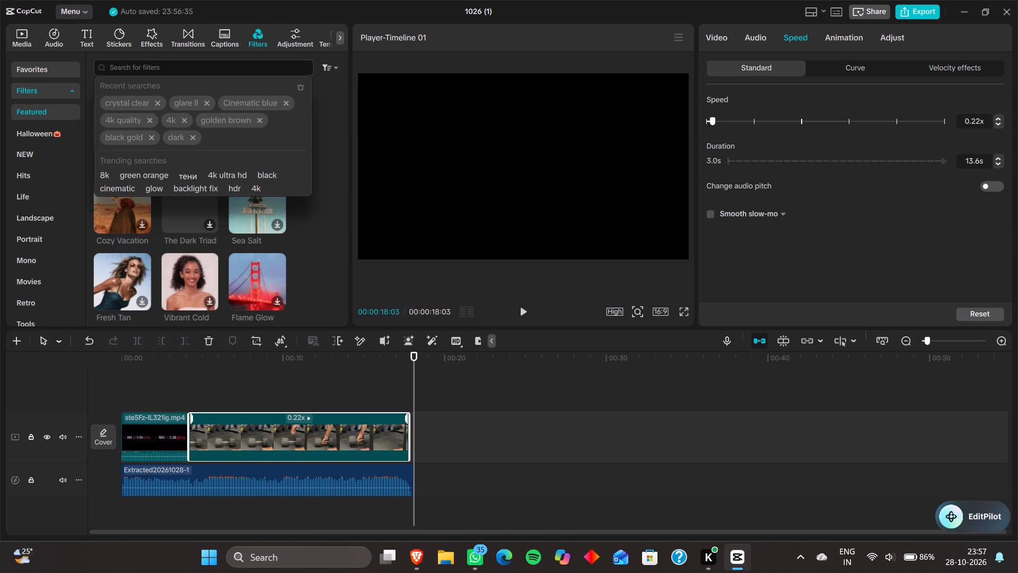
pyautogui.click(133, 105)
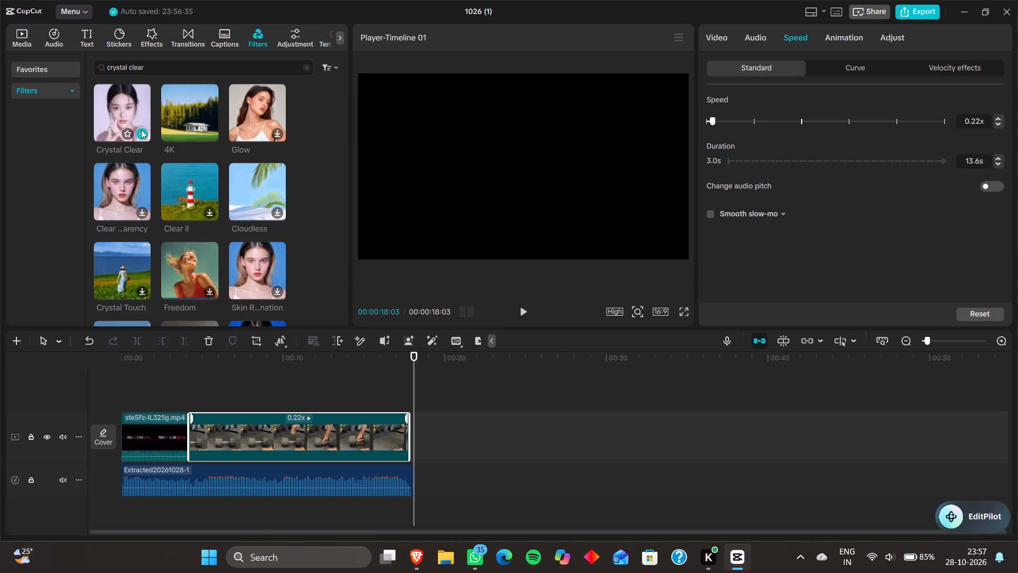
pyautogui.click(141, 129)
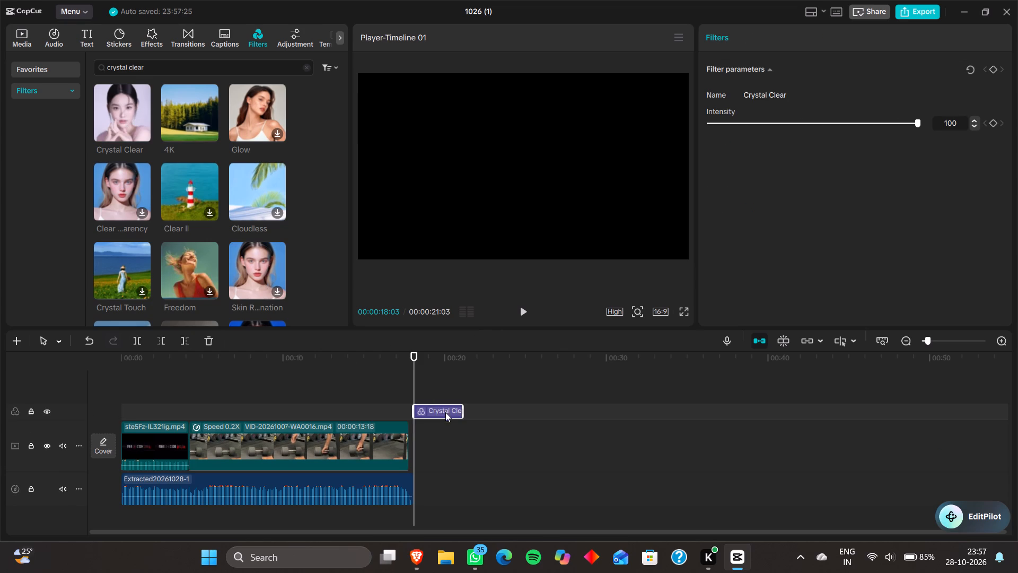
# Turn on auto snapping and fit the Crystal Clear filter over the dumbbell clip, from the clip's start to its end.
pyautogui.moveTo(445, 411); pyautogui.dragTo(223, 411)
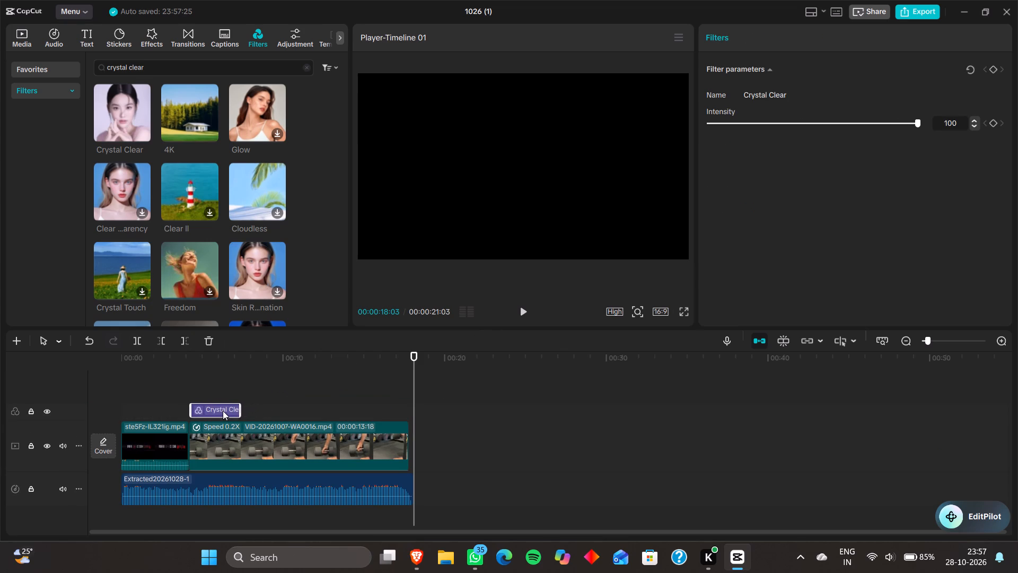
pyautogui.moveTo(223, 411); pyautogui.dragTo(222, 412)
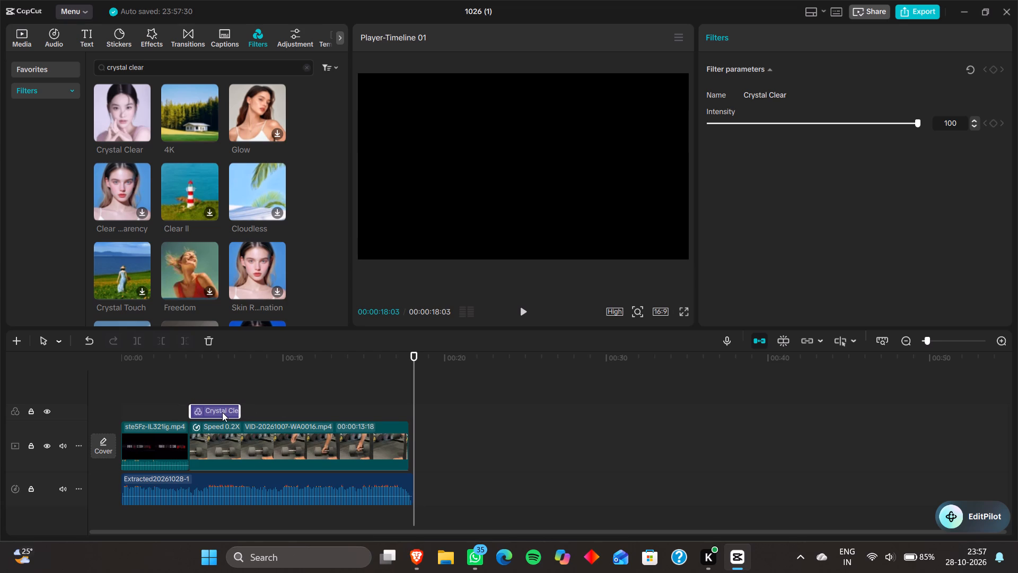
pyautogui.click(788, 335)
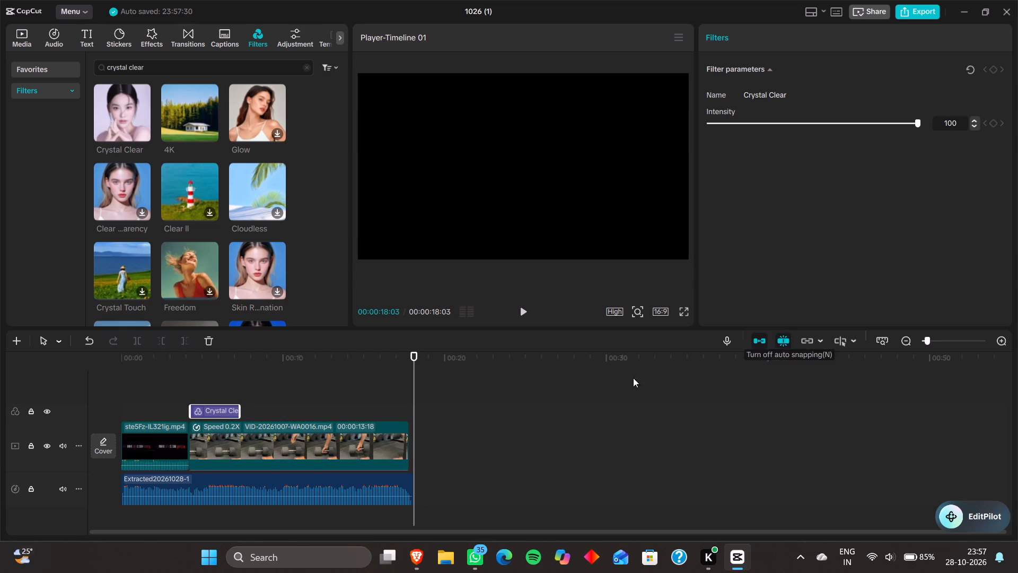
pyautogui.click(222, 414)
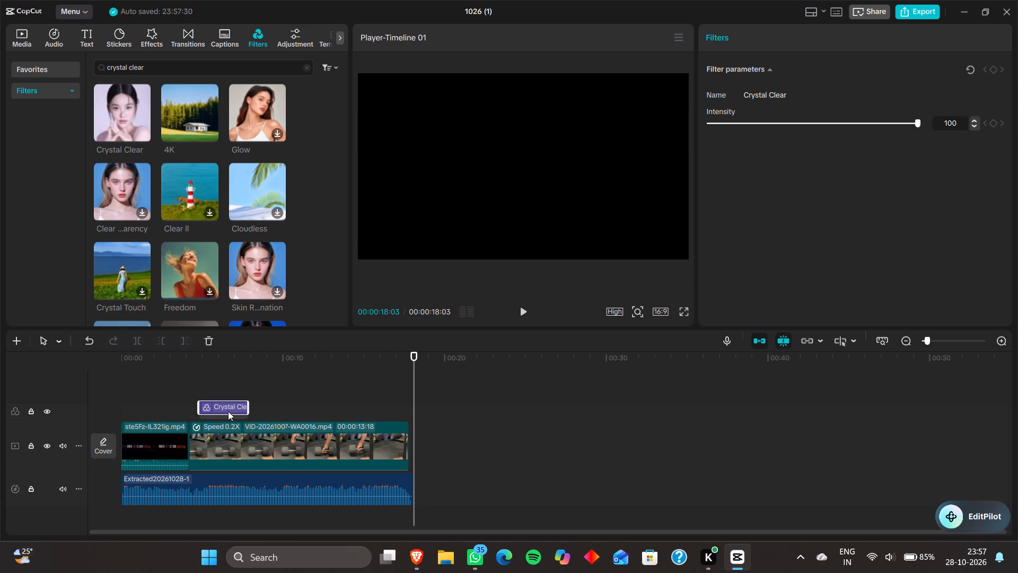
pyautogui.moveTo(239, 410); pyautogui.dragTo(339, 423)
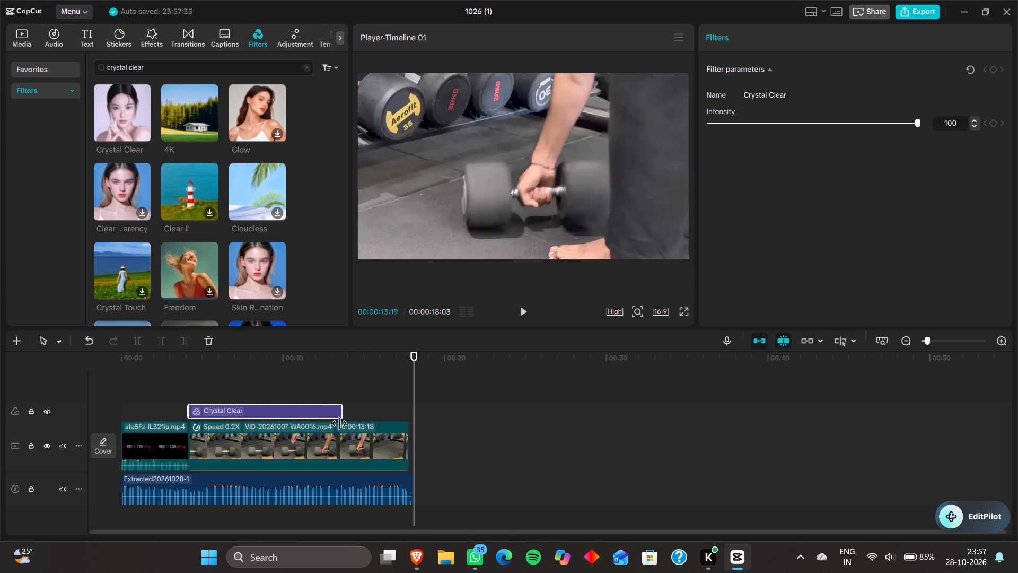
pyautogui.moveTo(339, 423); pyautogui.dragTo(407, 446)
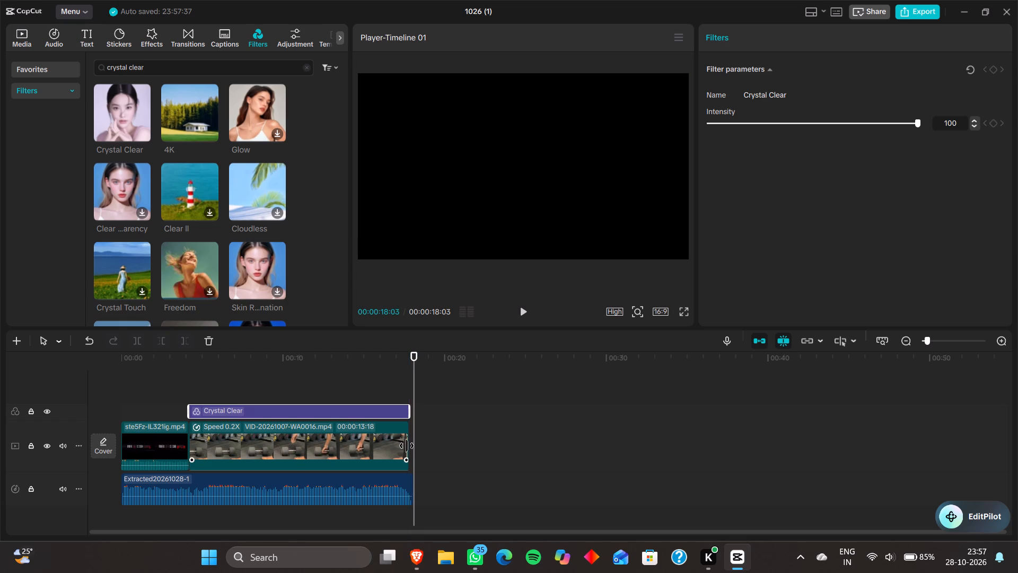
# Play the timeline from the beginning to review the Crystal Clear filter on the dumbbell clip.
pyautogui.press('Up')
pyautogui.press('Up')
pyautogui.press('Up')
pyautogui.press('Up')
pyautogui.press('space')
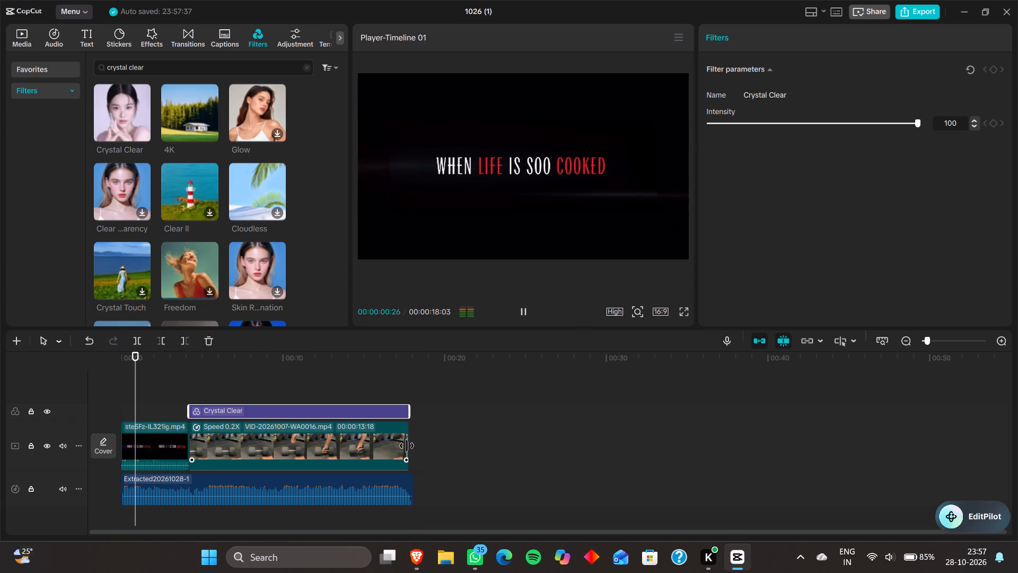
pyautogui.press('space')
pyautogui.press('space')
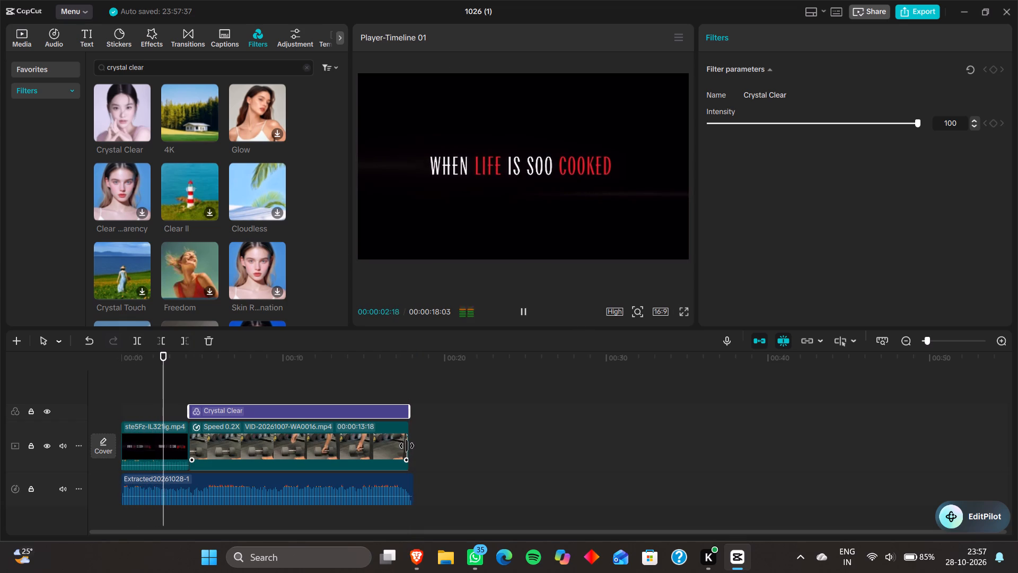
pyautogui.press('space')
pyautogui.press('Up')
pyautogui.press('Up')
pyautogui.press('Up')
pyautogui.press('Up')
pyautogui.press('Up')
pyautogui.press('Up')
pyautogui.press('Up')
pyautogui.press('Up')
pyautogui.press('Up')
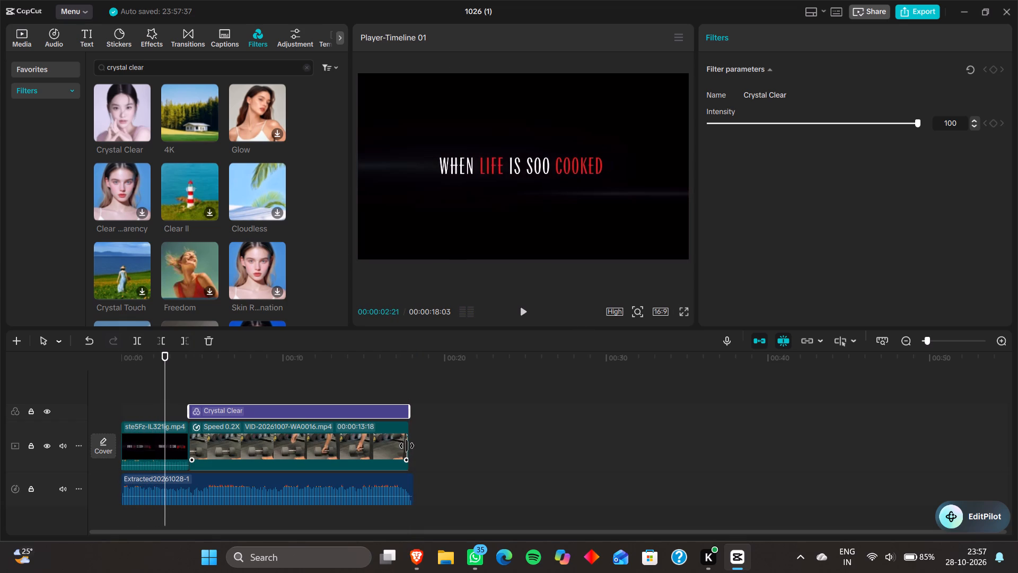
pyautogui.press('space')
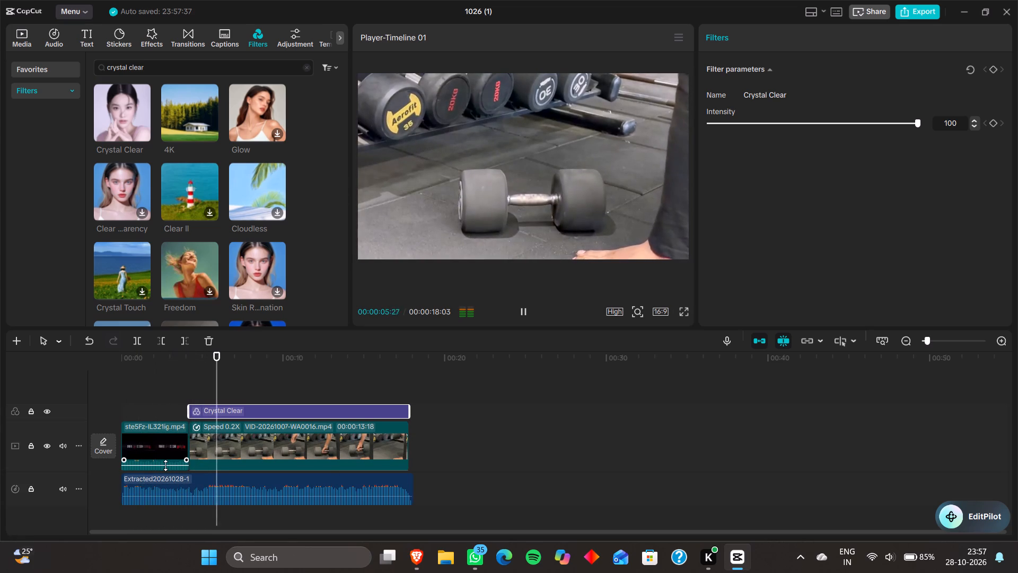
# Lower the caption intro clip's own volume all the way down so that it is silent.
pyautogui.moveTo(165, 465); pyautogui.dragTo(165, 475)
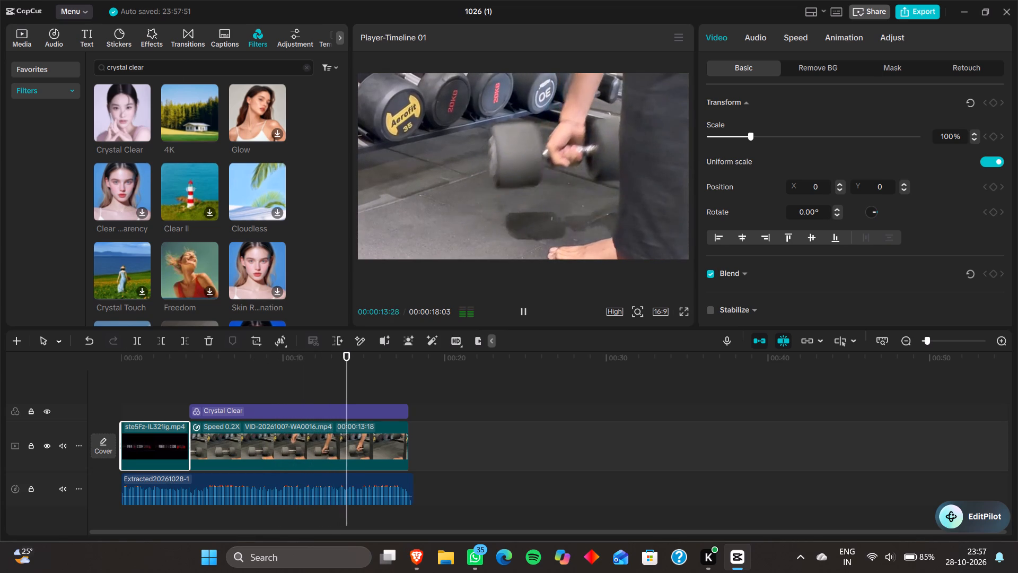
# Search the filters for Humble, download the Oppenheimer filter from the results and add it to the timeline.
pyautogui.moveTo(175, 64); pyautogui.dragTo(55, 64)
pyautogui.press('\\')
pyautogui.press('BackSpace')
pyautogui.press('BackSpace')
pyautogui.press('BackSpace')
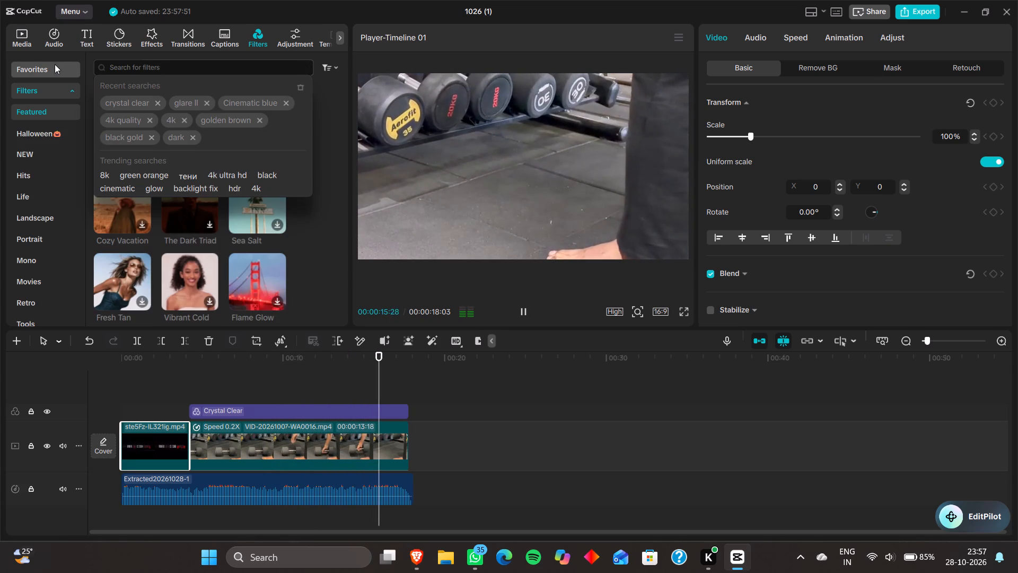
pyautogui.write('Humble')
pyautogui.press('Return')
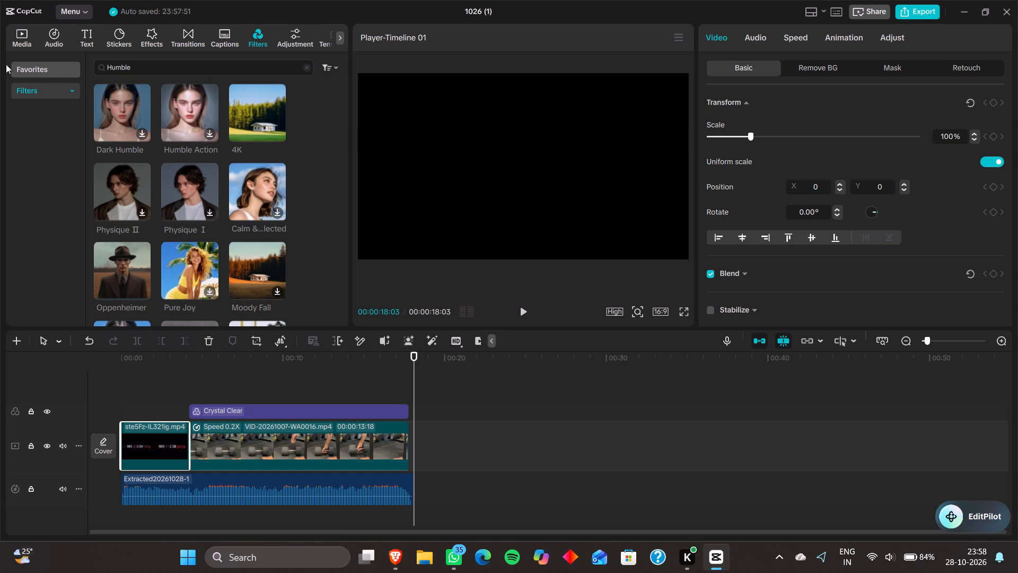
pyautogui.scroll(-1, 136, 222)
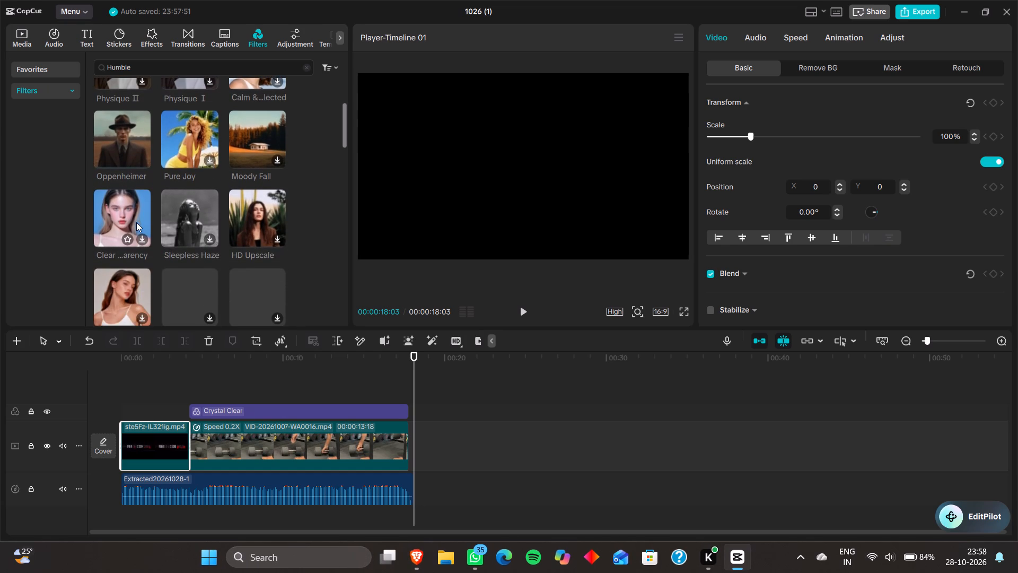
pyautogui.click(135, 163)
pyautogui.click(143, 158)
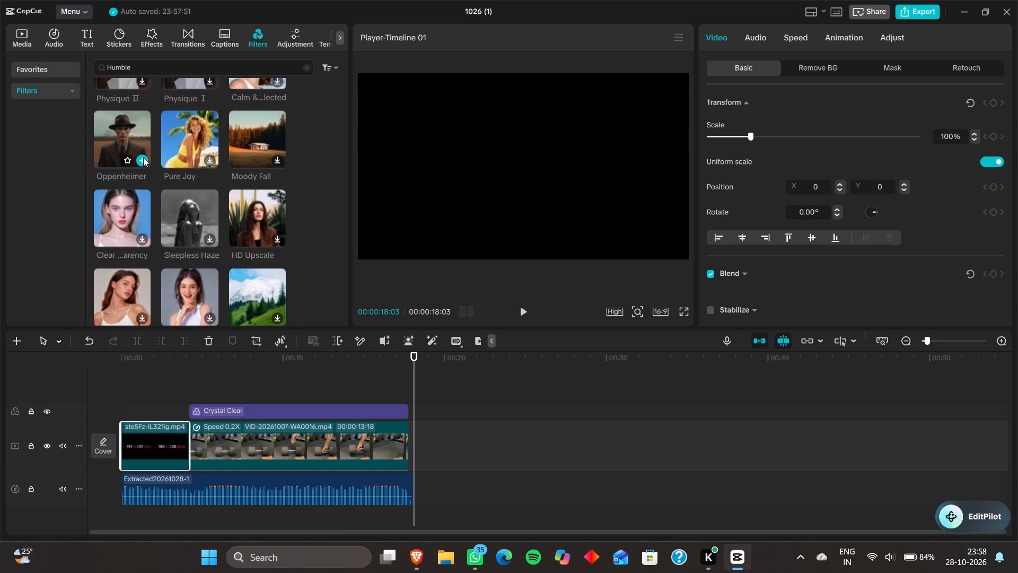
# Move Crystal Clear past the end of the video and fit Oppenheimer over the dumbbell clip, from the clip's start to its end.
pyautogui.moveTo(295, 406); pyautogui.dragTo(477, 424)
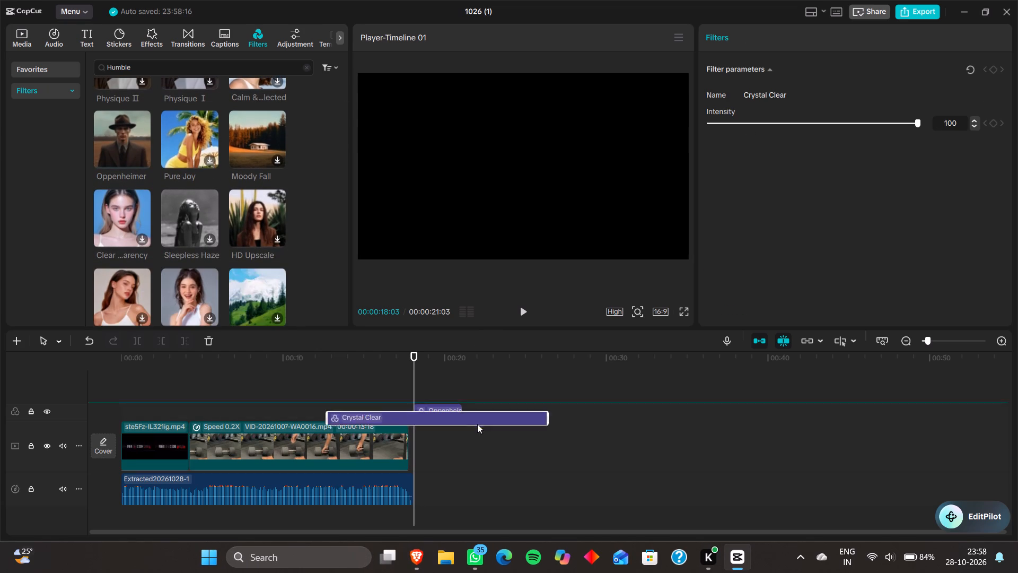
pyautogui.moveTo(477, 424); pyautogui.dragTo(599, 397)
pyautogui.moveTo(452, 427); pyautogui.dragTo(336, 426)
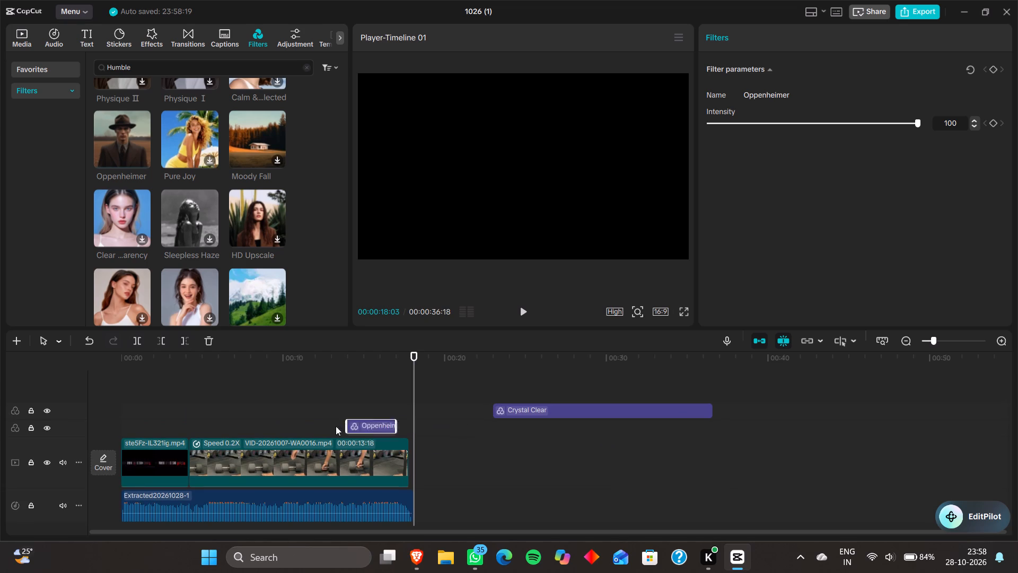
pyautogui.moveTo(336, 426); pyautogui.dragTo(226, 424)
pyautogui.moveTo(238, 428); pyautogui.dragTo(363, 446)
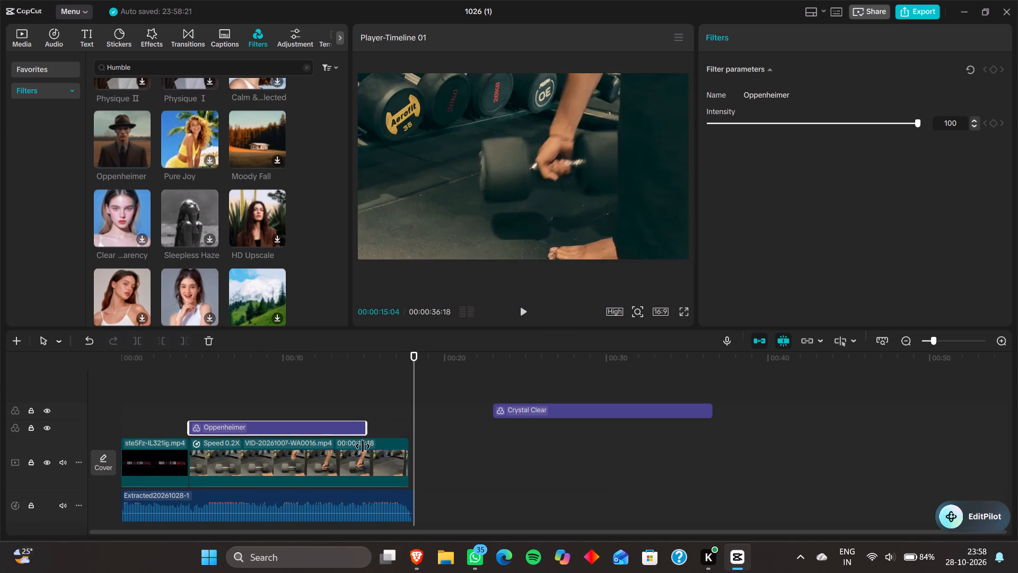
pyautogui.moveTo(363, 446); pyautogui.dragTo(404, 467)
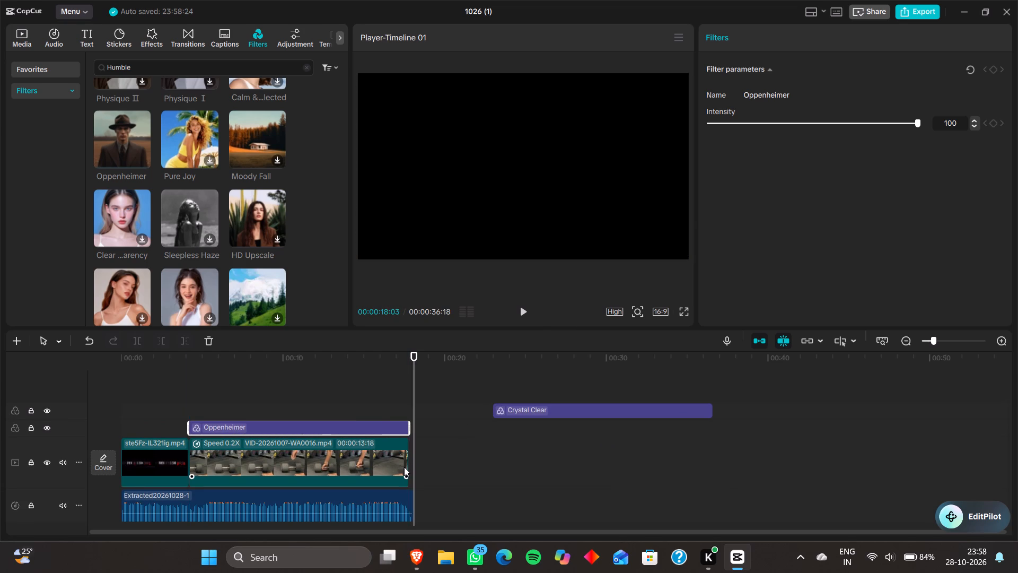
# Play the timeline from the beginning to review the Oppenheimer filter on the dumbbell clip.
pyautogui.press('Up')
pyautogui.press('Up')
pyautogui.press('Up')
pyautogui.press('Up')
pyautogui.press('Up')
pyautogui.press('space')
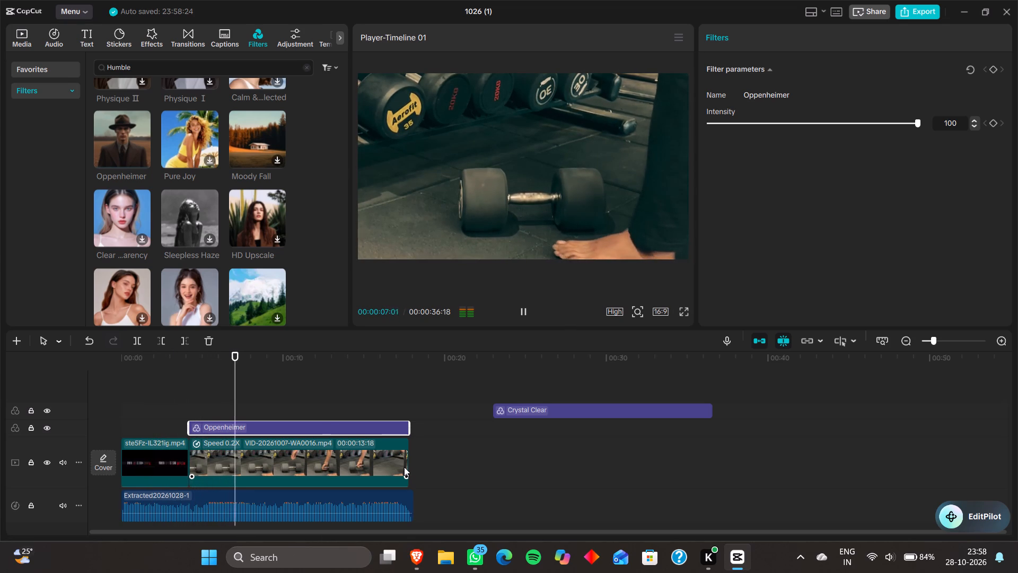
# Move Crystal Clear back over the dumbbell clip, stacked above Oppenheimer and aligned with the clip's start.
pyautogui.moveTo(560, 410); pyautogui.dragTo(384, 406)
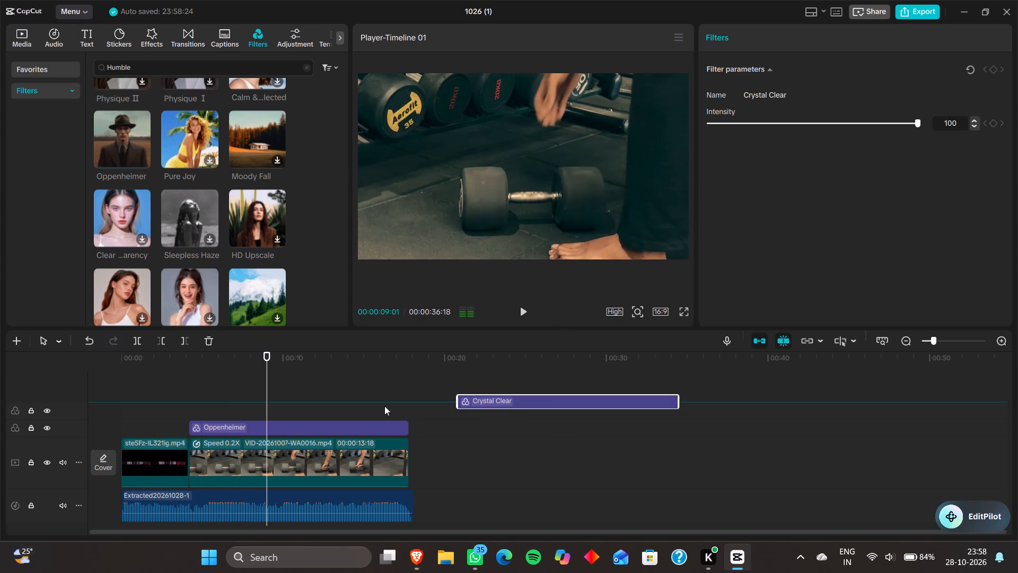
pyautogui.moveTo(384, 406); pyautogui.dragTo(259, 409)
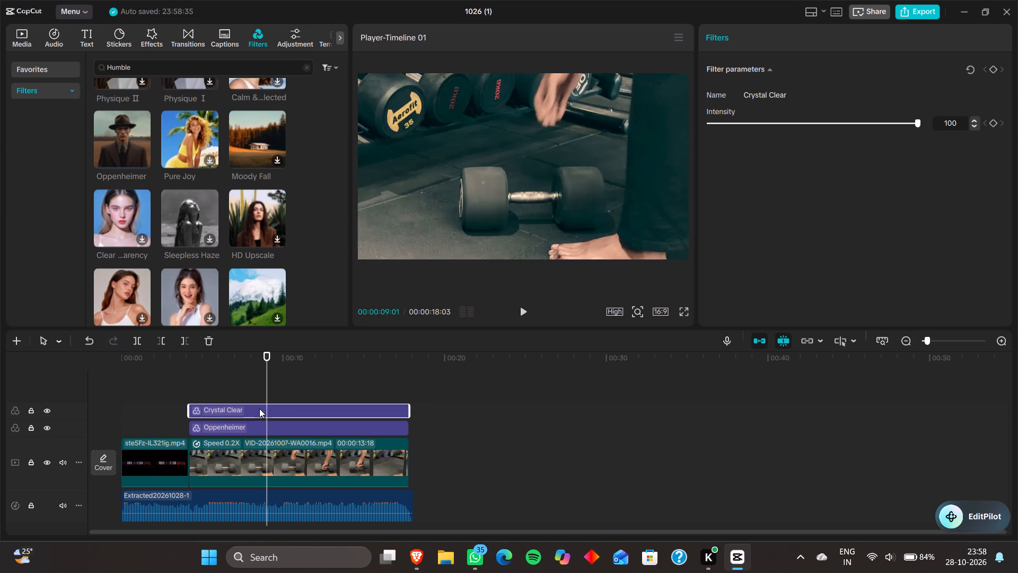
# Play the video from the beginning to review the stacked Crystal Clear and Oppenheimer filters.
pyautogui.press('space')
pyautogui.press('Left')
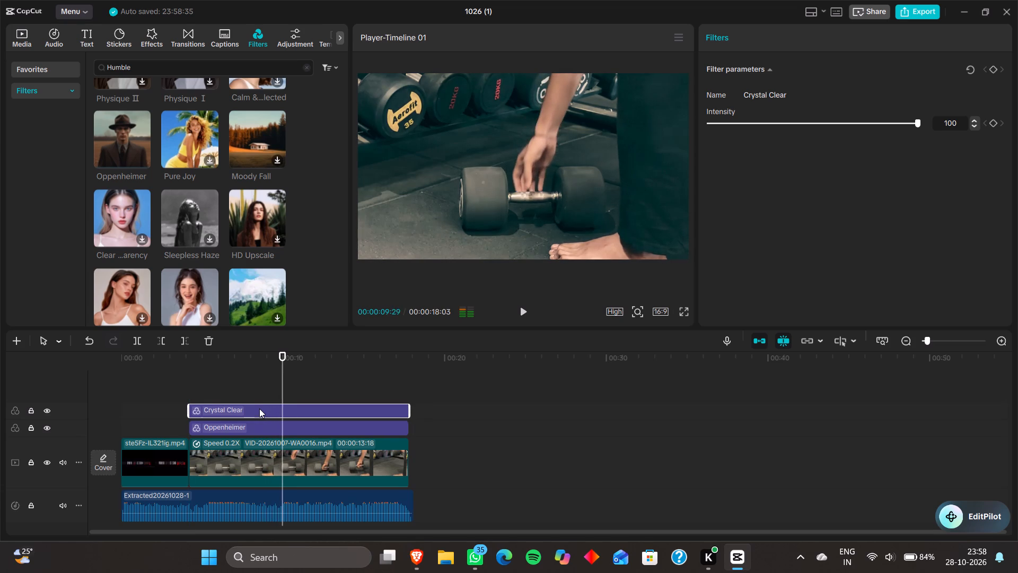
pyautogui.press('Up')
pyautogui.press('Up')
pyautogui.press('space')
pyautogui.click(259, 409)
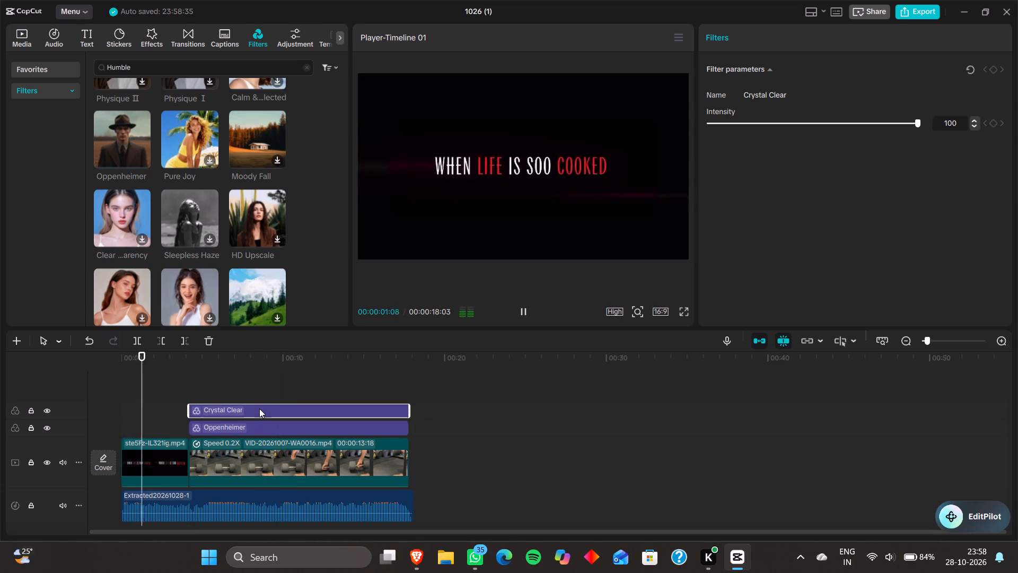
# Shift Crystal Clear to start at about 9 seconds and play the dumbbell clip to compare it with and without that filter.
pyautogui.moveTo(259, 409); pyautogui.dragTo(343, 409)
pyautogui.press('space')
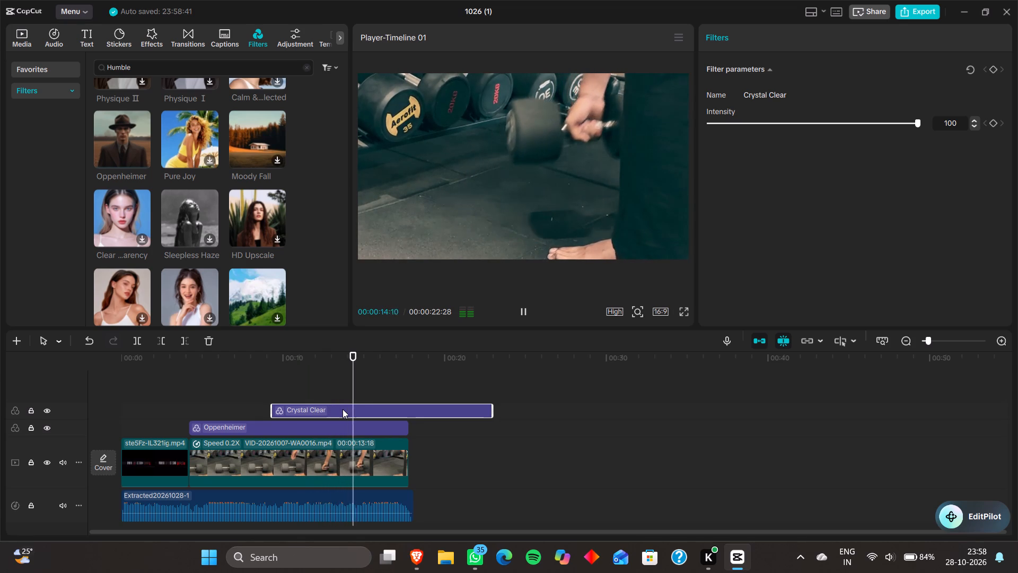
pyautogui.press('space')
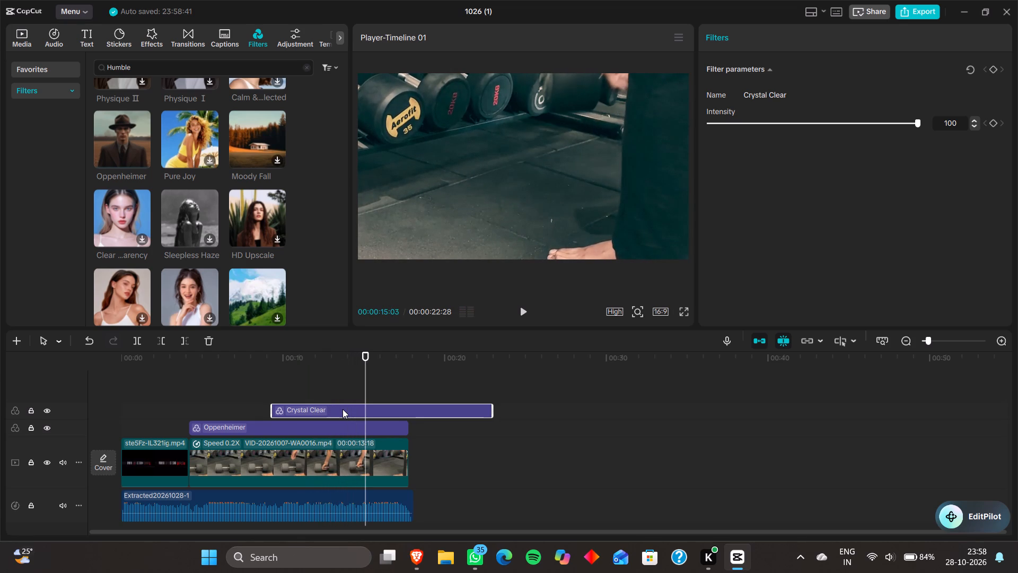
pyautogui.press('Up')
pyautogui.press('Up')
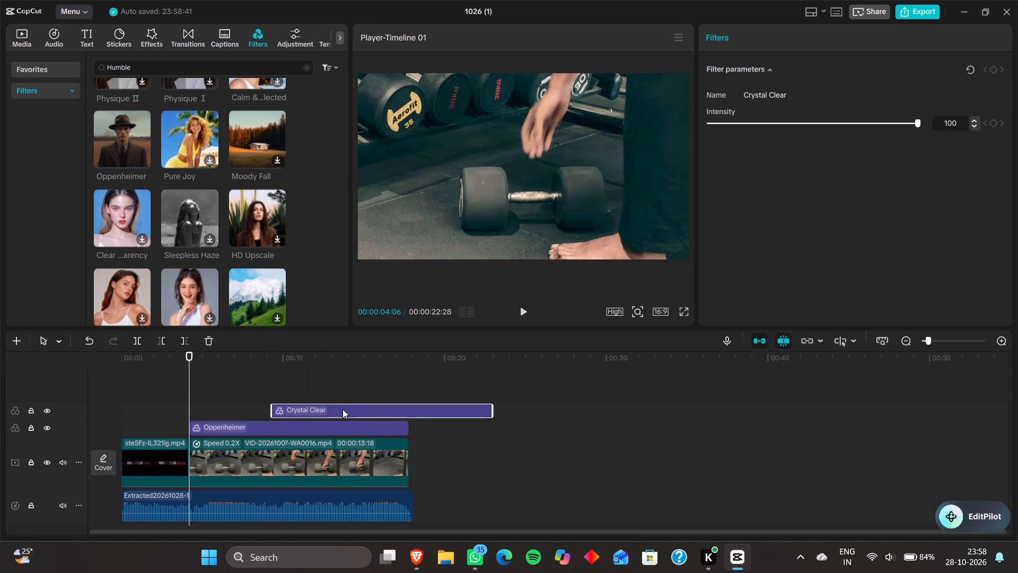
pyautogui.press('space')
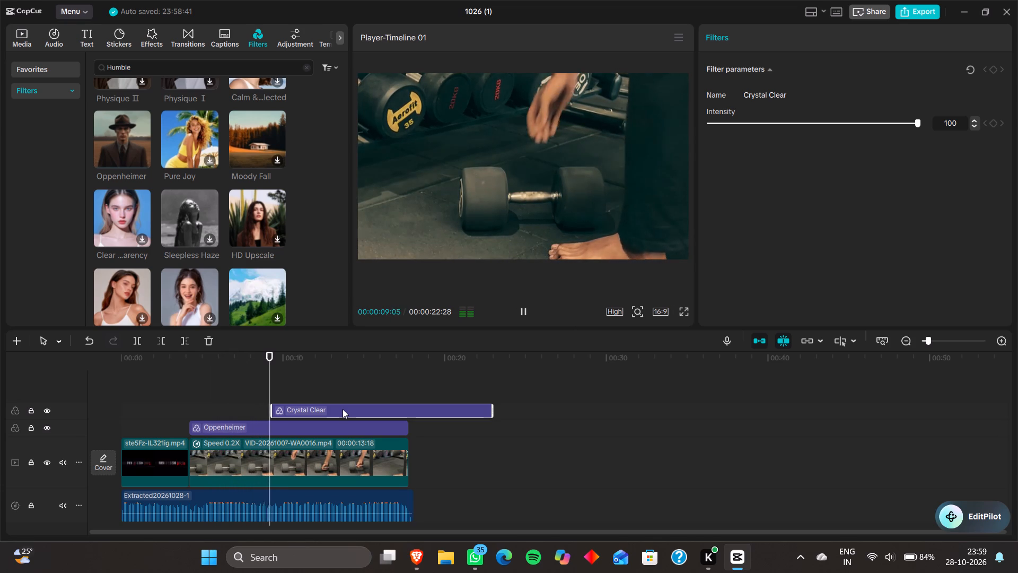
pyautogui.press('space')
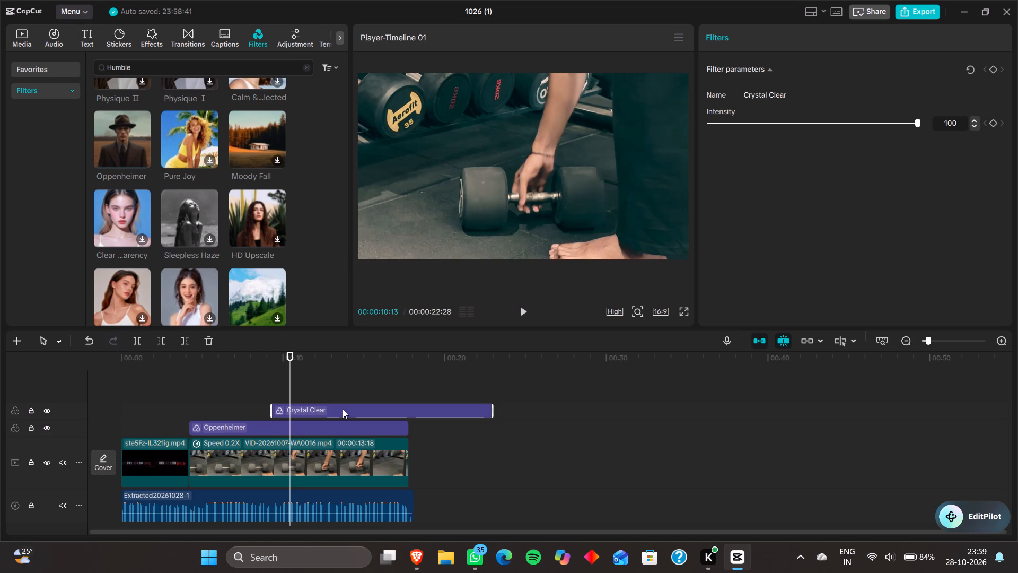
# Delete the Crystal Clear filter from the timeline and cancel the range selection.
pyautogui.moveTo(153, 63); pyautogui.dragTo(127, 65)
pyautogui.moveTo(127, 65); pyautogui.dragTo(86, 65)
pyautogui.click(86, 65)
pyautogui.press('BackSpace')
pyautogui.write('Dracuola')
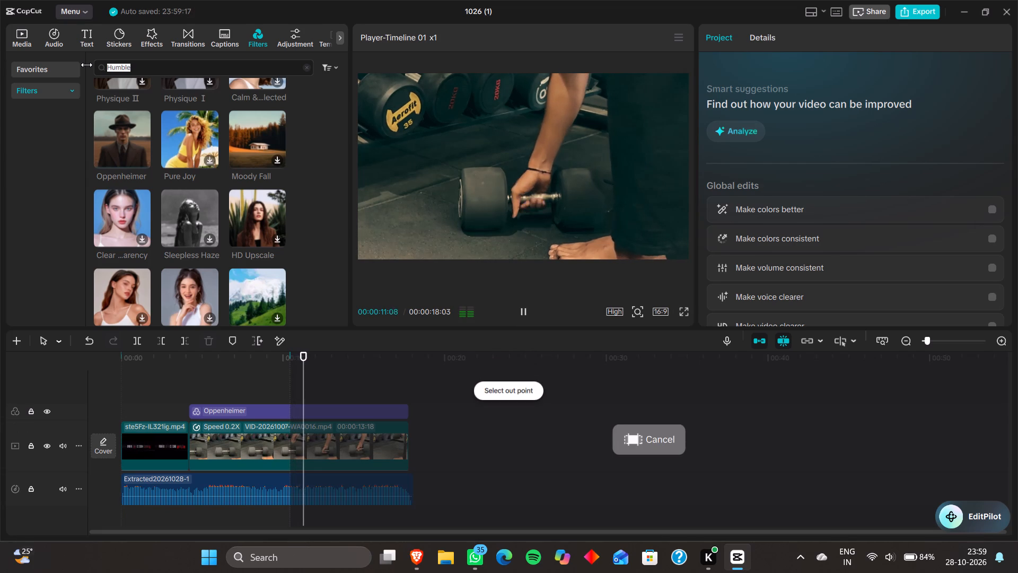
pyautogui.press('space')
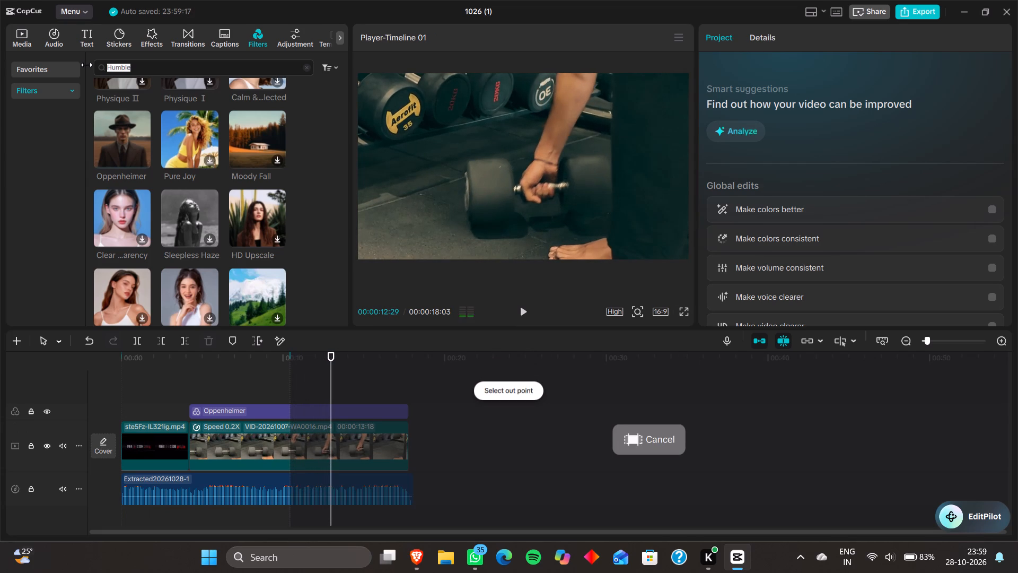
pyautogui.click(650, 439)
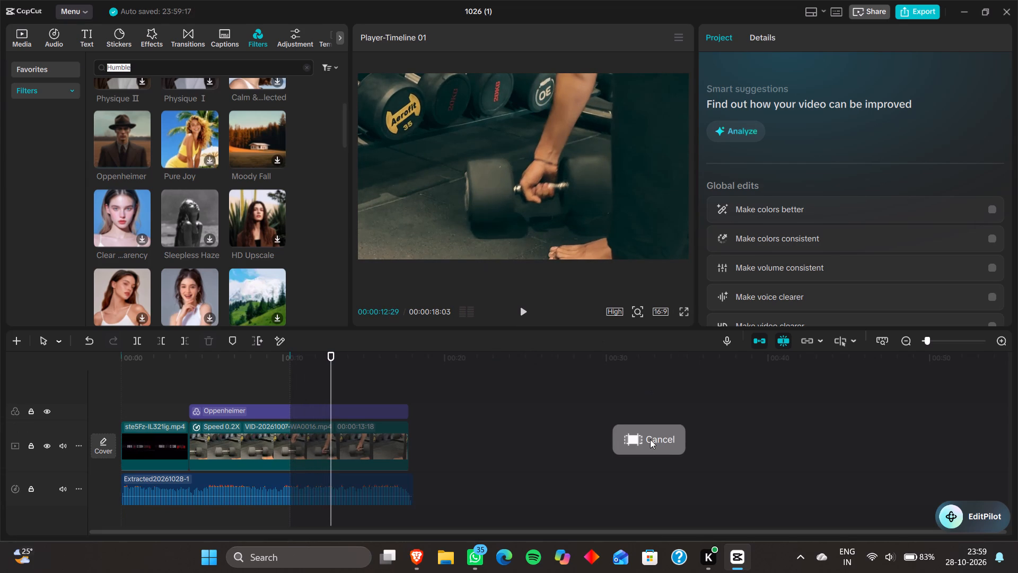
# Search the filters for Dracula and download the Dracula filter.
pyautogui.click(148, 70)
pyautogui.press('BackSpace')
pyautogui.press('BackSpace')
pyautogui.press('BackSpace')
pyautogui.press('BackSpace')
pyautogui.press('BackSpace')
pyautogui.press('BackSpace')
pyautogui.press('BackSpace')
pyautogui.press('BackSpace')
pyautogui.press('BackSpace')
pyautogui.press('BackSpace')
pyautogui.press('BackSpace')
pyautogui.press('BackSpace')
pyautogui.press('BackSpace')
pyautogui.press('BackSpace')
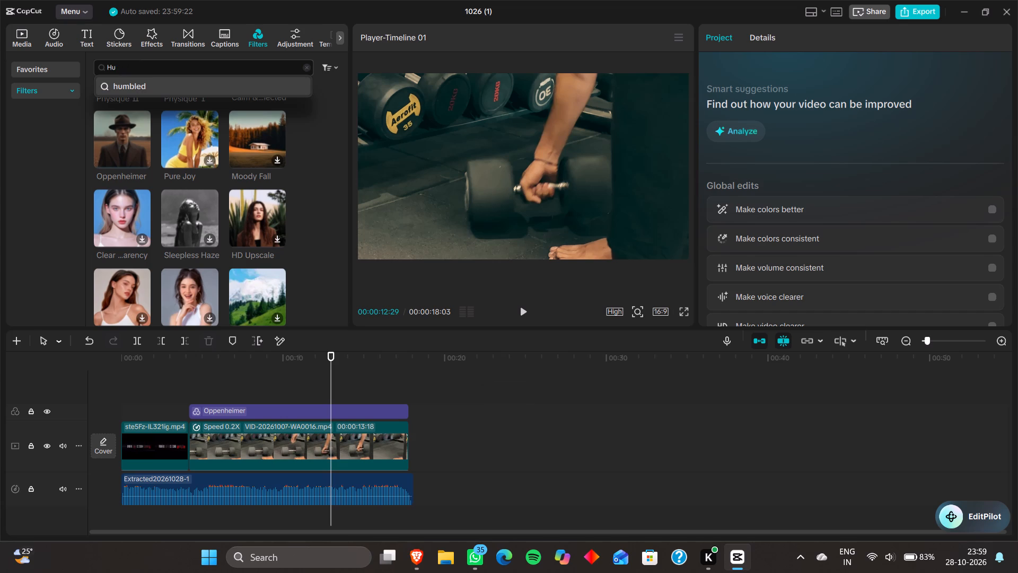
pyautogui.write('Dracula')
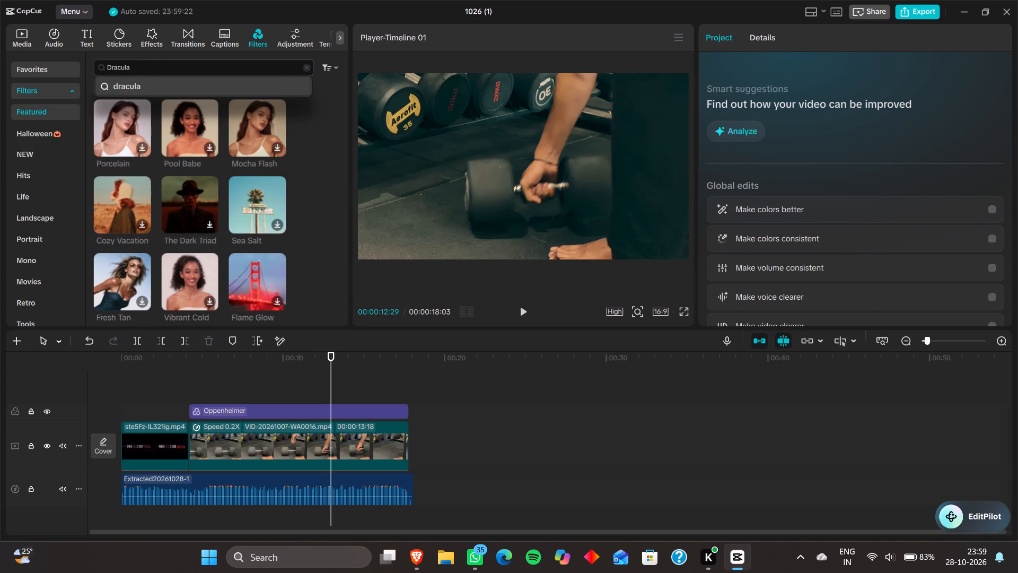
pyautogui.press('Return')
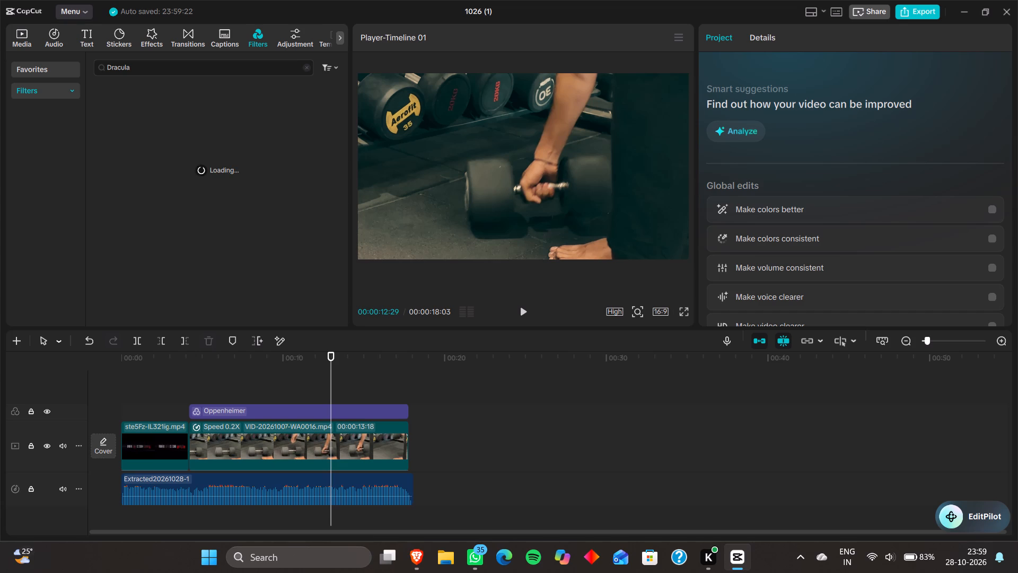
pyautogui.click(139, 132)
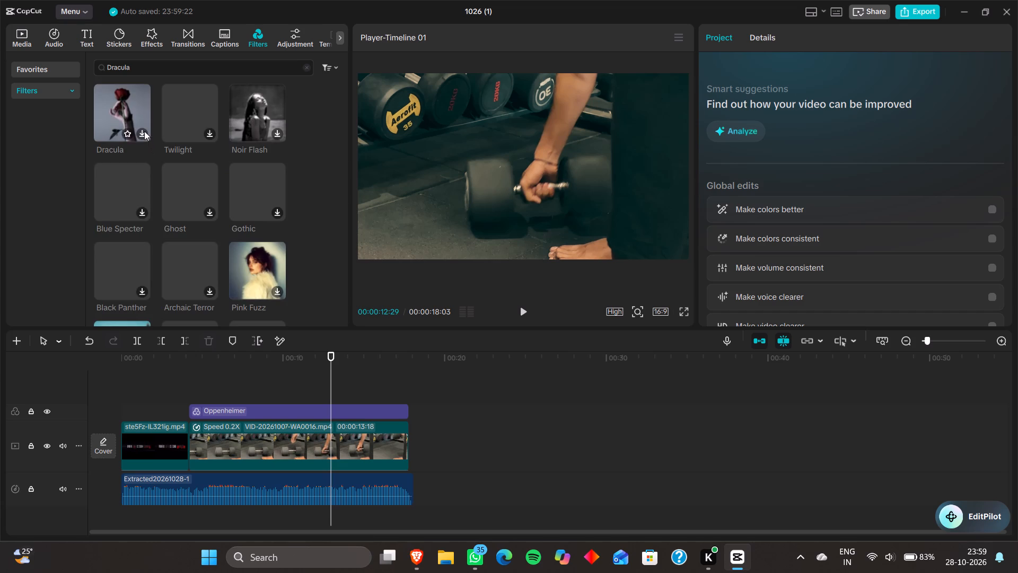
# Place the Dracula filter above Oppenheimer and extend it over the dumbbell clip, from the clip's start to its end.
pyautogui.moveTo(123, 107); pyautogui.dragTo(190, 395)
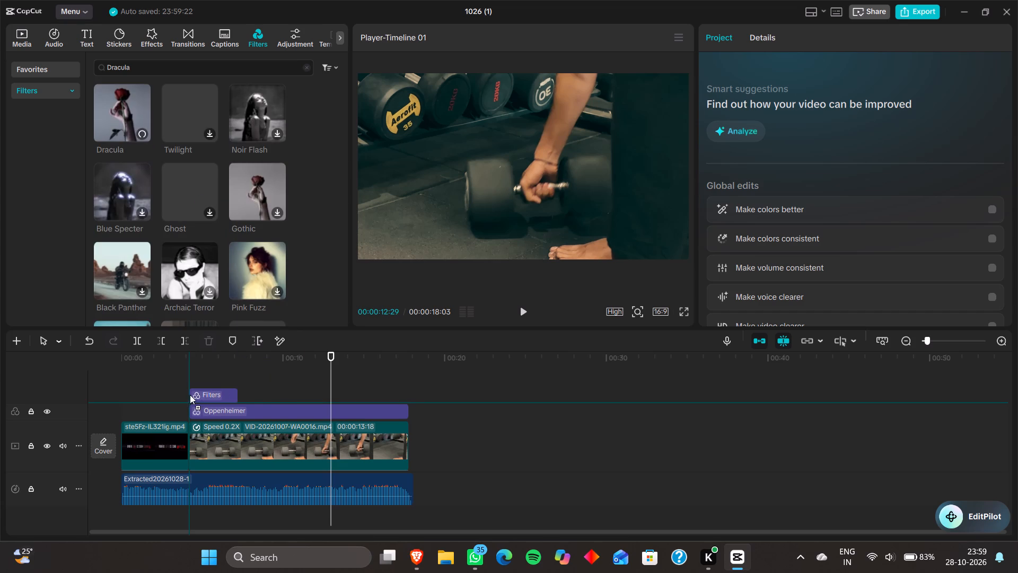
pyautogui.moveTo(190, 395); pyautogui.dragTo(189, 395)
pyautogui.moveTo(240, 411); pyautogui.dragTo(380, 407)
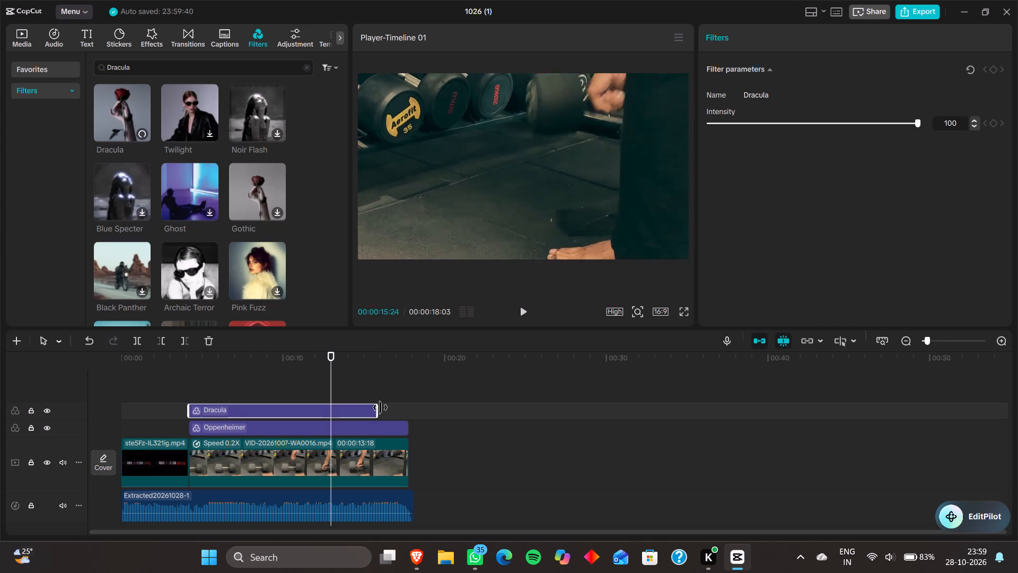
pyautogui.moveTo(380, 407); pyautogui.dragTo(406, 417)
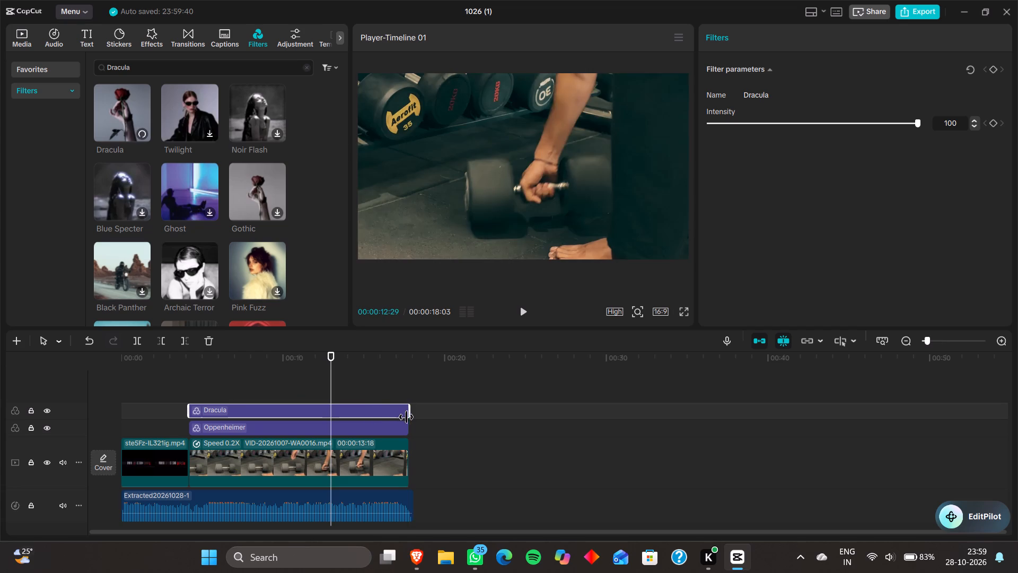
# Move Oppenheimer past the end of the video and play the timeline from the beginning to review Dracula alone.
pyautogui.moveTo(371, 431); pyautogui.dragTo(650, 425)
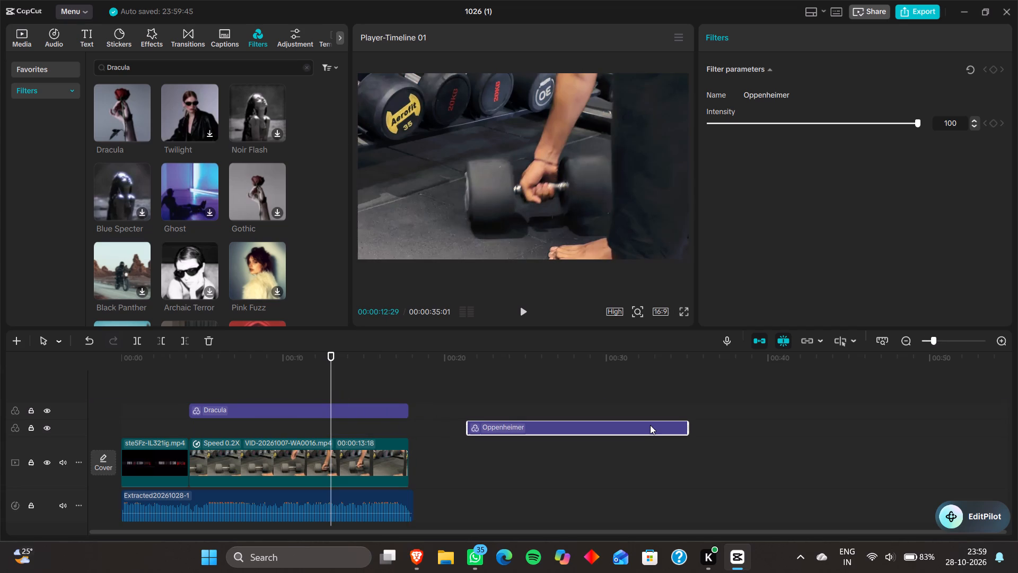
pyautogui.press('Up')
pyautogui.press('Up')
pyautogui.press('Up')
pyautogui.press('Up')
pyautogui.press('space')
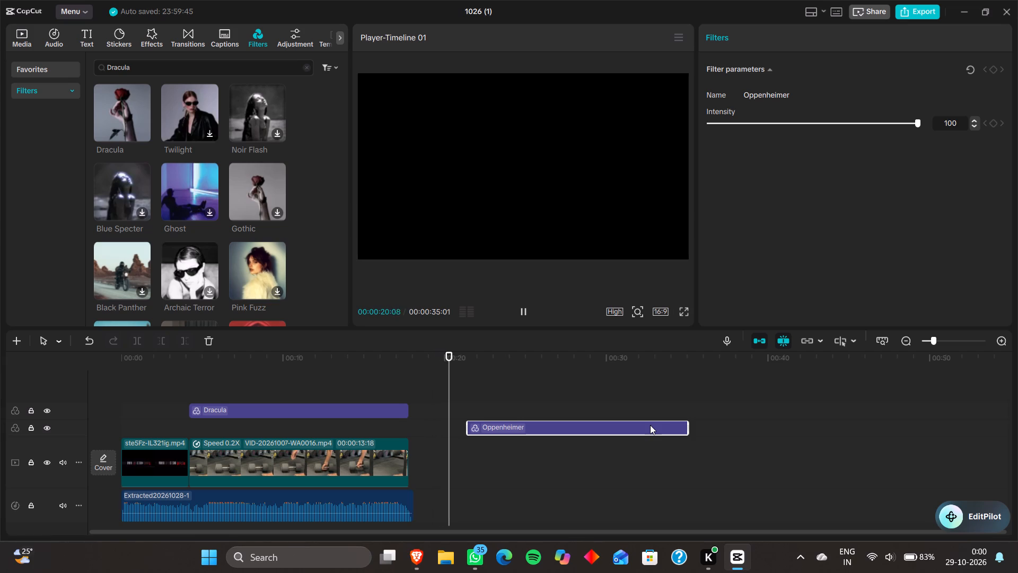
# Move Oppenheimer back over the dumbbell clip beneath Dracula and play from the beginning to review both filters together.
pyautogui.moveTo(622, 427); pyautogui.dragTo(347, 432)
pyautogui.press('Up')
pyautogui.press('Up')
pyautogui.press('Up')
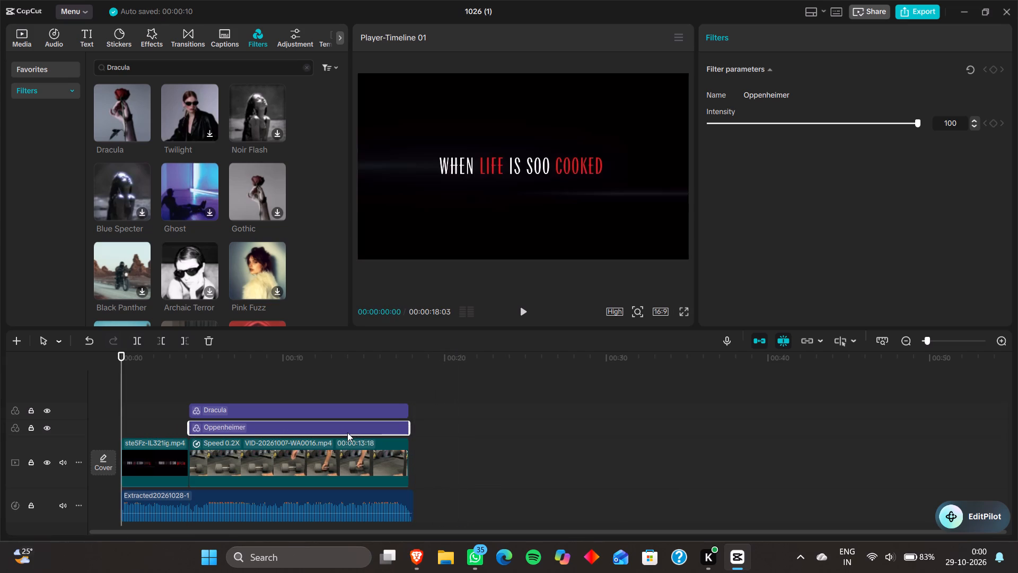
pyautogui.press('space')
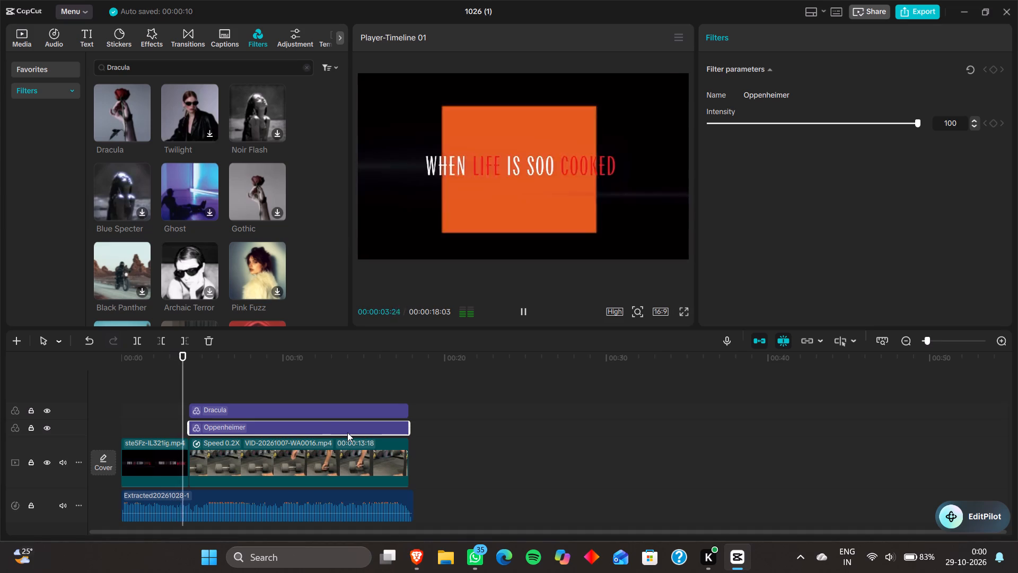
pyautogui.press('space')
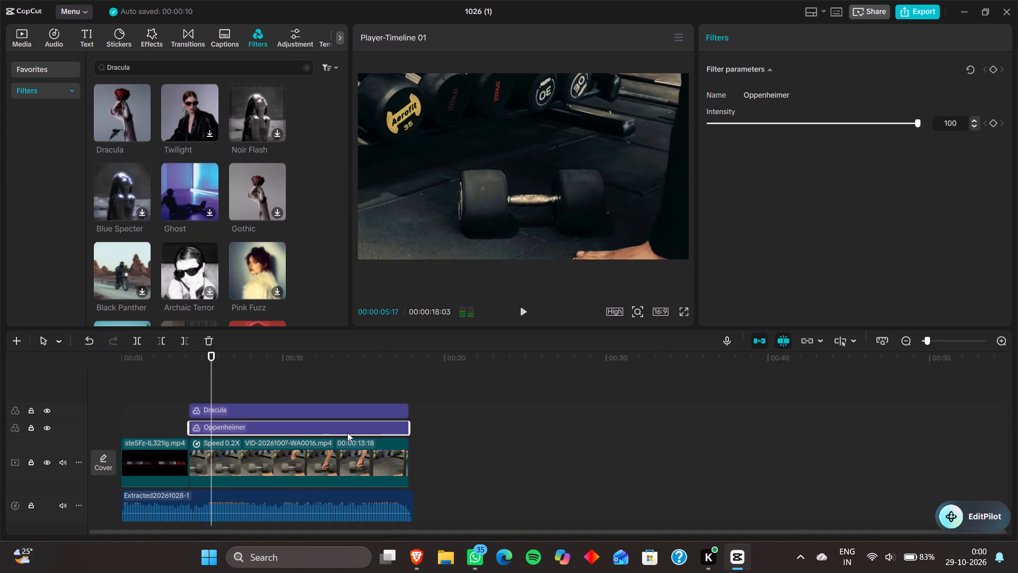
# Move the Oppenheimer filter off the dumbbell clip, well past the end of the video, leaving Dracula over the clip.
pyautogui.moveTo(329, 430); pyautogui.dragTo(795, 400)
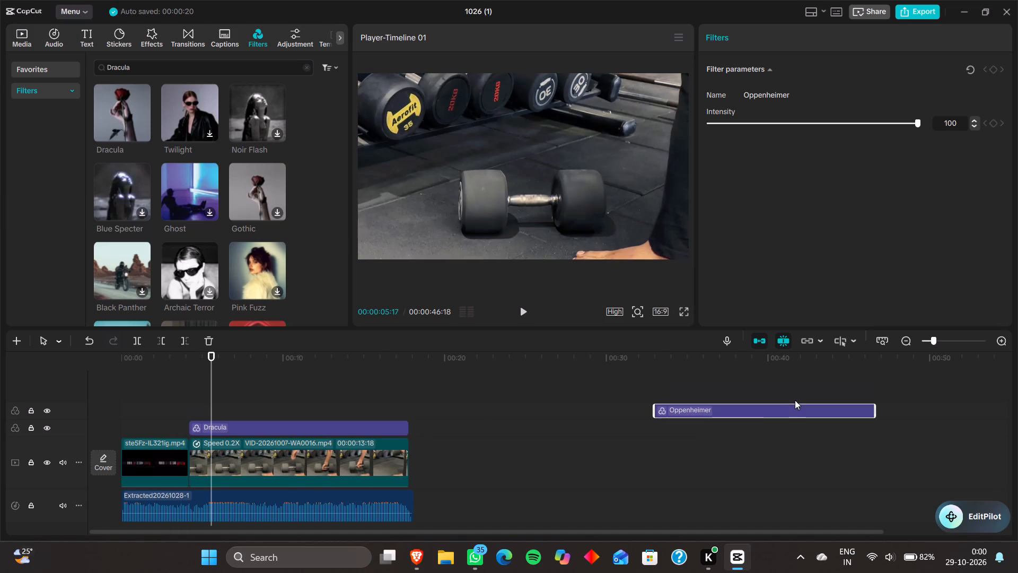
# Delete the Oppenheimer filter placed past the end of the video.
pyautogui.click(779, 409)
pyautogui.press('Delete')
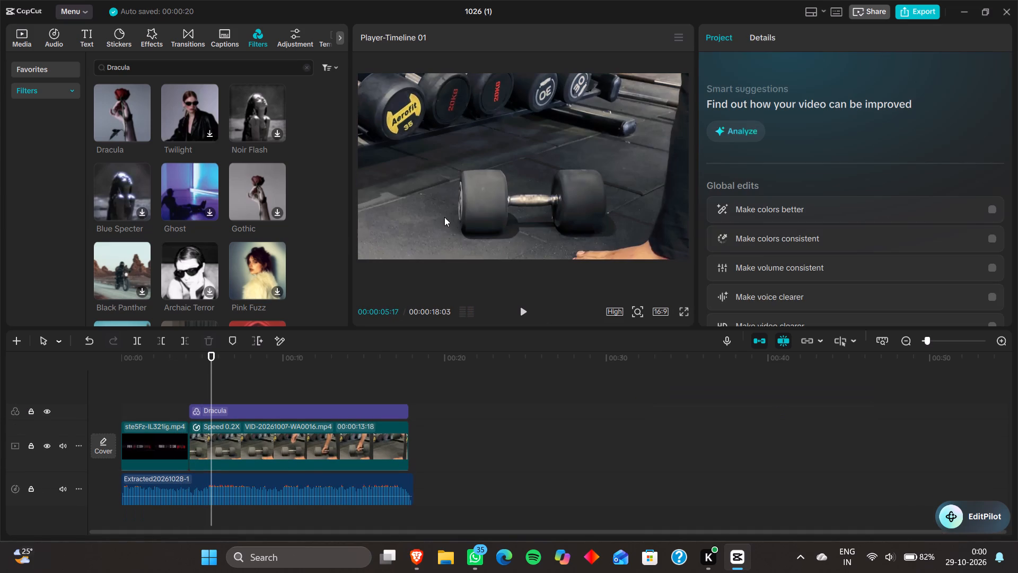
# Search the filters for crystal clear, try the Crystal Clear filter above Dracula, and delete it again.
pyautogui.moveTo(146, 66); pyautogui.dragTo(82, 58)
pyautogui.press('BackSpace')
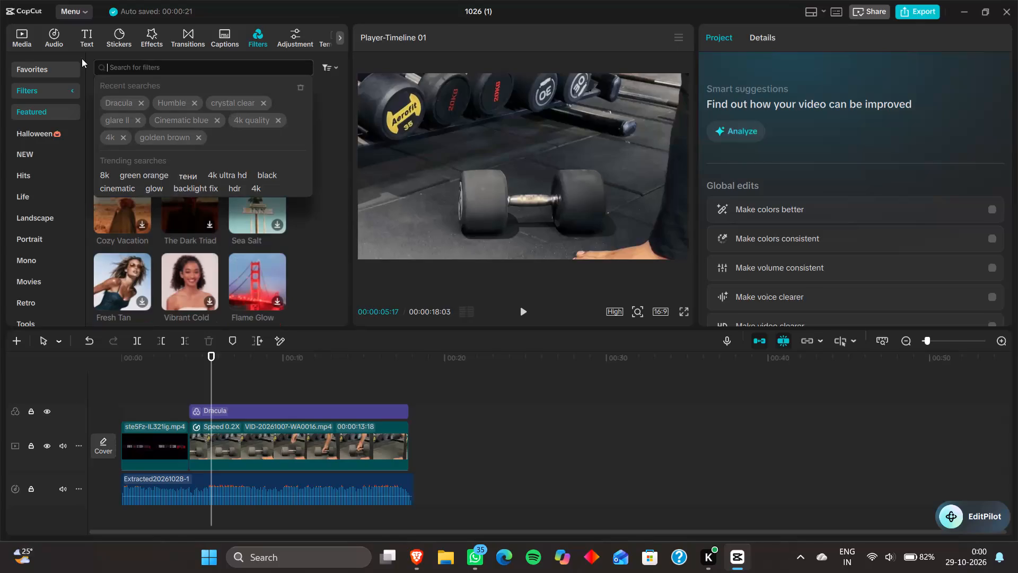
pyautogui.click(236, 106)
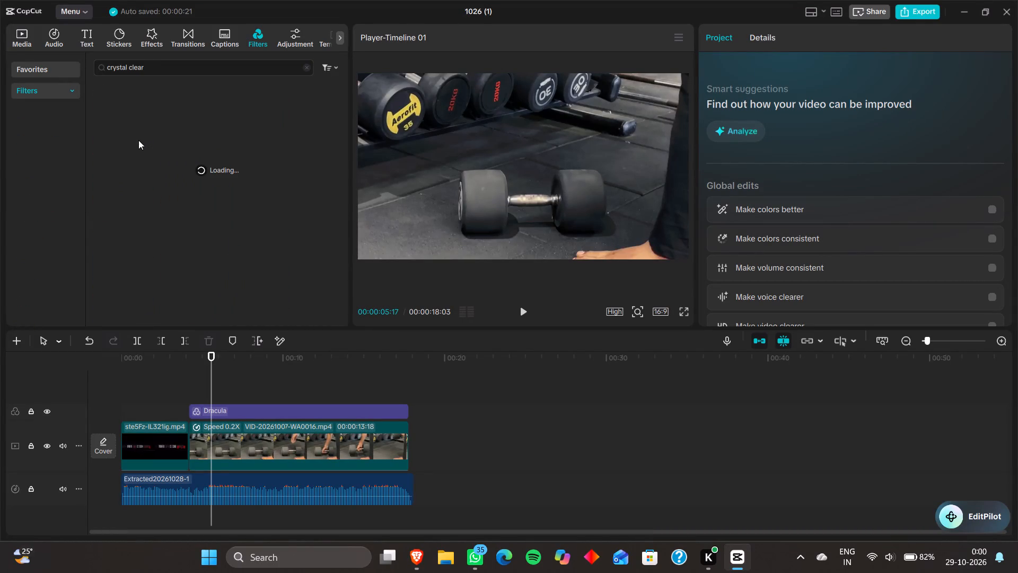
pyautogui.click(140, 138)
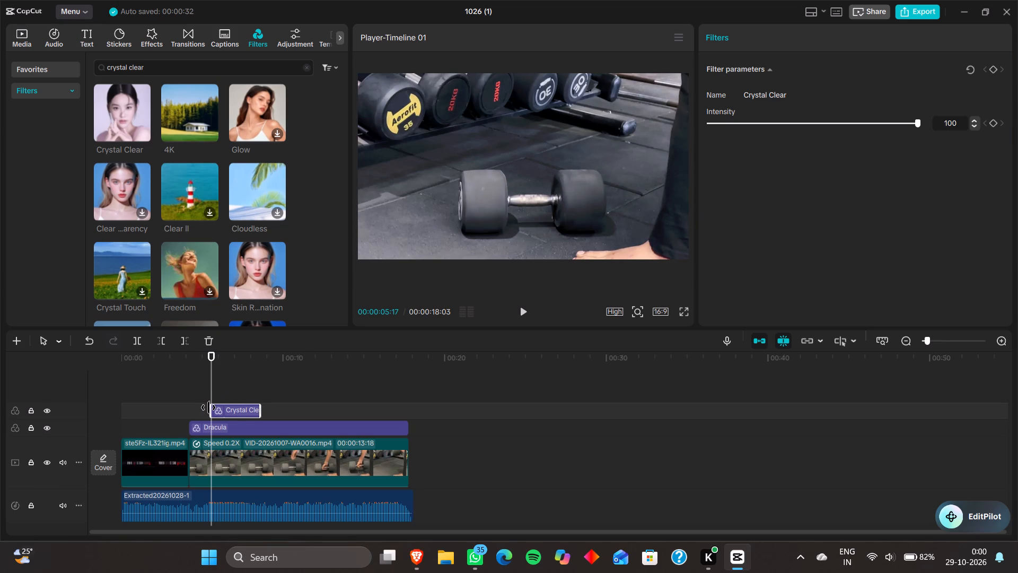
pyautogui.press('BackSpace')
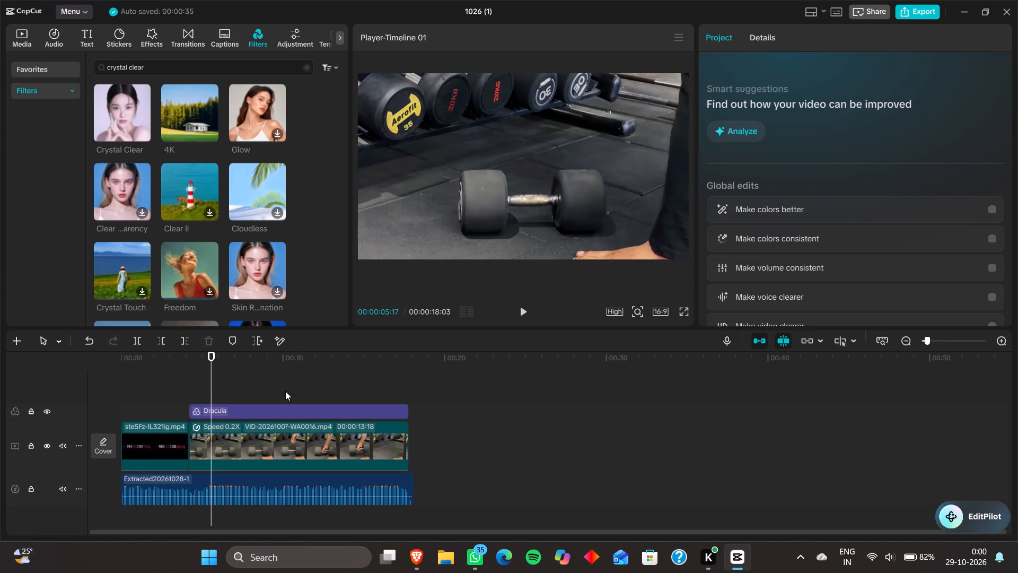
# Play the dumbbell clip to review its look with Dracula alone, stopping at 14 seconds.
pyautogui.press('space')
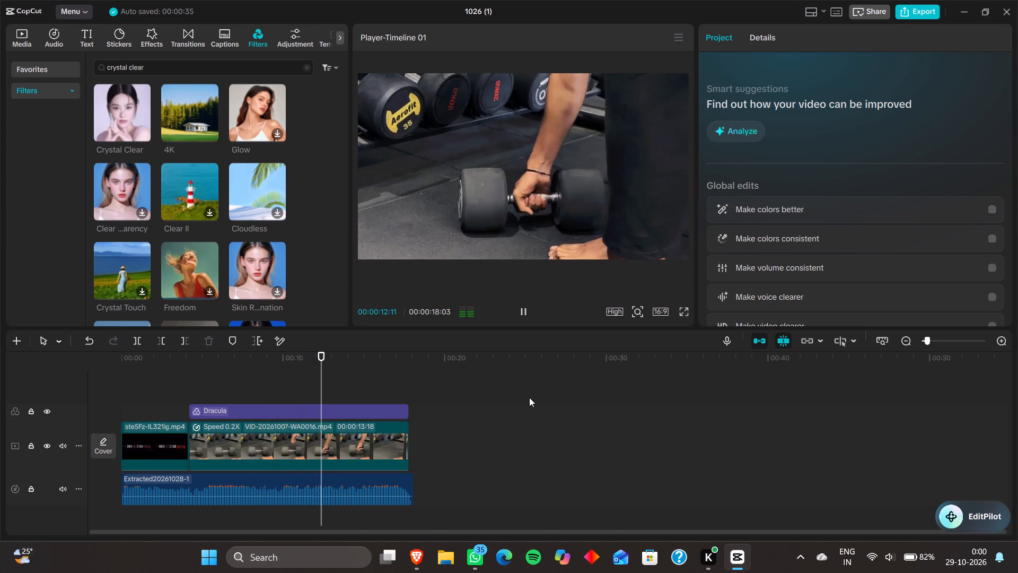
pyautogui.press('space')
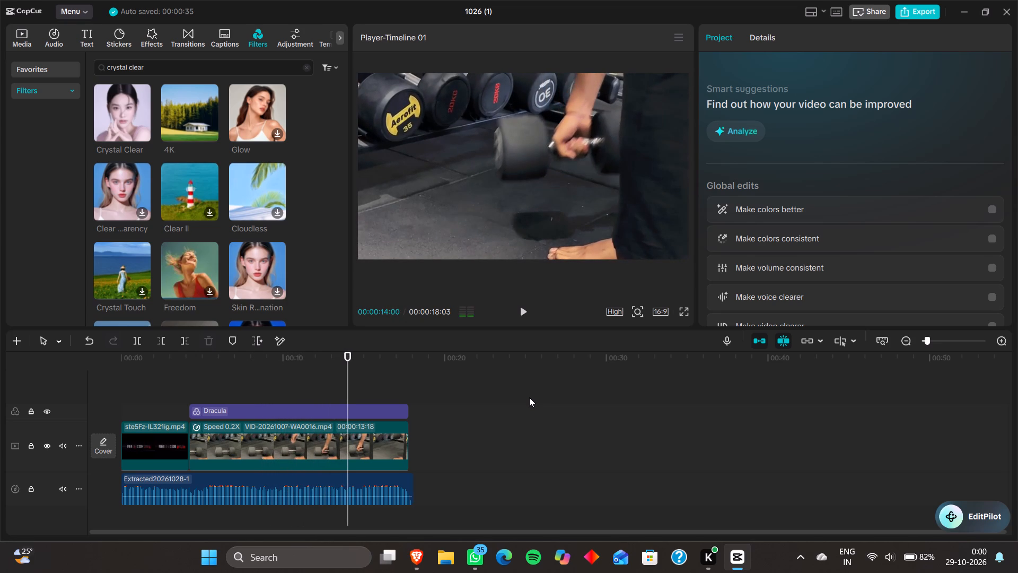
# Add a default text above the Dracula filter and stretch it over the dumbbell clip, from the clip's start to its end.
pyautogui.click(97, 41)
pyautogui.click(141, 106)
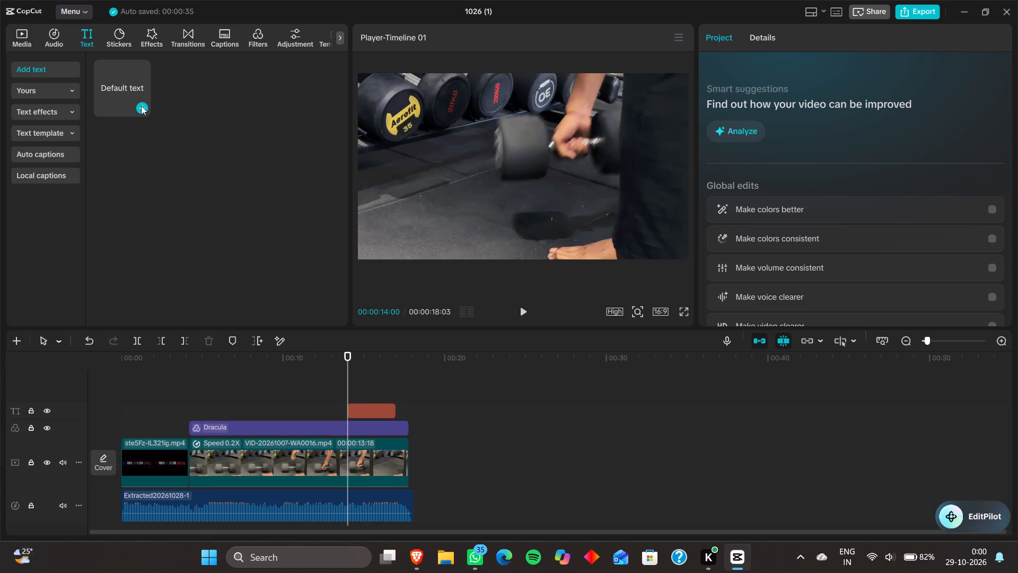
pyautogui.moveTo(380, 410); pyautogui.dragTo(258, 406)
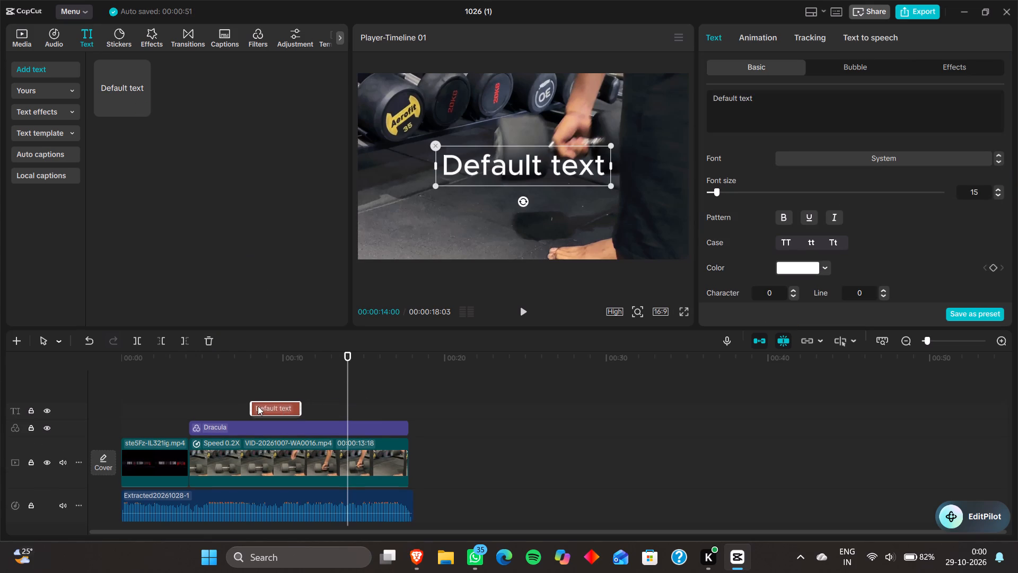
pyautogui.moveTo(258, 406); pyautogui.dragTo(221, 404)
pyautogui.moveTo(239, 410); pyautogui.dragTo(257, 412)
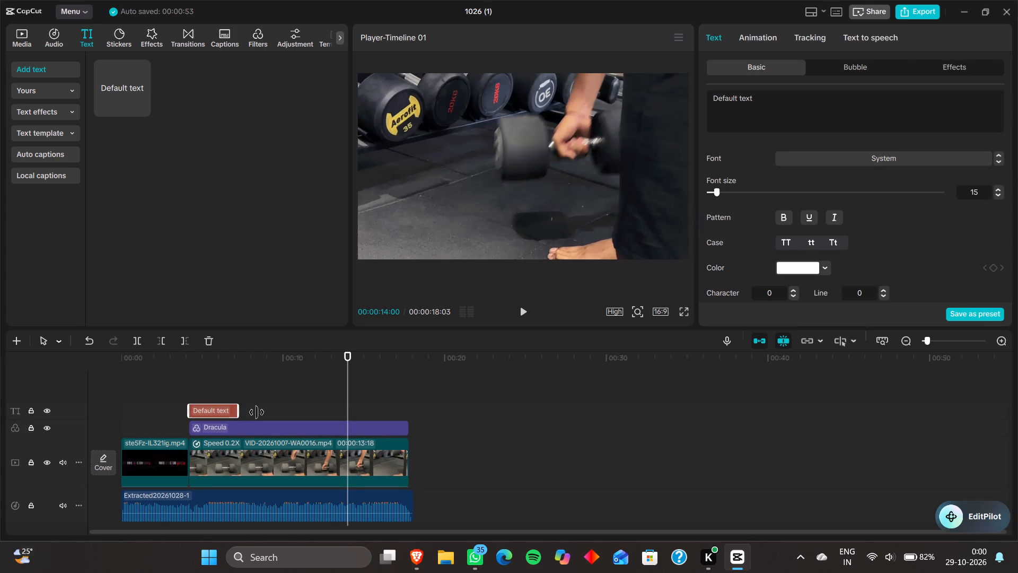
pyautogui.moveTo(257, 412); pyautogui.dragTo(402, 447)
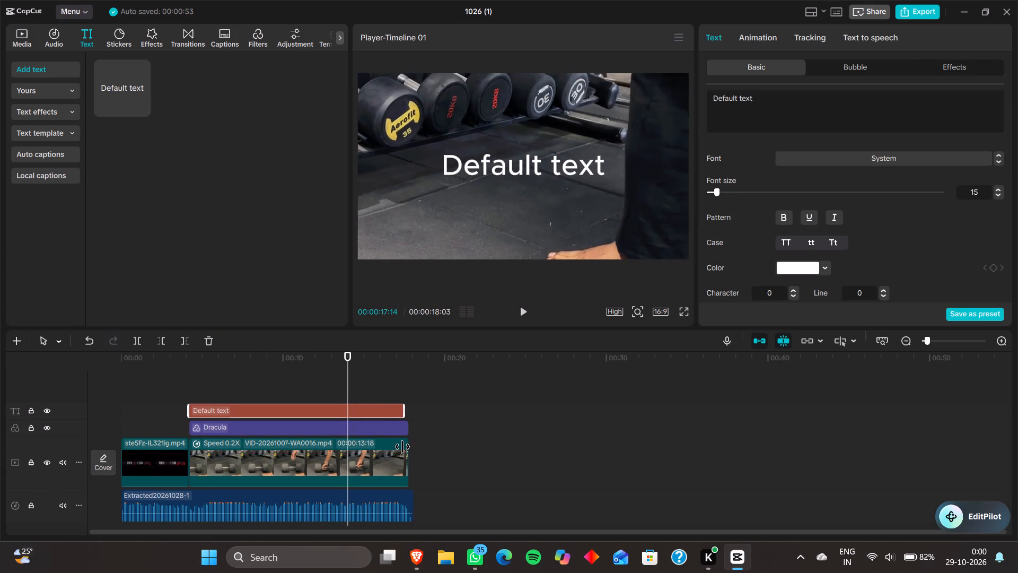
pyautogui.moveTo(402, 447); pyautogui.dragTo(404, 447)
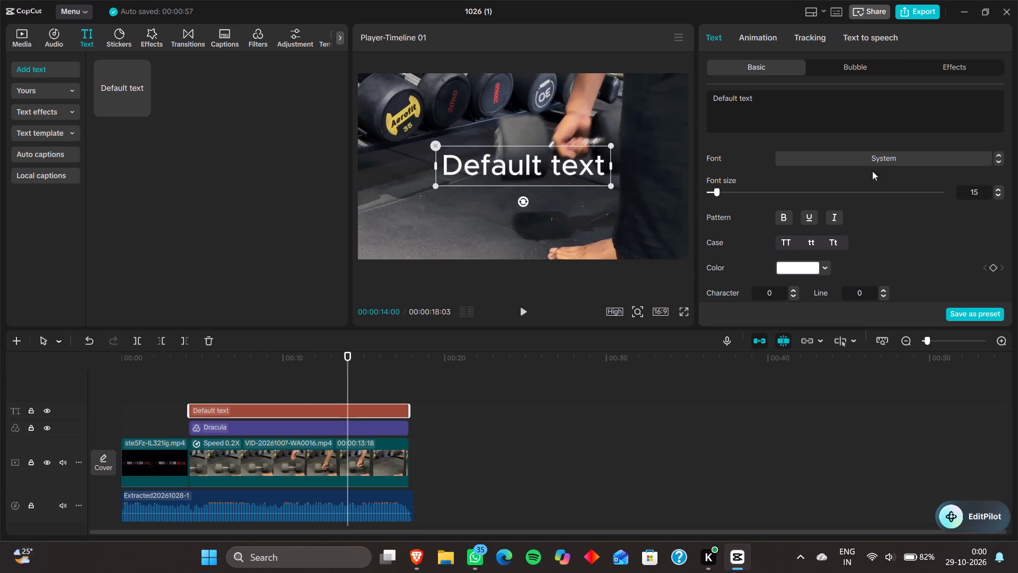
# Set the default text's font size to 10.
pyautogui.click(1001, 190)
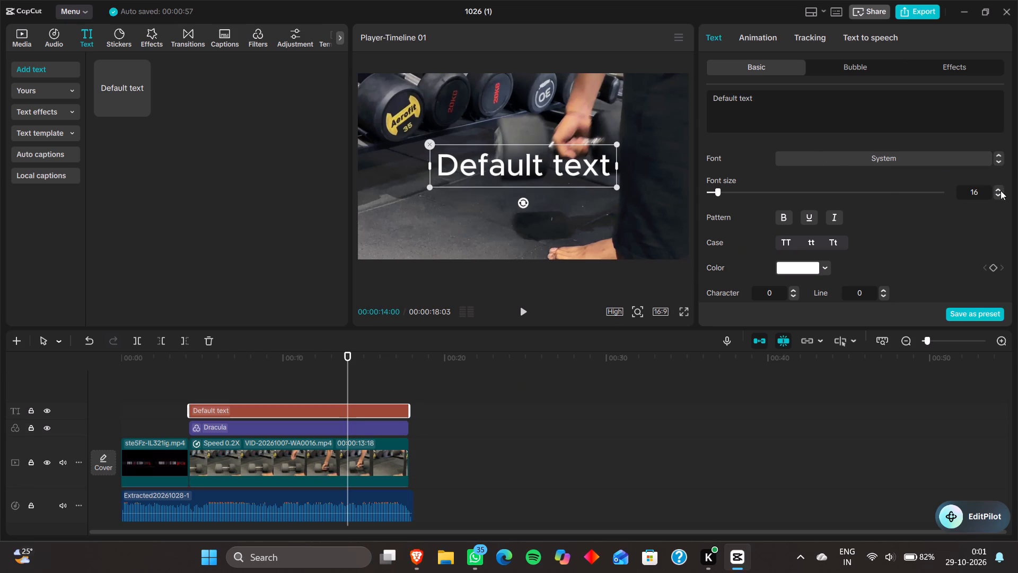
pyautogui.doubleClick(1001, 194)
pyautogui.click(1001, 194)
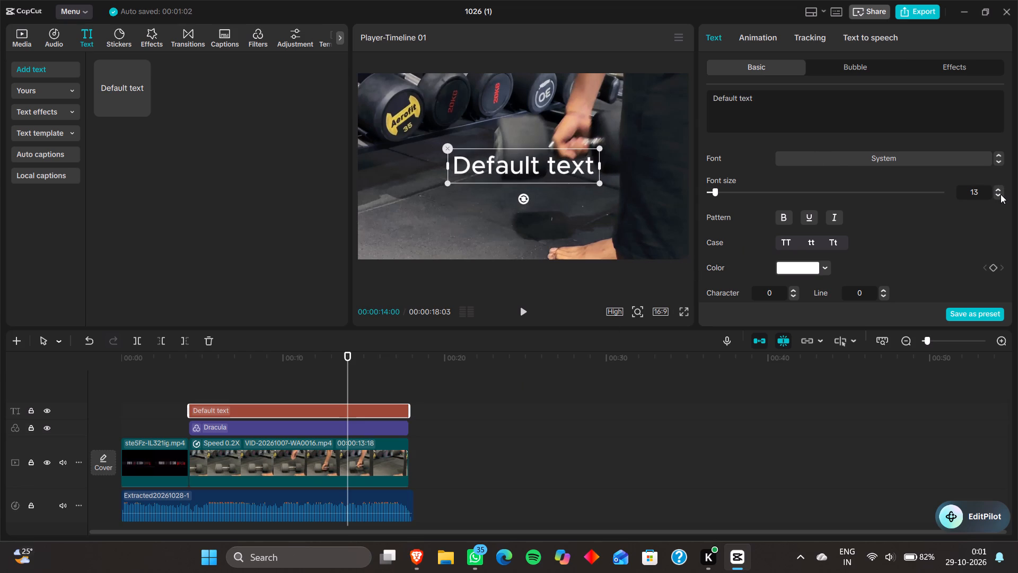
pyautogui.click(1001, 194)
pyautogui.click(1001, 194)
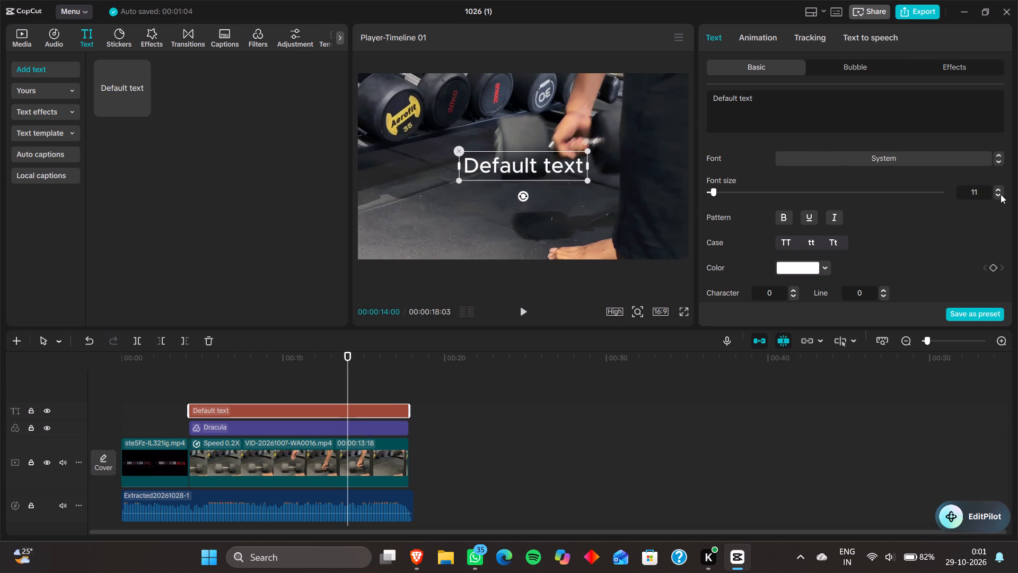
pyautogui.click(1001, 194)
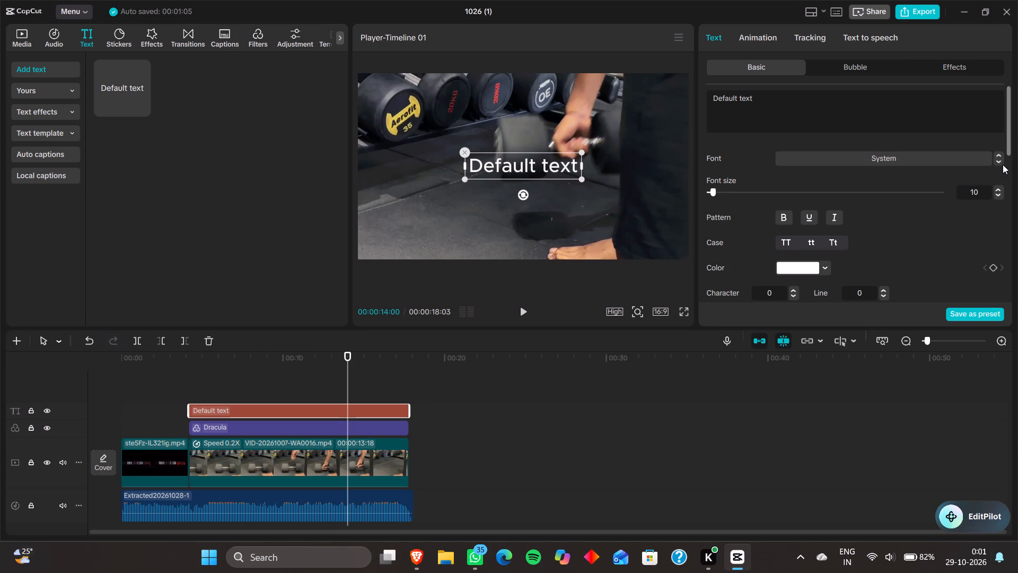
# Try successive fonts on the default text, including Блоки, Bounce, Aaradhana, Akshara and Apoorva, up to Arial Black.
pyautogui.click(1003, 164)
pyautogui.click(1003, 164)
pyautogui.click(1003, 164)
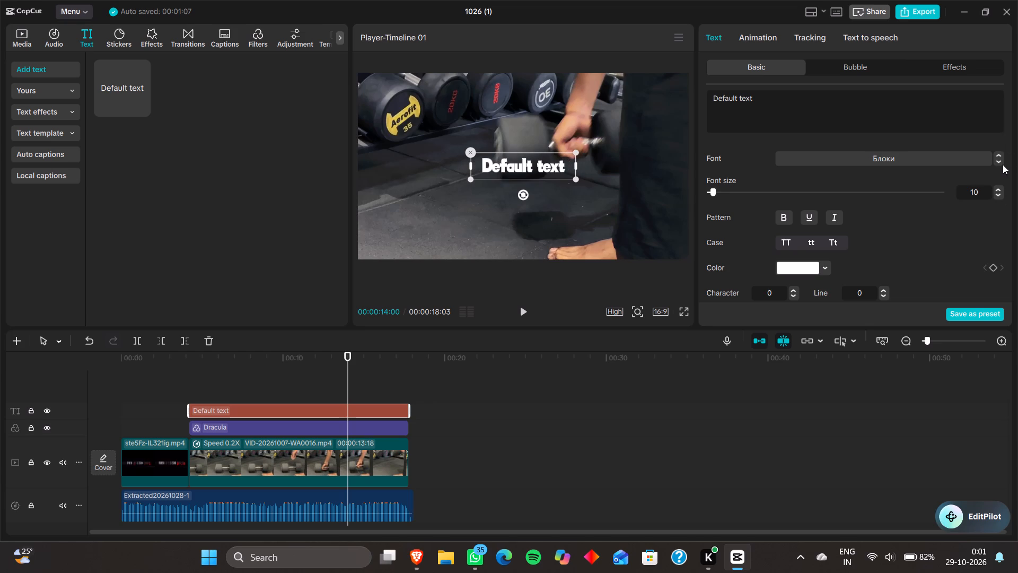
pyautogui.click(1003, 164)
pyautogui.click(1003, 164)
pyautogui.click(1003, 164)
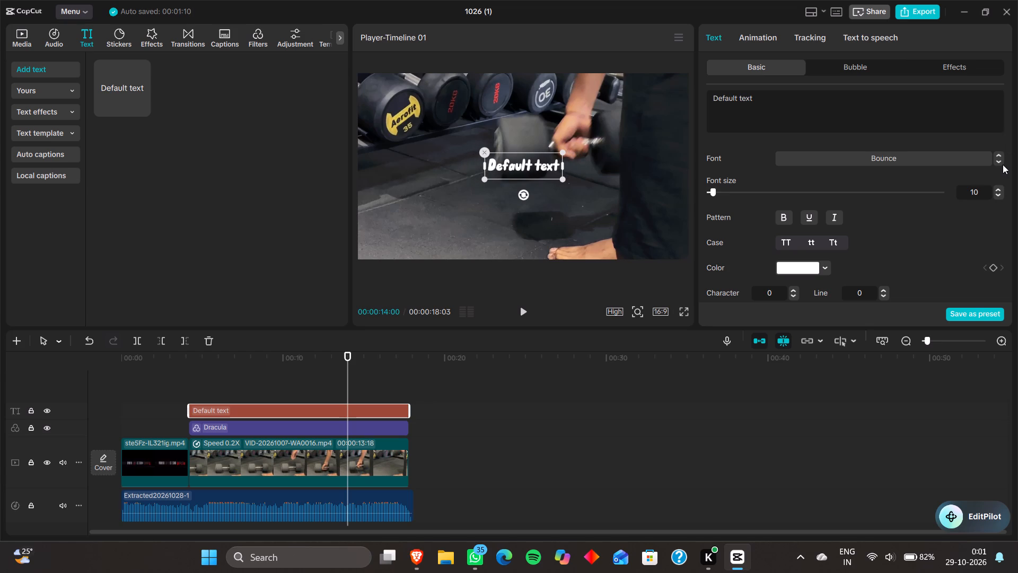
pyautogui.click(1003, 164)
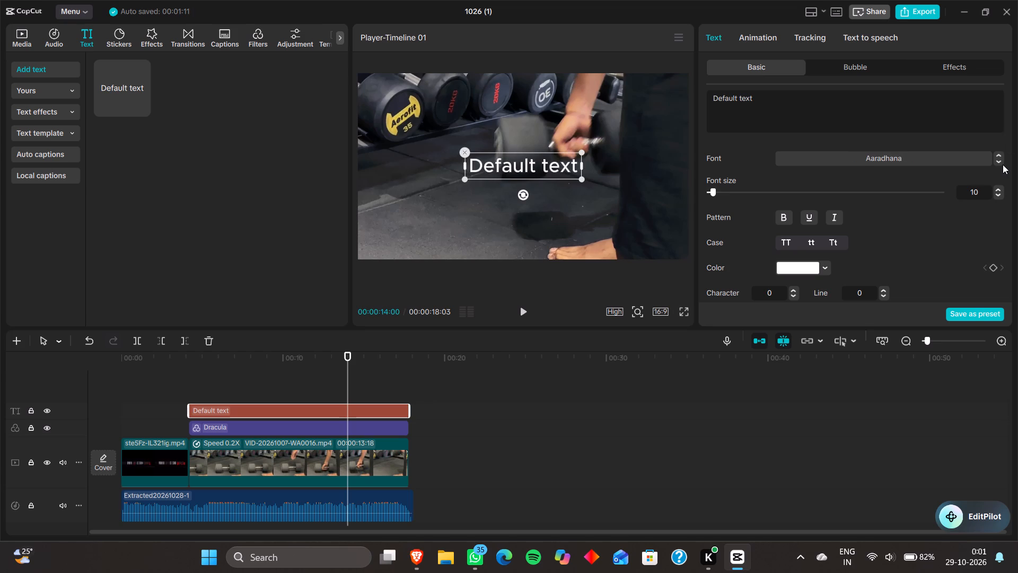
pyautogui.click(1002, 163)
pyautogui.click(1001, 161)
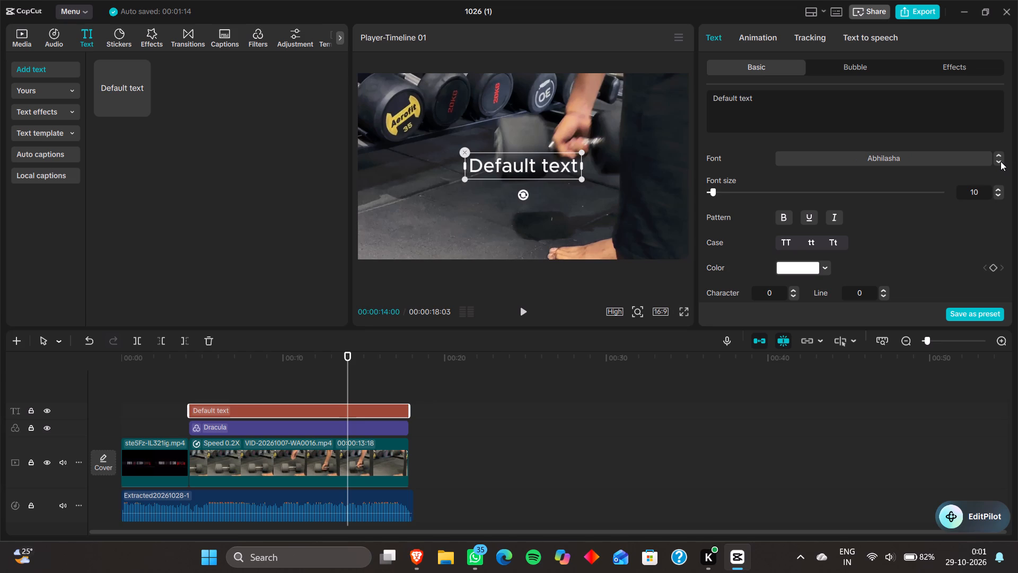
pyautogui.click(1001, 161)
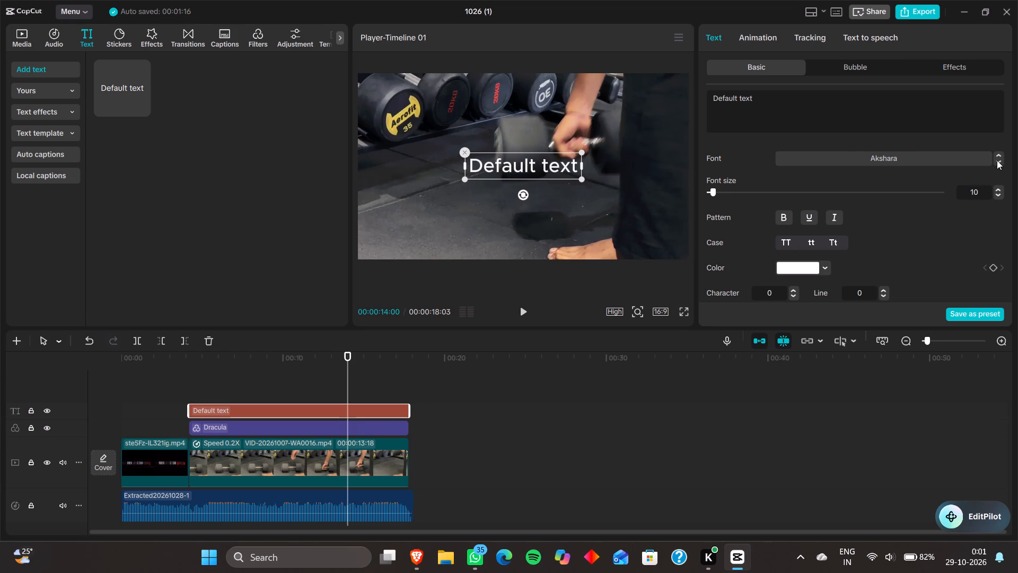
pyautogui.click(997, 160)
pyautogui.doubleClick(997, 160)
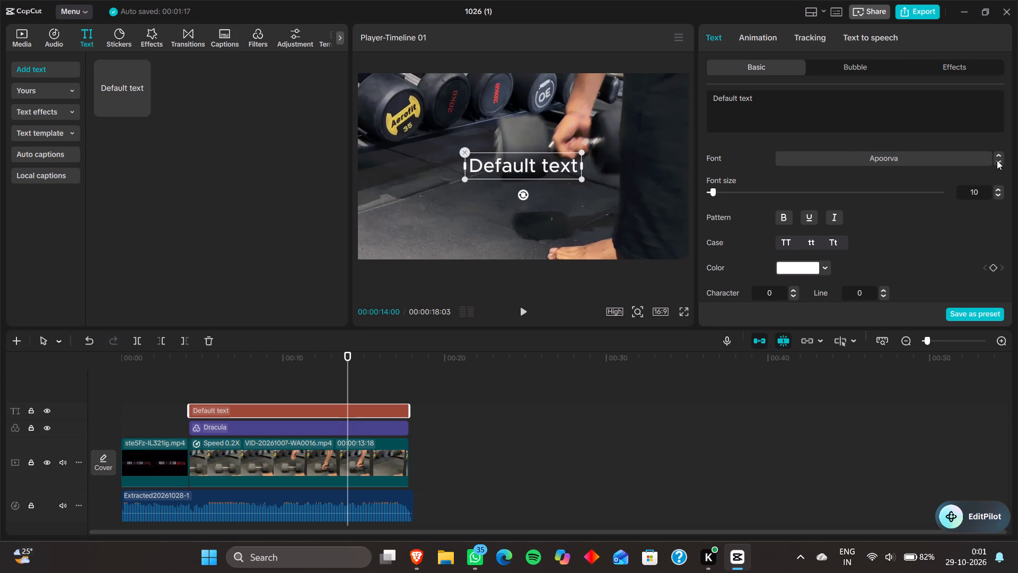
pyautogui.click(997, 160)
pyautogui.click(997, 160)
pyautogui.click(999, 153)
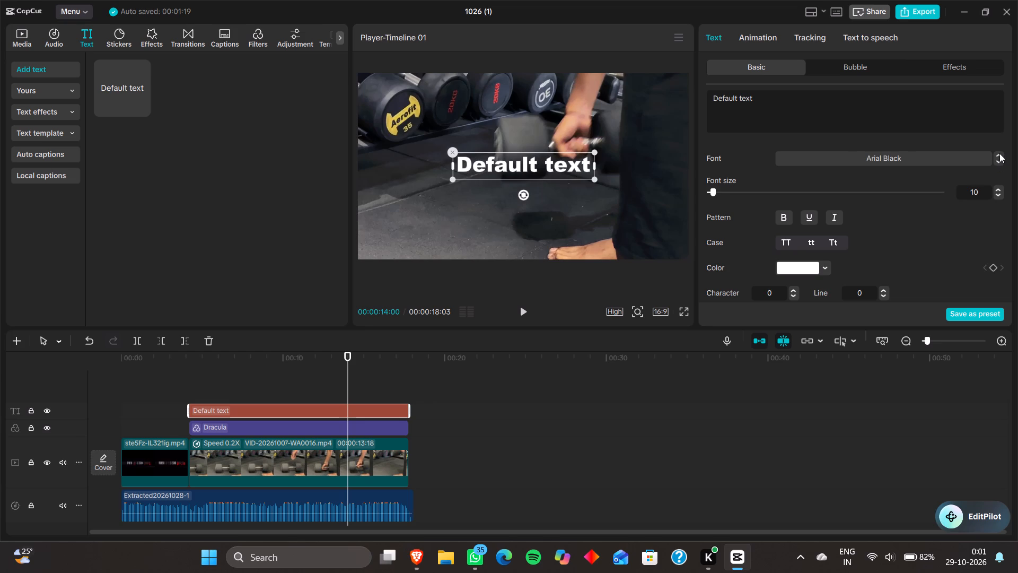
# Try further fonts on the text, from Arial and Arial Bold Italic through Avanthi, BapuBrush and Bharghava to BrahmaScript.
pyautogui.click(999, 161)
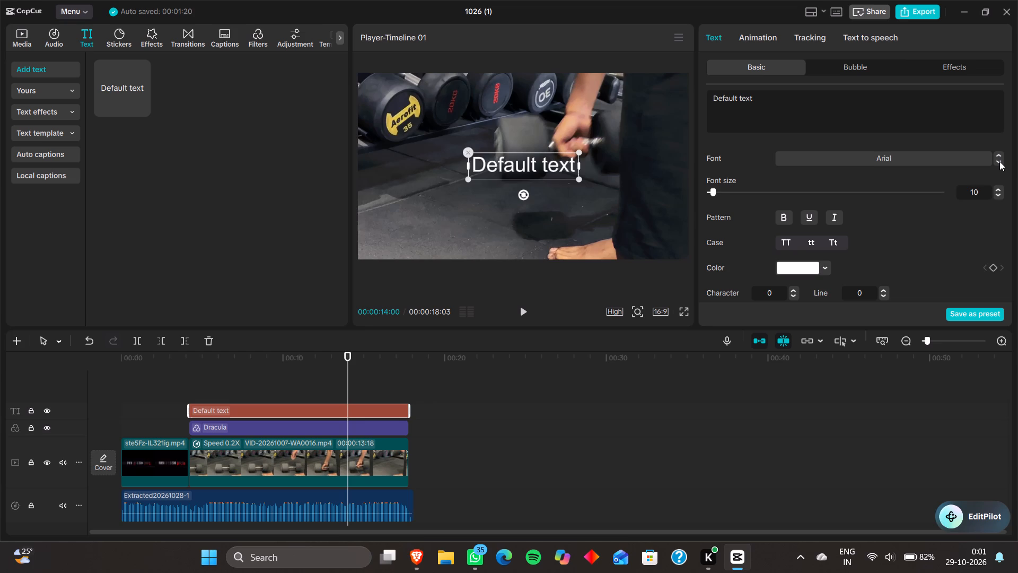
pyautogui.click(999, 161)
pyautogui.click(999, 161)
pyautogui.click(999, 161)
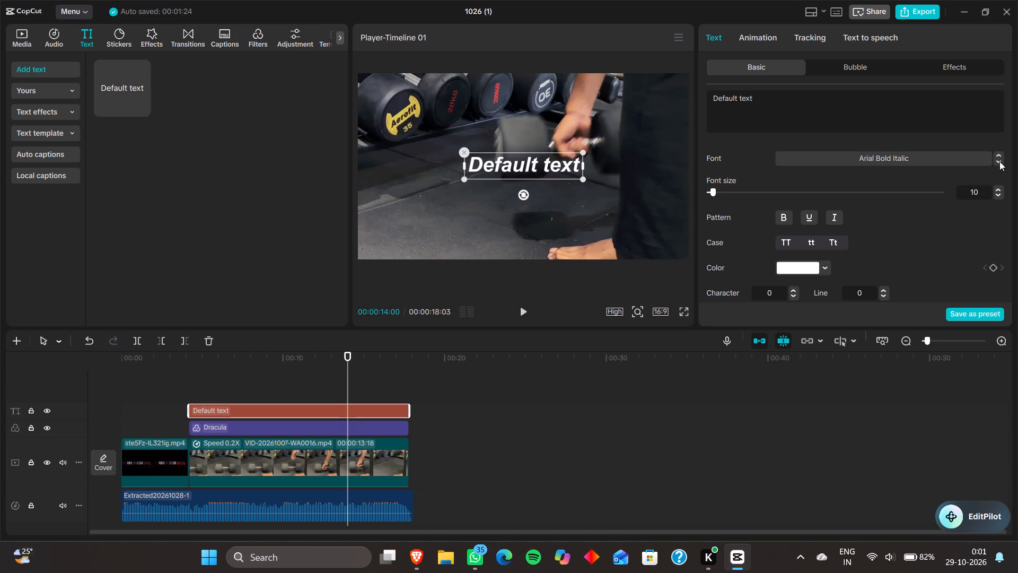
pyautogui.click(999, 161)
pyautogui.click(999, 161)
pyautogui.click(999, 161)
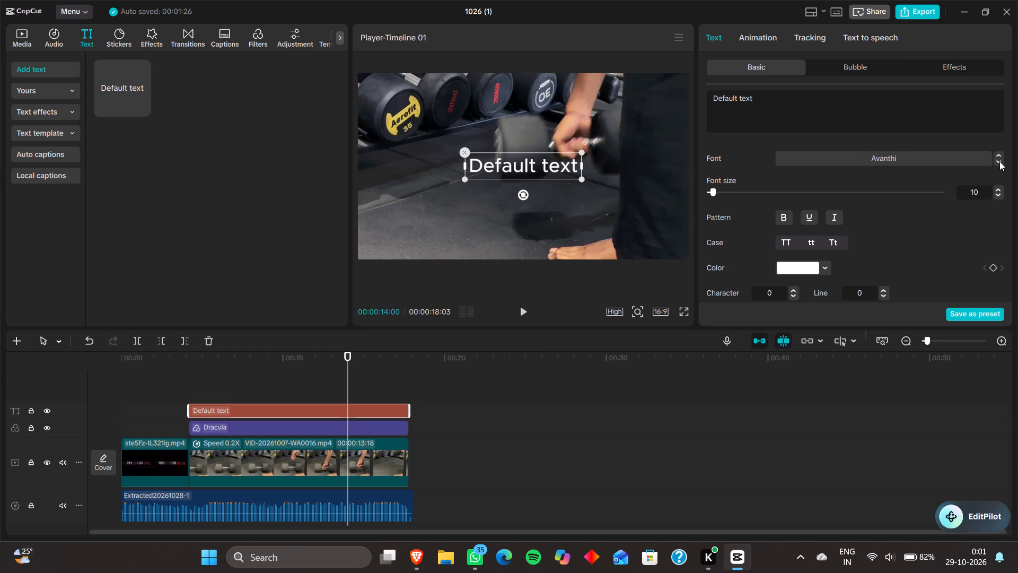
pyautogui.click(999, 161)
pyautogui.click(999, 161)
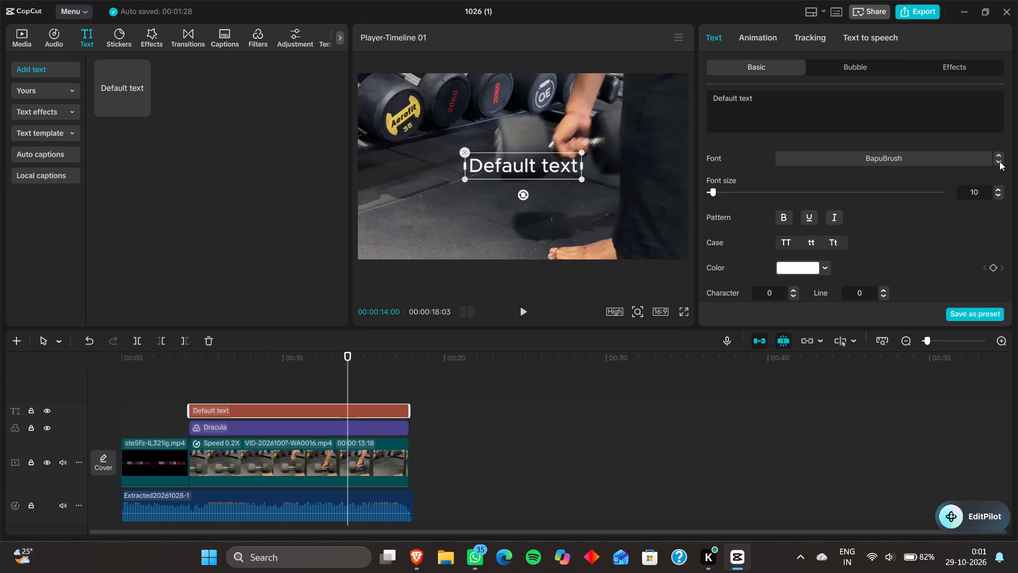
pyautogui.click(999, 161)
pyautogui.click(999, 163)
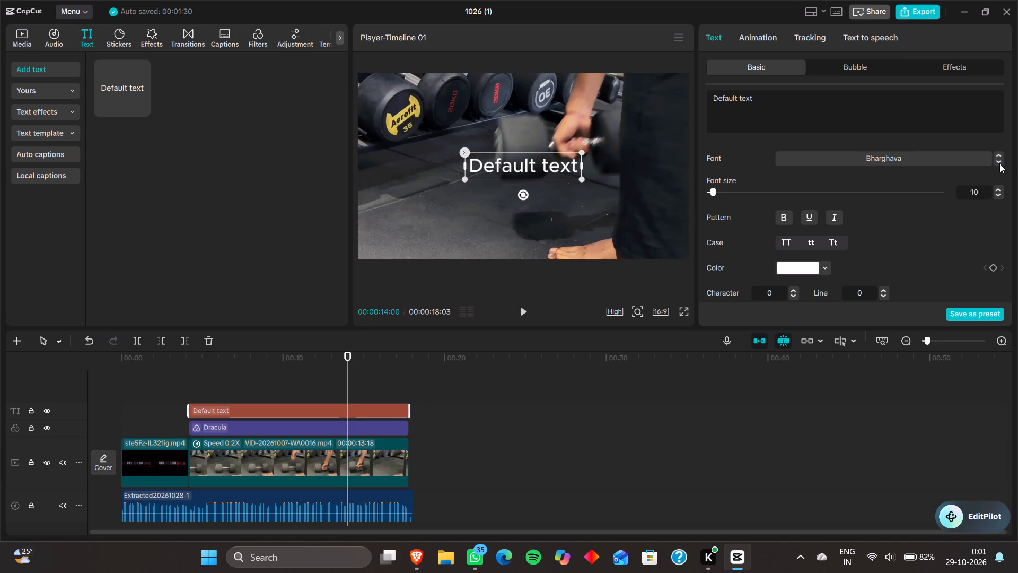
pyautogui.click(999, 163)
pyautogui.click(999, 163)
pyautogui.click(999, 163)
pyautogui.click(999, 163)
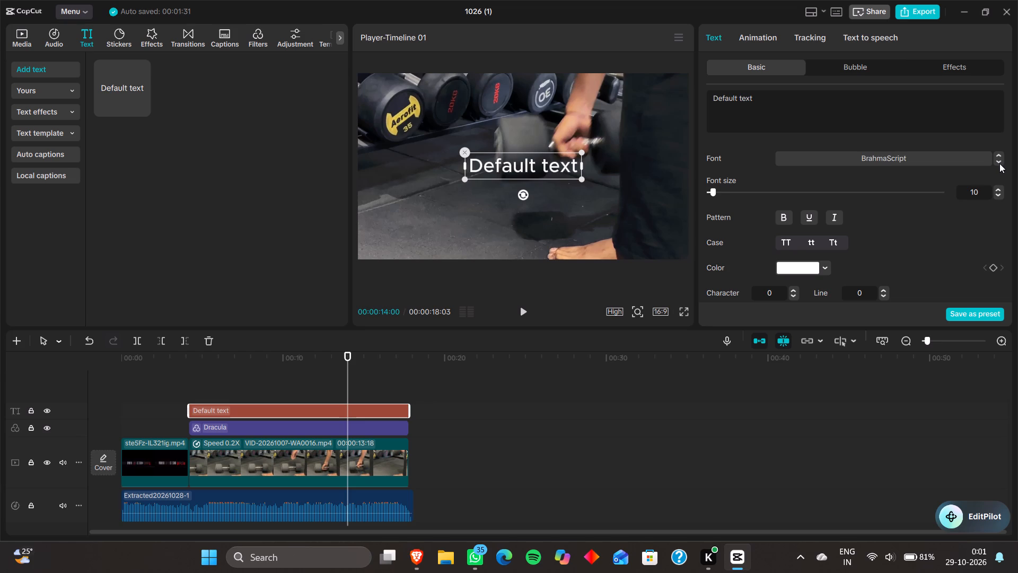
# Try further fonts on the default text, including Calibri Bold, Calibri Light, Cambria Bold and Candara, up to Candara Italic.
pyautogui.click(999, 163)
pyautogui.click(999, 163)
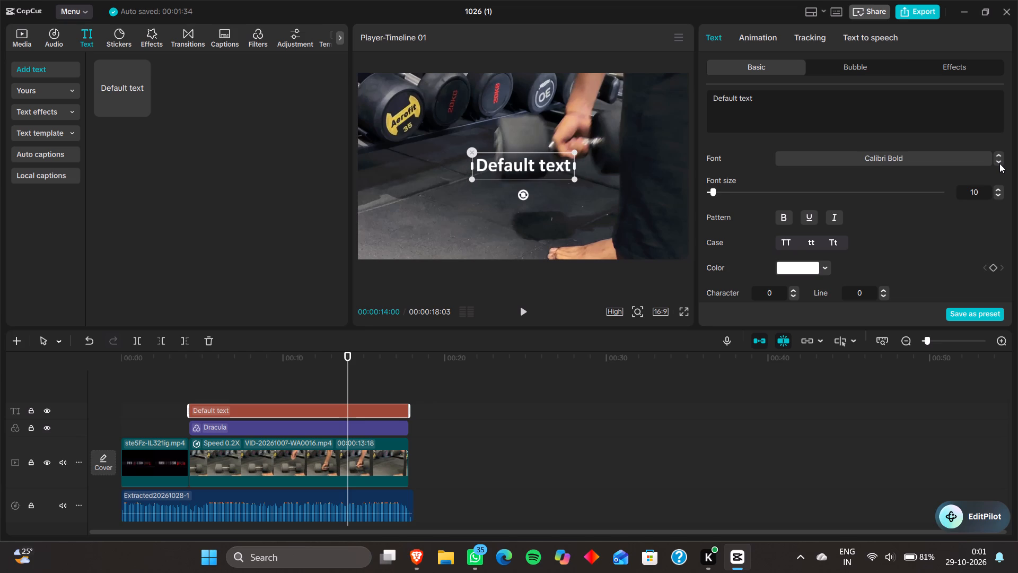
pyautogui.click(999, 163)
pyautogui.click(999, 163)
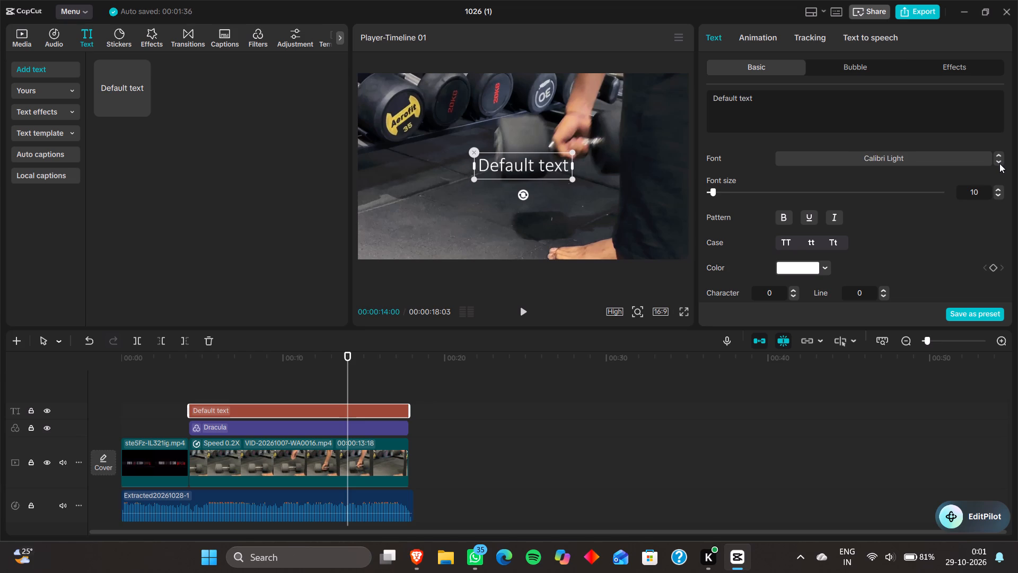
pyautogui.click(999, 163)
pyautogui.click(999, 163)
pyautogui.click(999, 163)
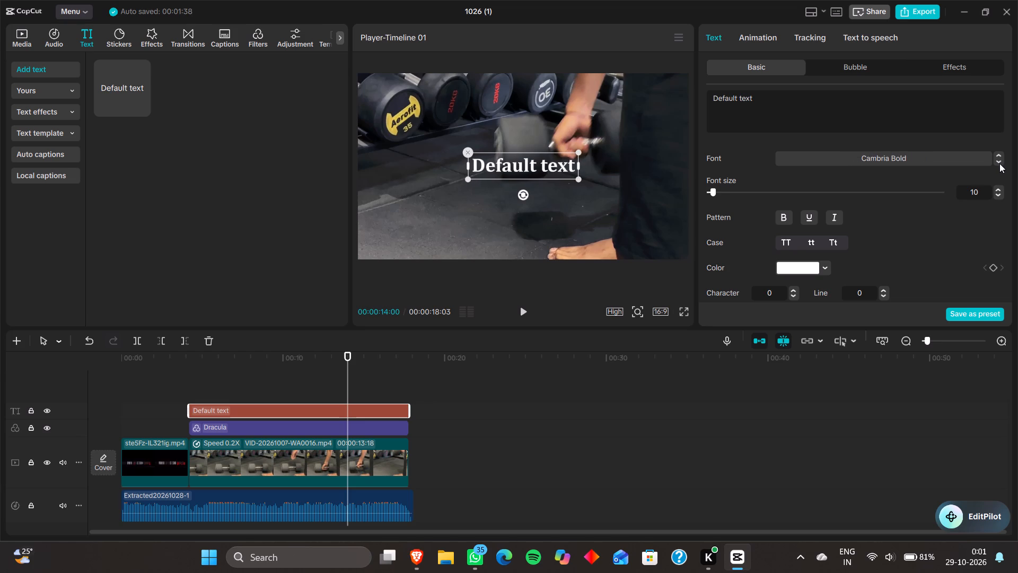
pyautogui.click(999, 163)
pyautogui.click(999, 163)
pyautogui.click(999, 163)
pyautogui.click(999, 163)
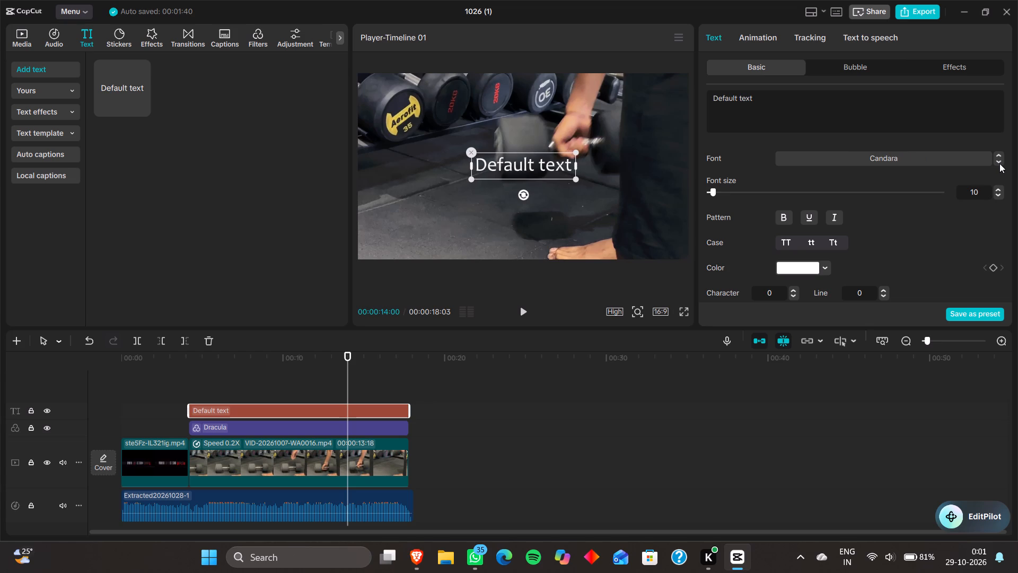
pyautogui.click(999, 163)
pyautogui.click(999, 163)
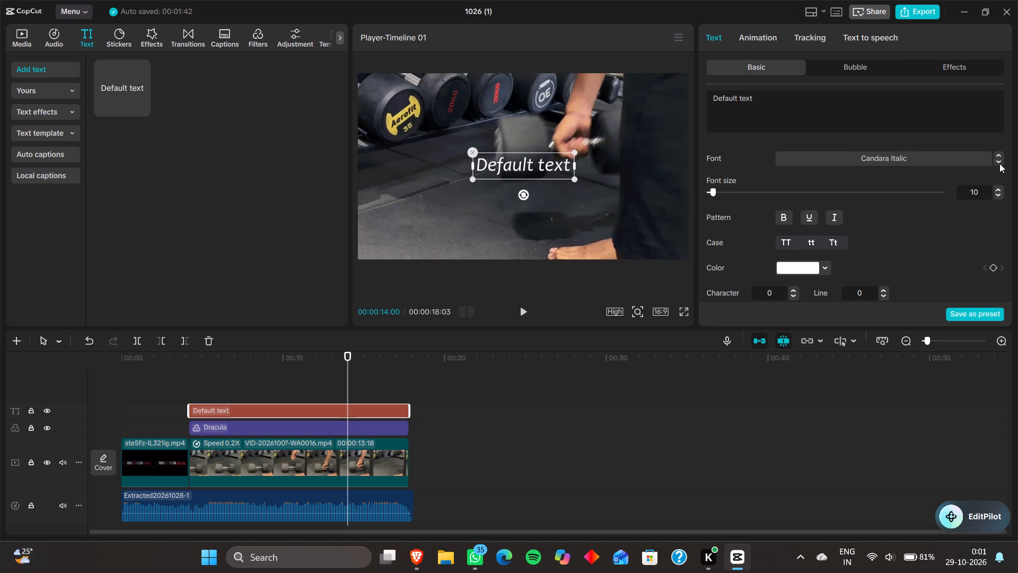
# Set the default text's font to Cascadia Mono Regular and play the timeline to check it over the dumbbell clip.
pyautogui.click(999, 163)
pyautogui.click(999, 163)
pyautogui.click(999, 163)
pyautogui.click(999, 163)
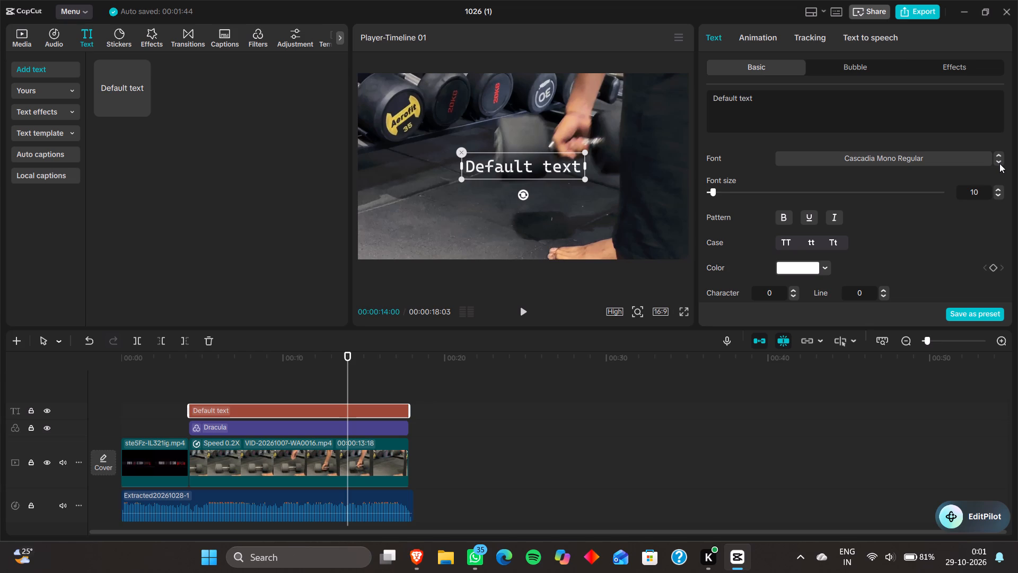
pyautogui.click(999, 163)
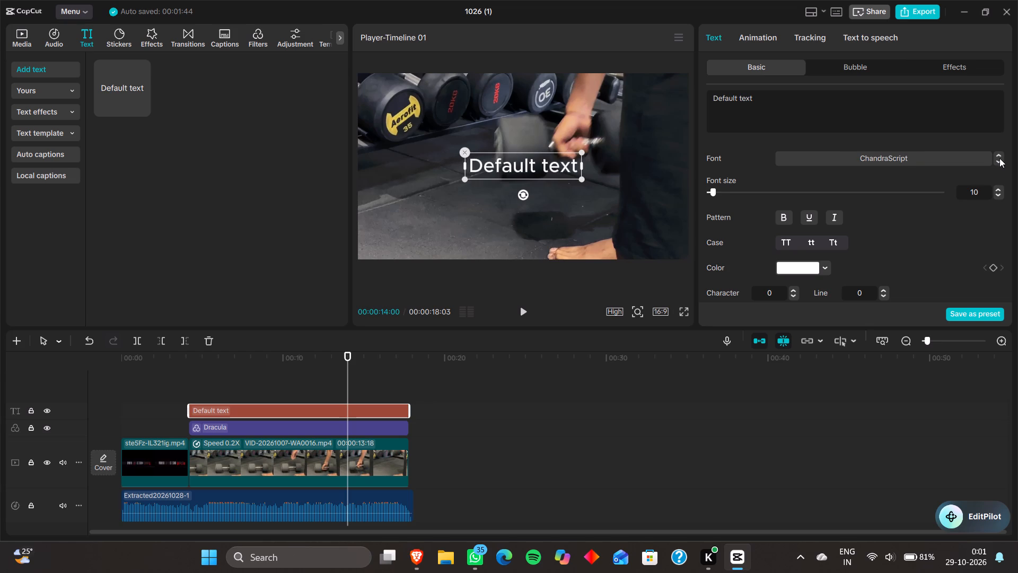
pyautogui.click(999, 155)
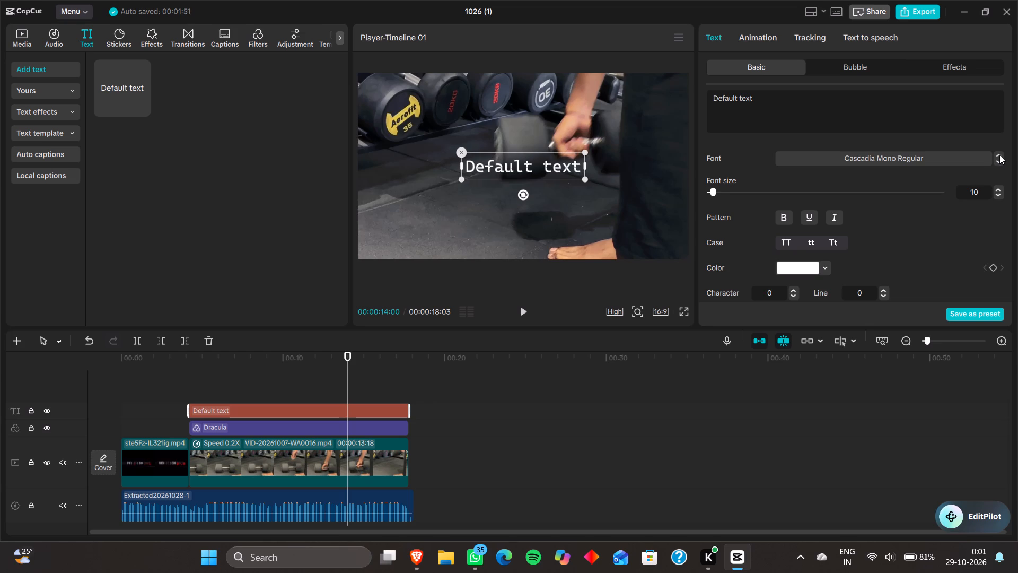
pyautogui.click(999, 155)
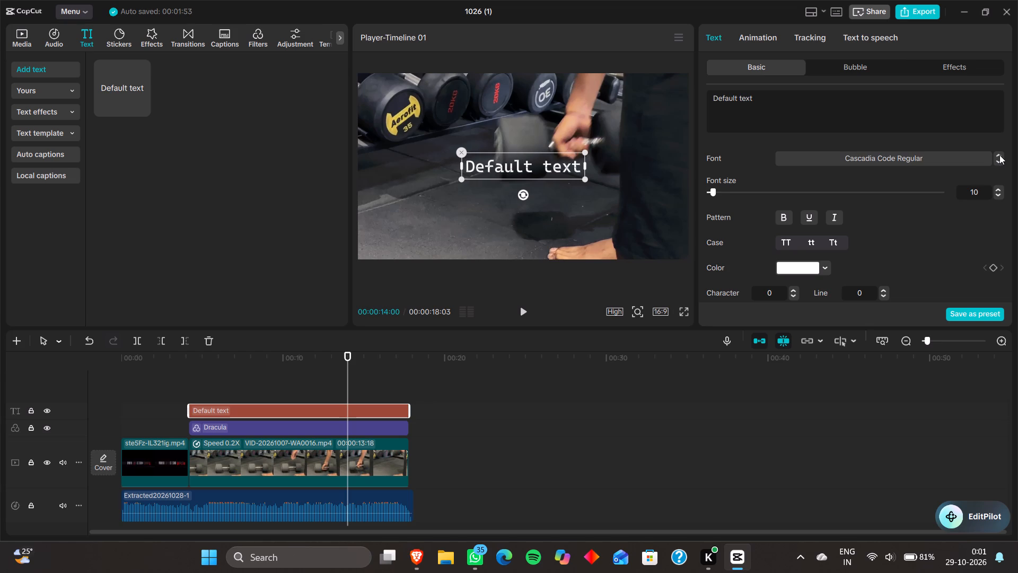
pyautogui.click(999, 153)
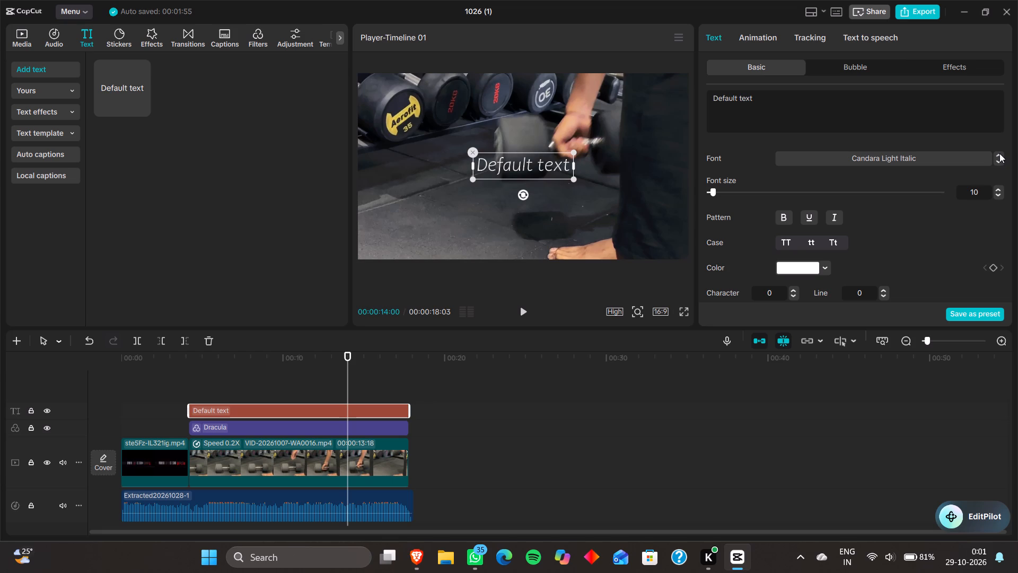
pyautogui.click(999, 160)
pyautogui.click(999, 160)
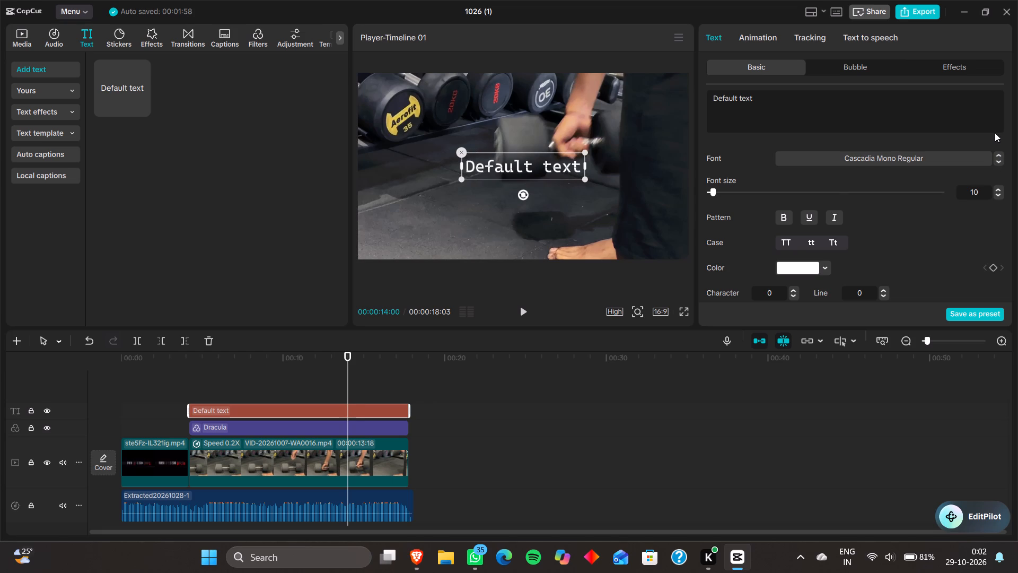
pyautogui.press('space')
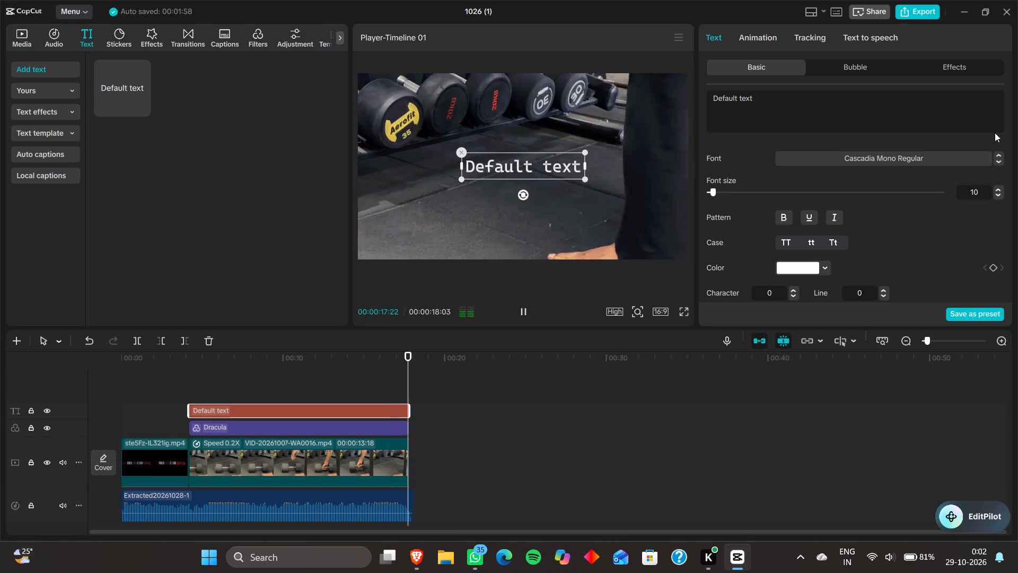
pyautogui.press('space')
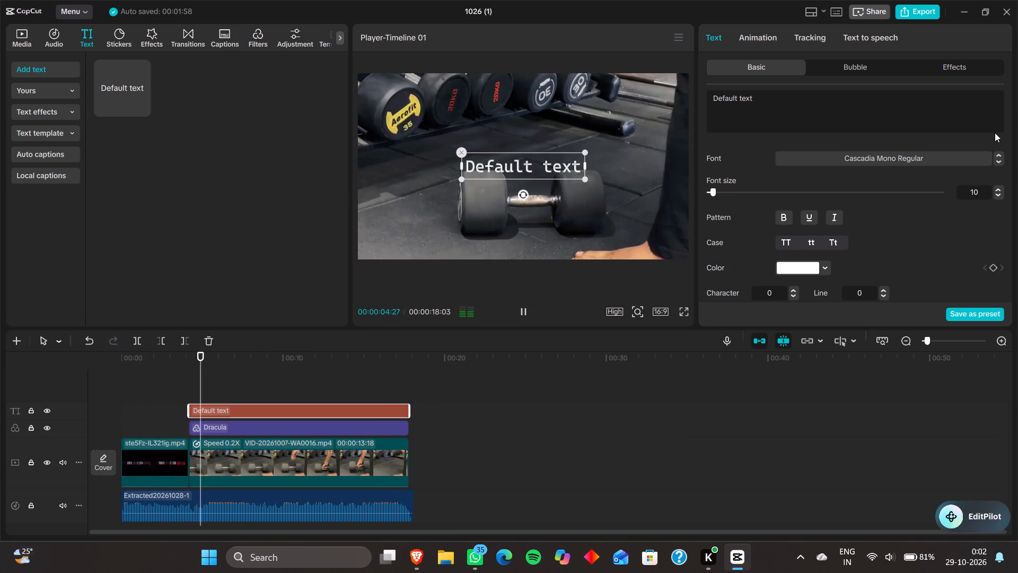
pyautogui.press('space')
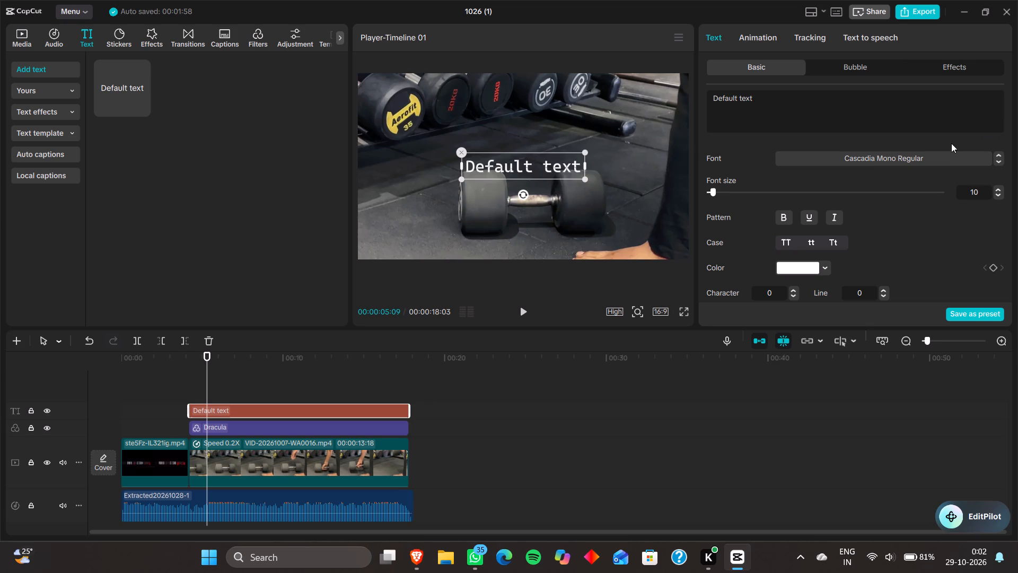
# Replace the wording of the default text with "YOU PULL THIS MOVE".
pyautogui.moveTo(774, 101); pyautogui.dragTo(686, 101)
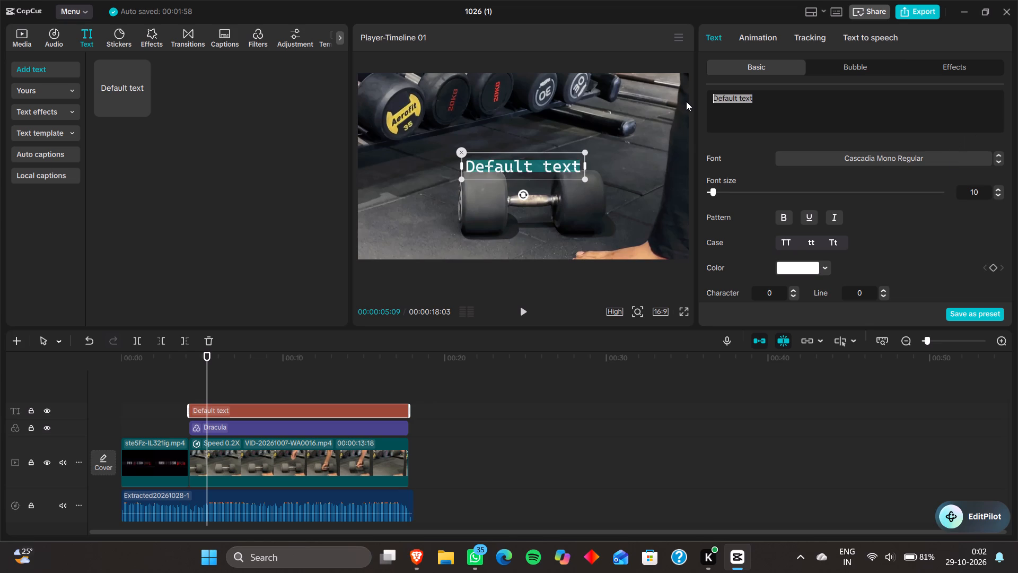
pyautogui.press('\\')
pyautogui.press('BackSpace')
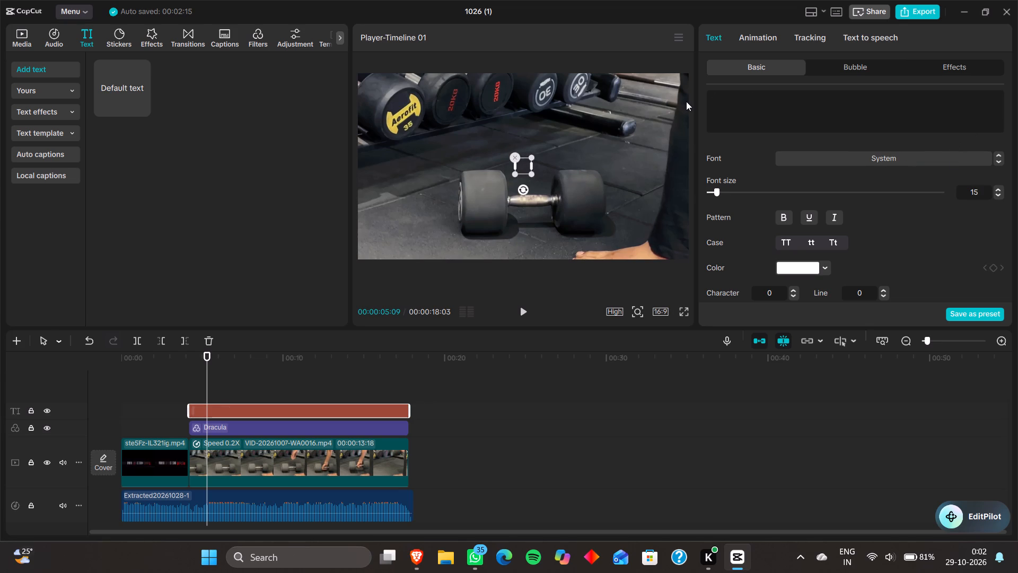
pyautogui.write('YOU')
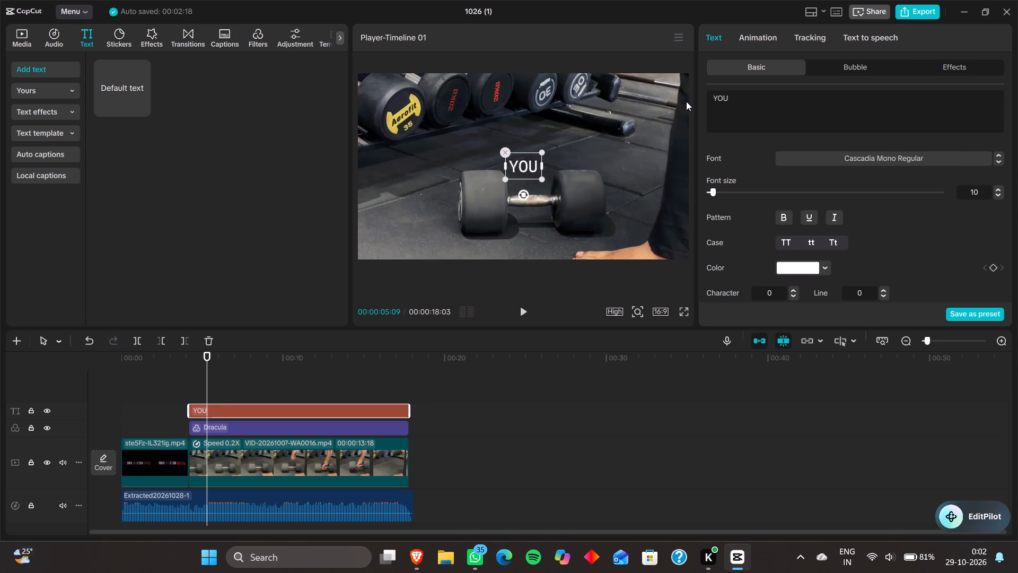
pyautogui.press('space')
pyautogui.write('p')
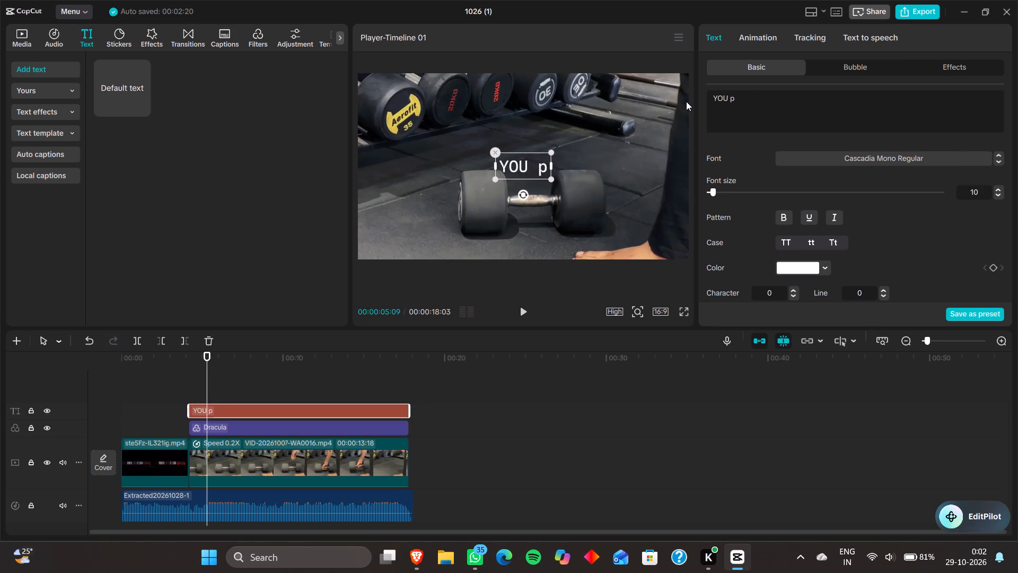
pyautogui.press('BackSpace')
pyautogui.write('PULL')
pyautogui.press('space')
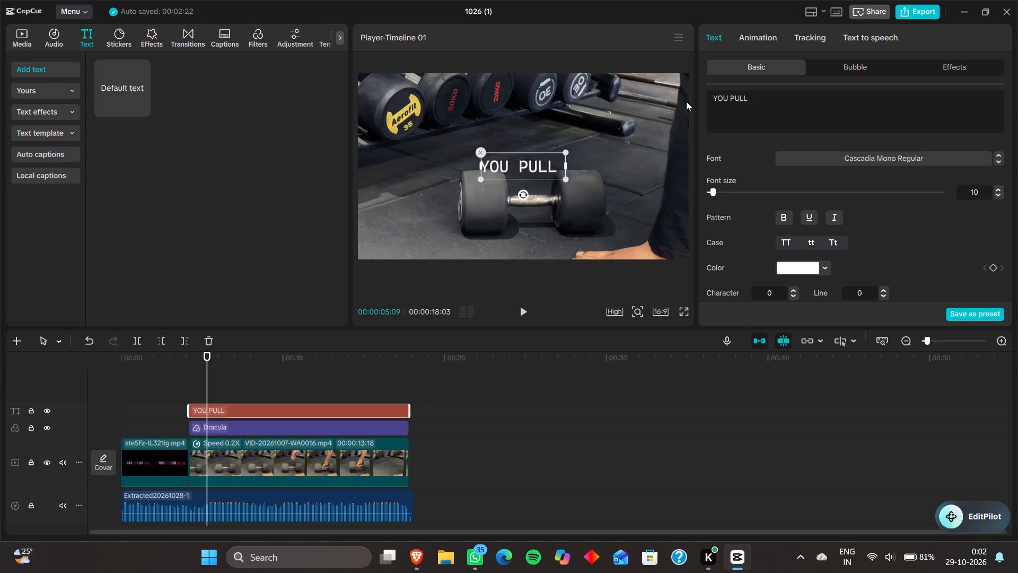
pyautogui.write('Thi')
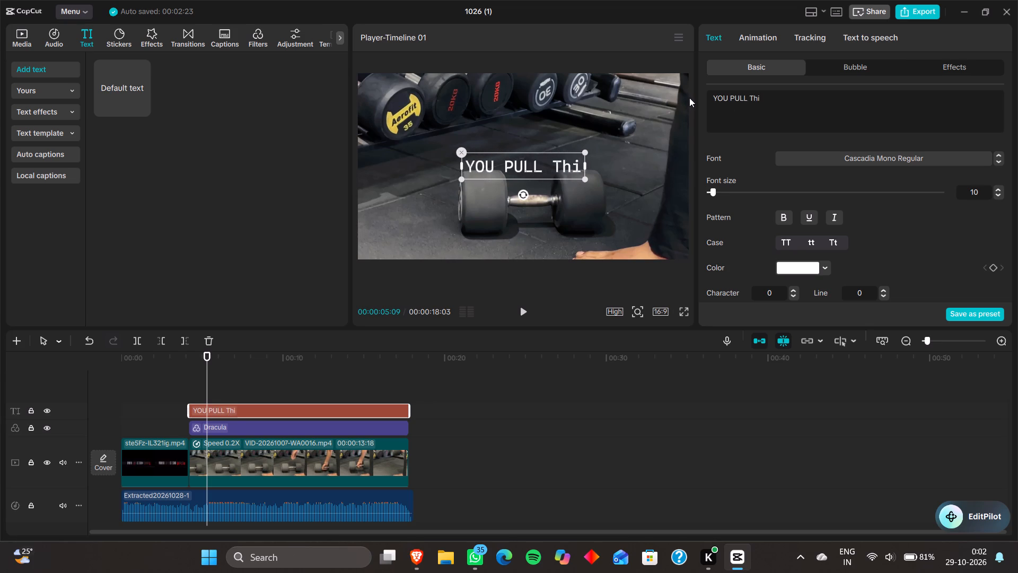
pyautogui.press('BackSpace')
pyautogui.press('BackSpace')
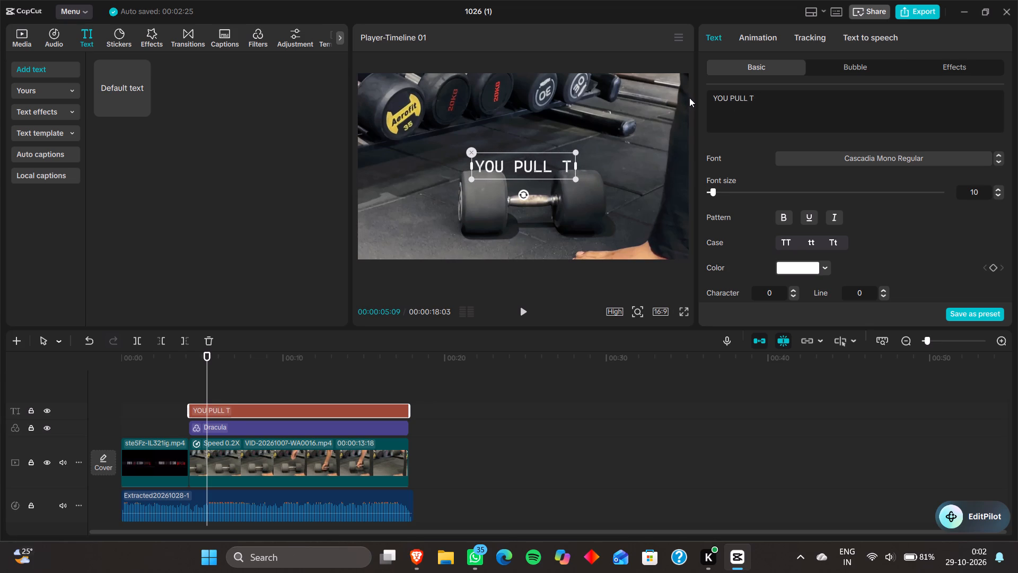
pyautogui.write('HIS')
pyautogui.press('space')
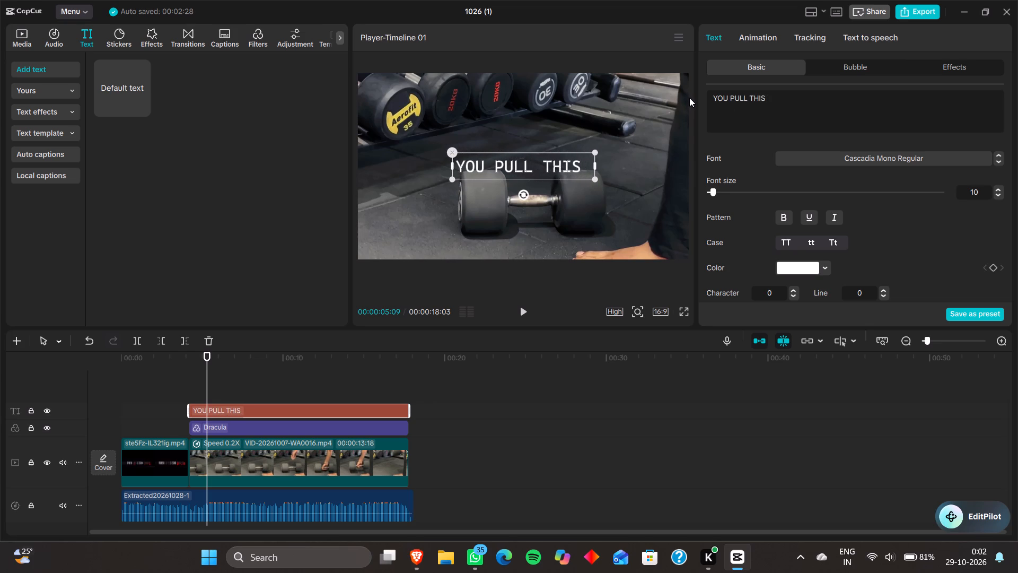
pyautogui.write('mo')
pyautogui.press('BackSpace')
pyautogui.press('BackSpace')
pyautogui.write('MOVE')
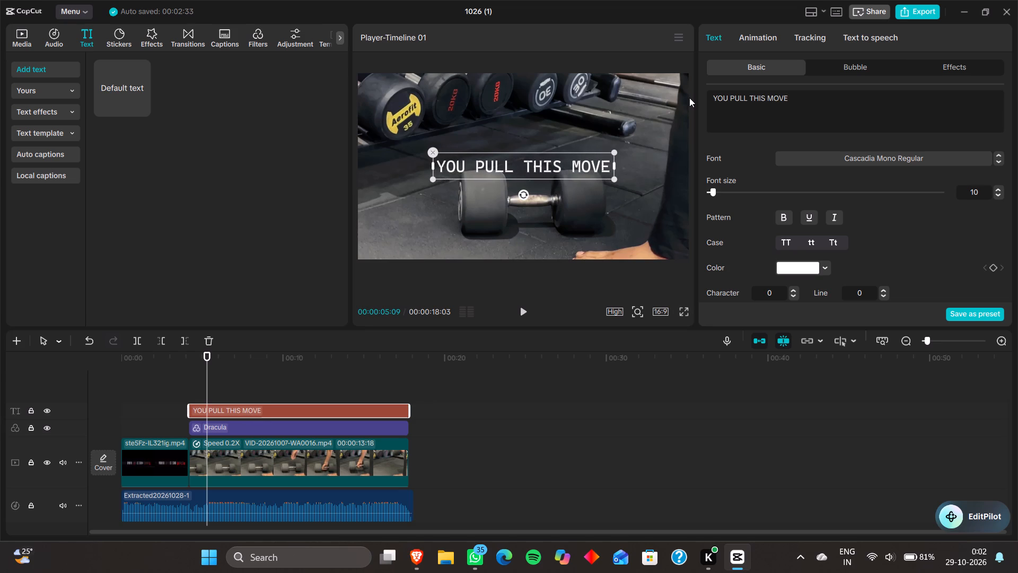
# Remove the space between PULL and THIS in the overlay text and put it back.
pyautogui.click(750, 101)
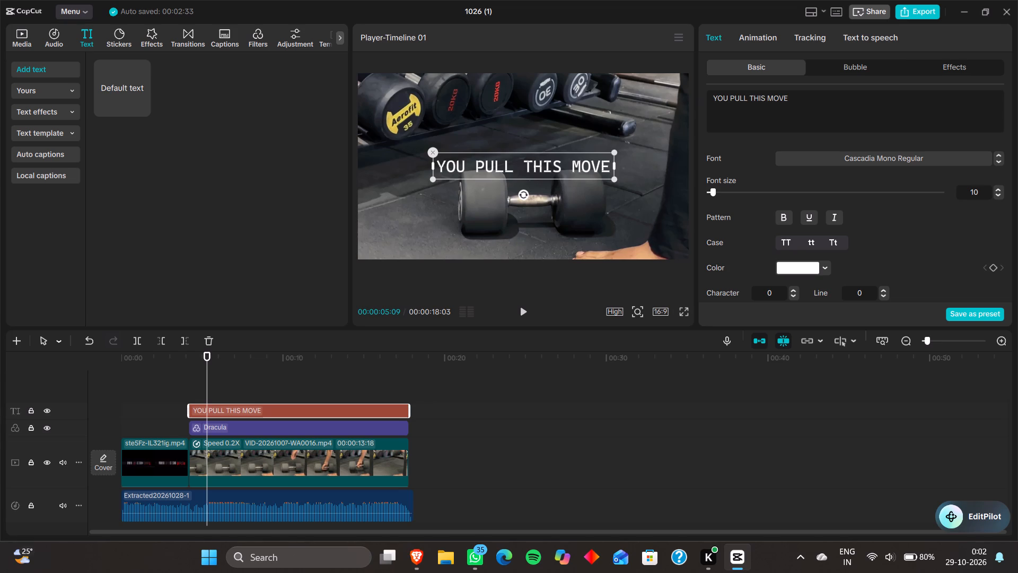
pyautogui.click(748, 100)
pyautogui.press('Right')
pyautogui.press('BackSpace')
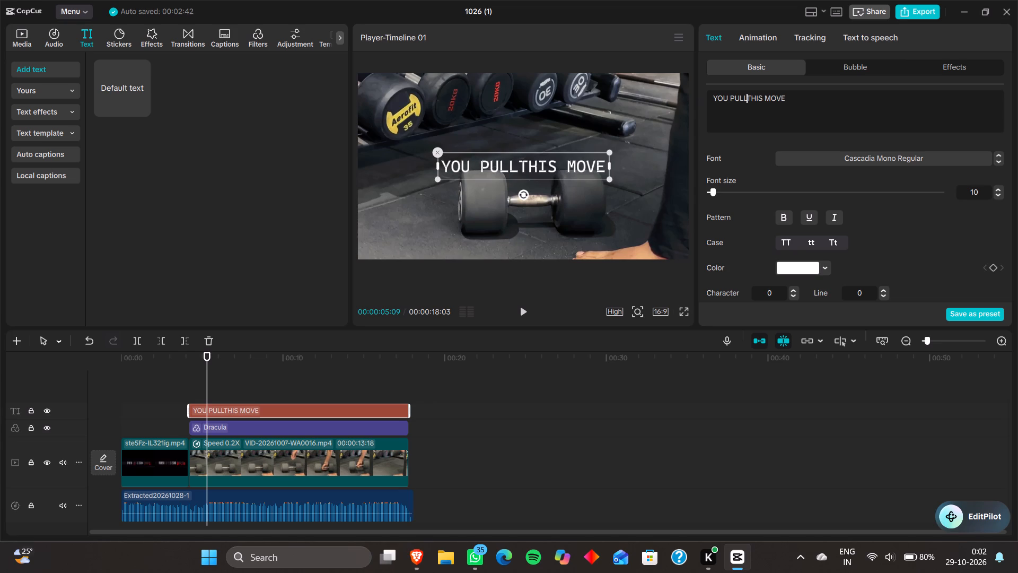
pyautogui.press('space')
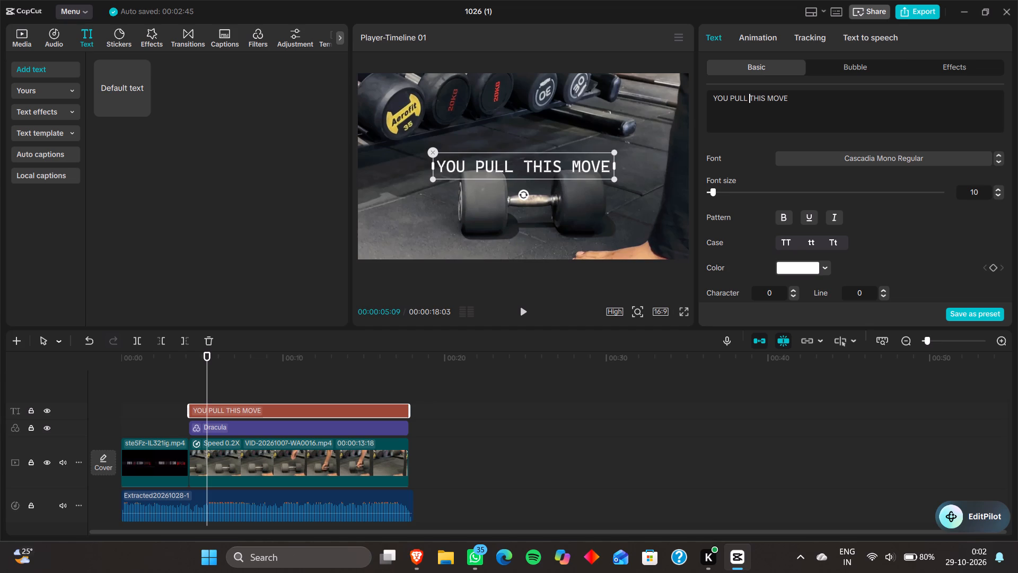
# Set the YOU PULL THIS MOVE text's font size to 9.
pyautogui.click(1000, 189)
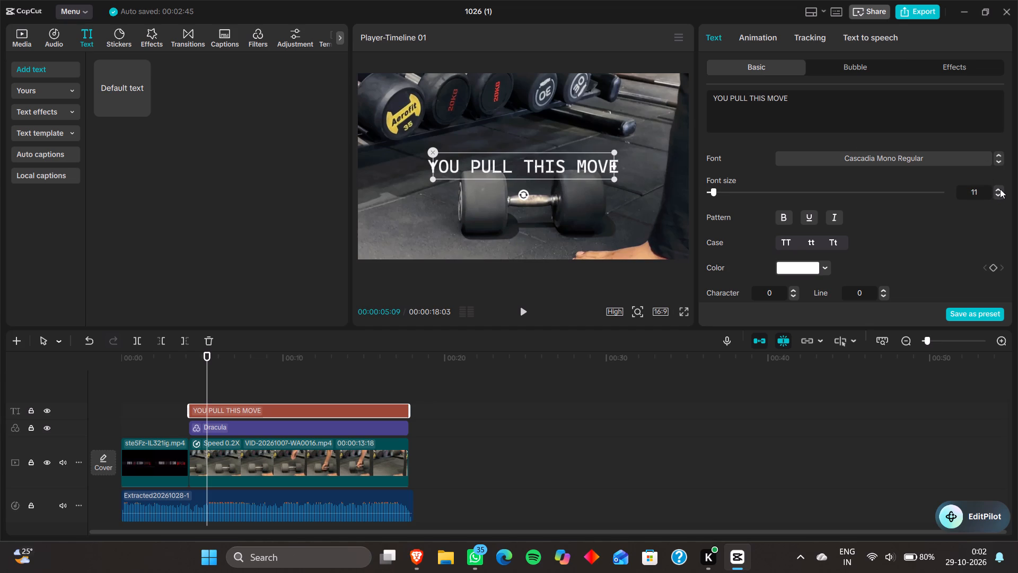
pyautogui.click(1000, 193)
pyautogui.click(1000, 193)
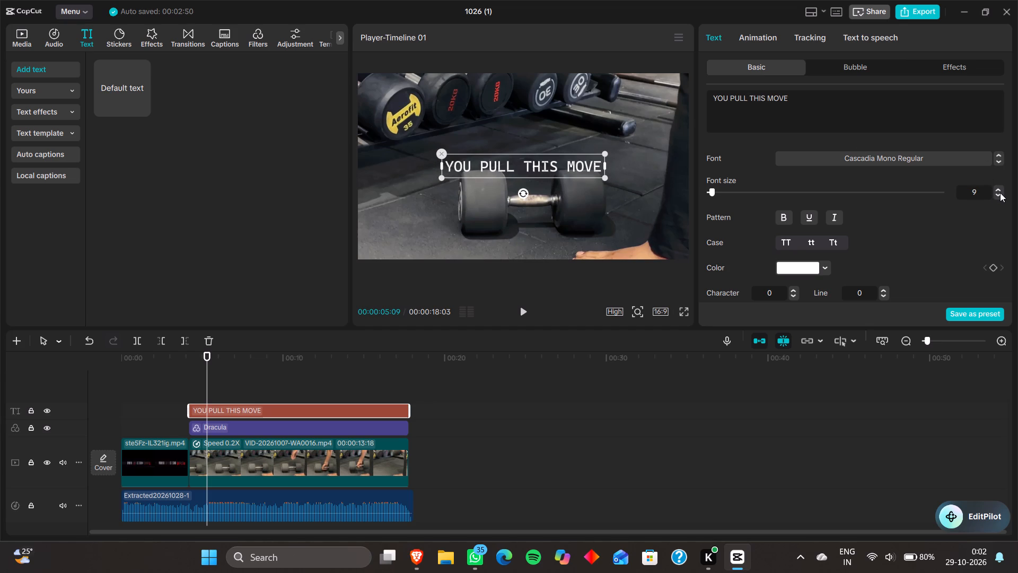
# Play the timeline from the start to check the text overlay as it follows the caption intro.
pyautogui.press('Up')
pyautogui.press('Up')
pyautogui.press('Up')
pyautogui.press('Up')
pyautogui.press('Up')
pyautogui.press('Up')
pyautogui.press('Up')
pyautogui.press('Up')
pyautogui.press('Up')
pyautogui.press('Up')
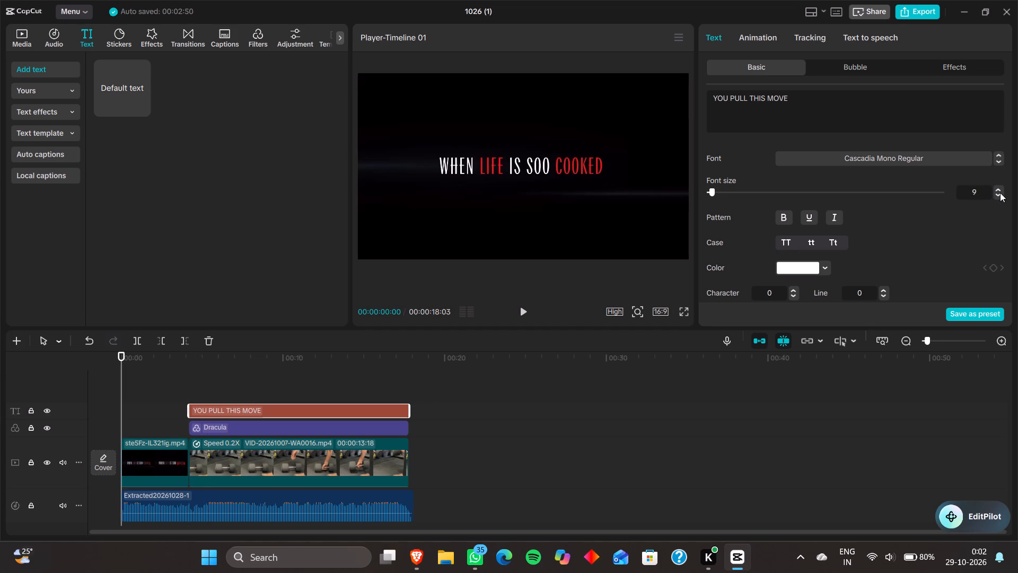
pyautogui.press('space')
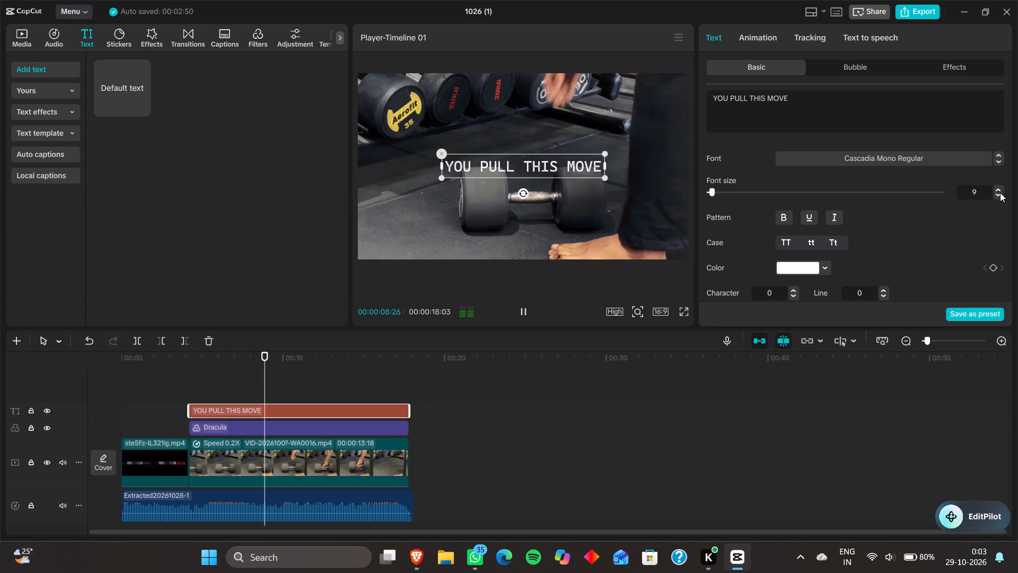
pyautogui.press('space')
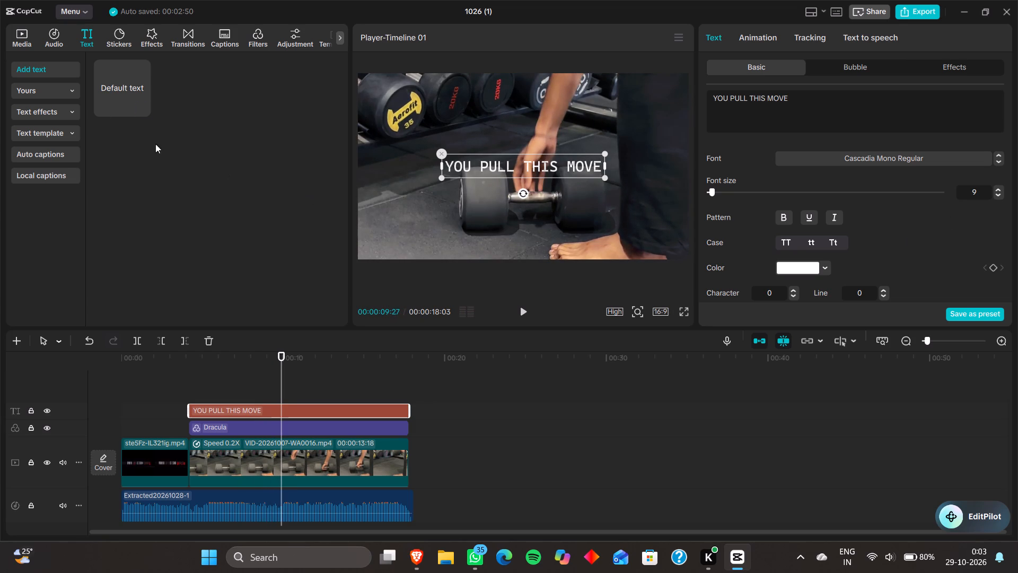
# Preview the imported 19-second caption clip up to its YOU PULL THIS MOVE caption to examine the original styling.
pyautogui.click(31, 42)
pyautogui.click(162, 210)
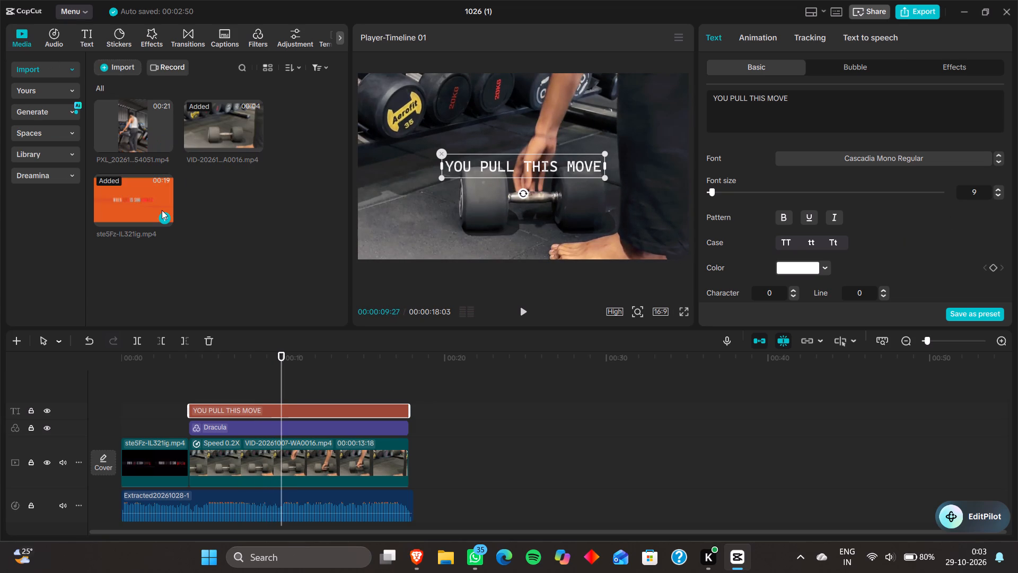
pyautogui.click(132, 206)
pyautogui.doubleClick(132, 206)
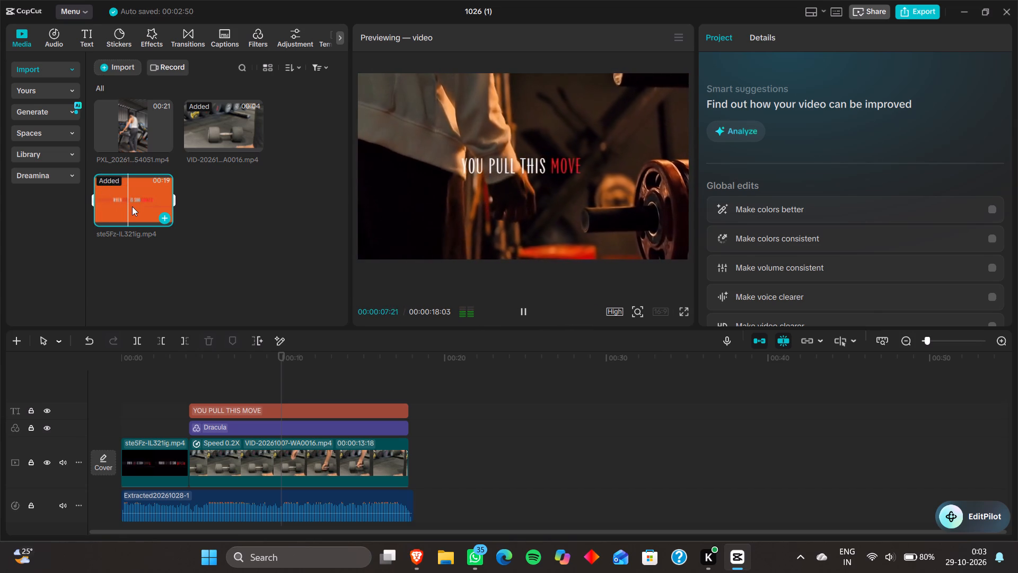
pyautogui.press('space')
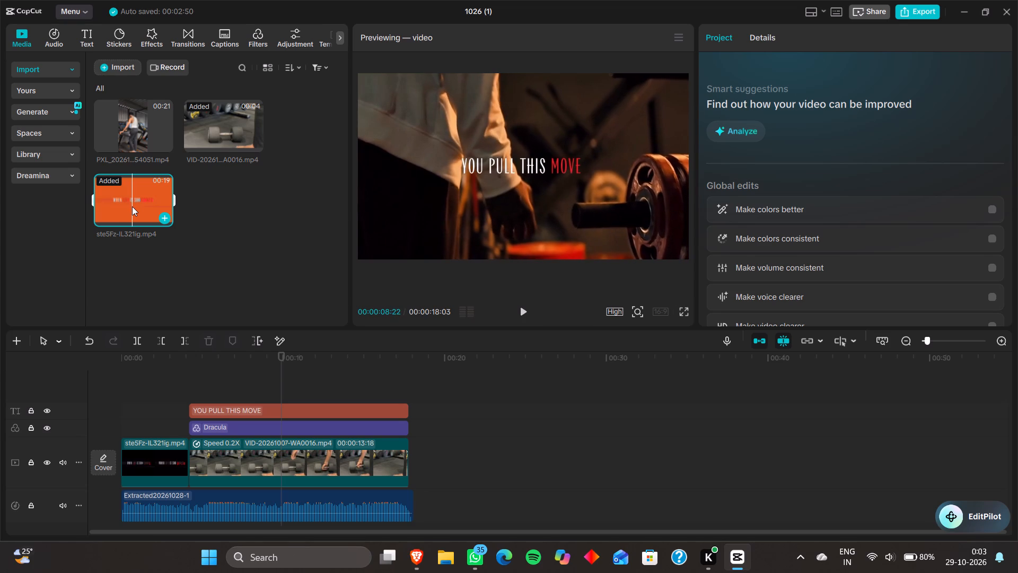
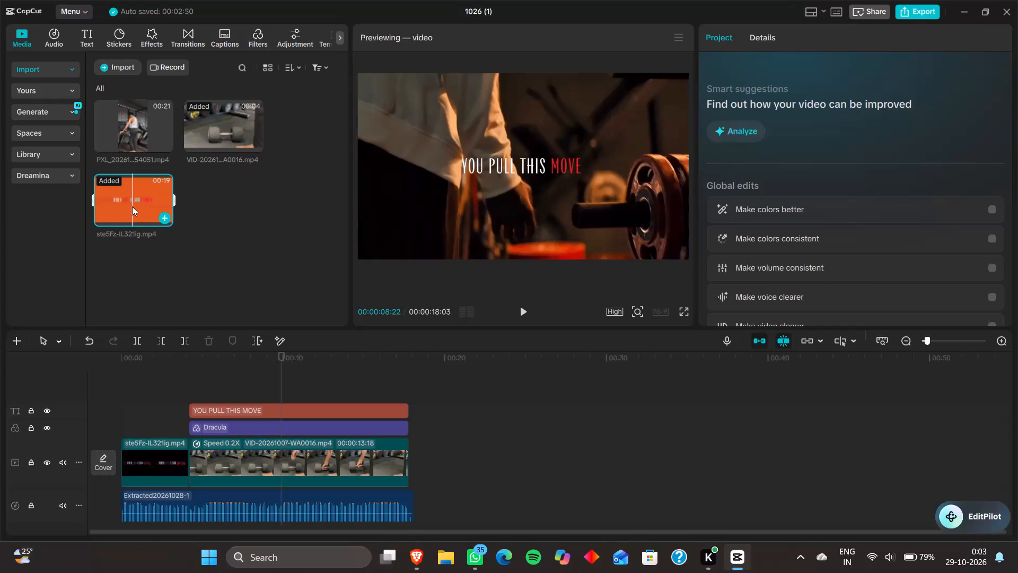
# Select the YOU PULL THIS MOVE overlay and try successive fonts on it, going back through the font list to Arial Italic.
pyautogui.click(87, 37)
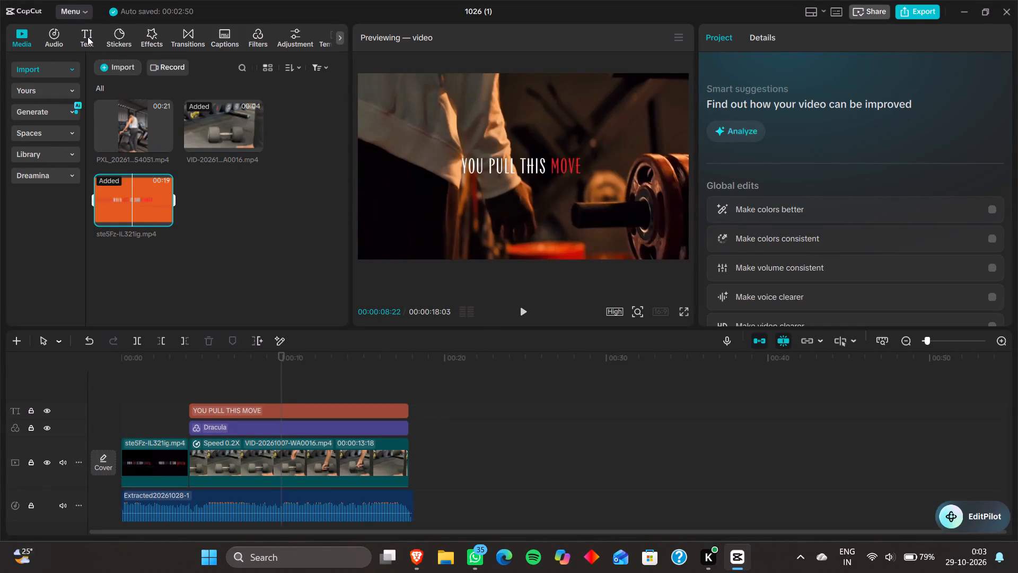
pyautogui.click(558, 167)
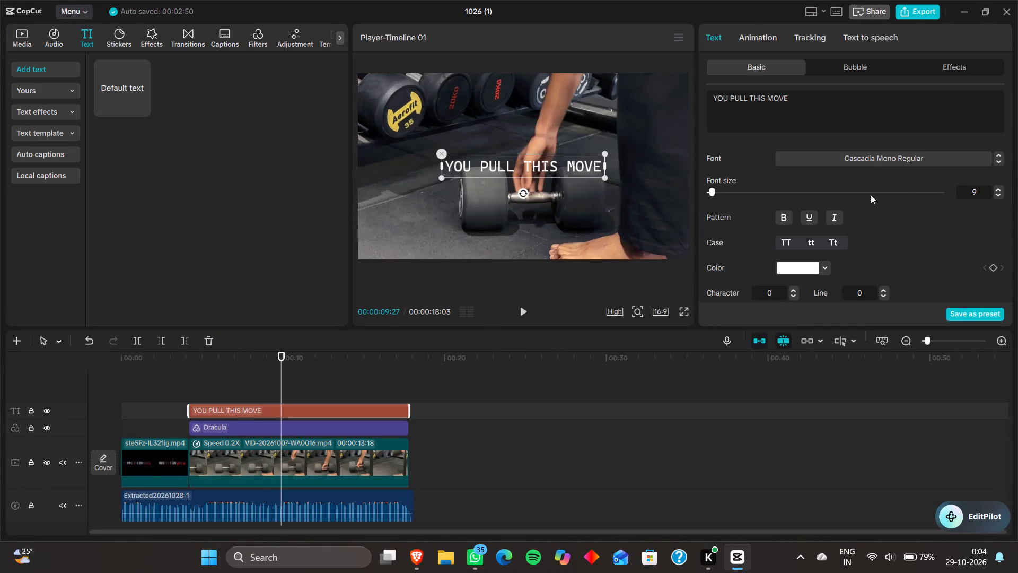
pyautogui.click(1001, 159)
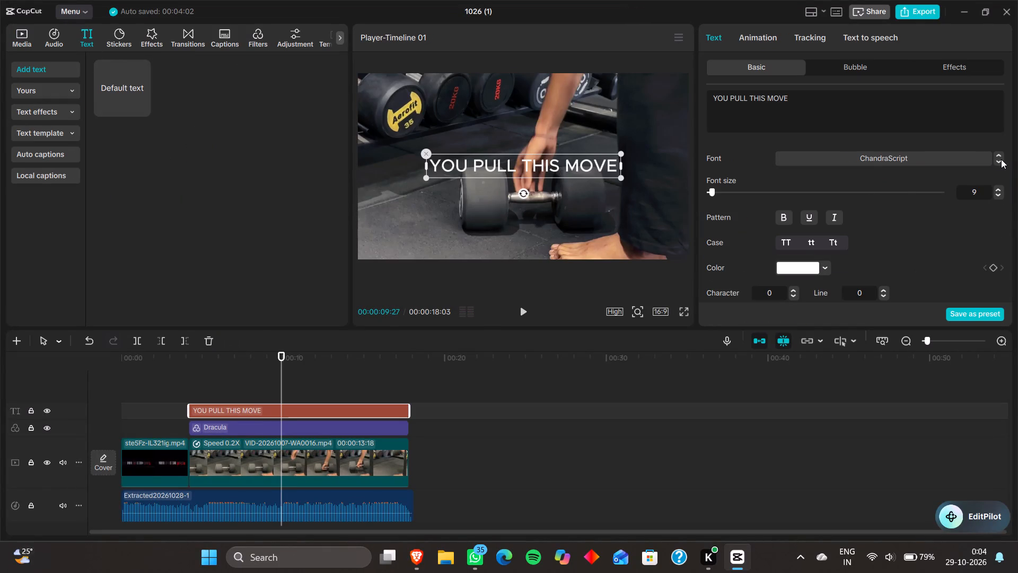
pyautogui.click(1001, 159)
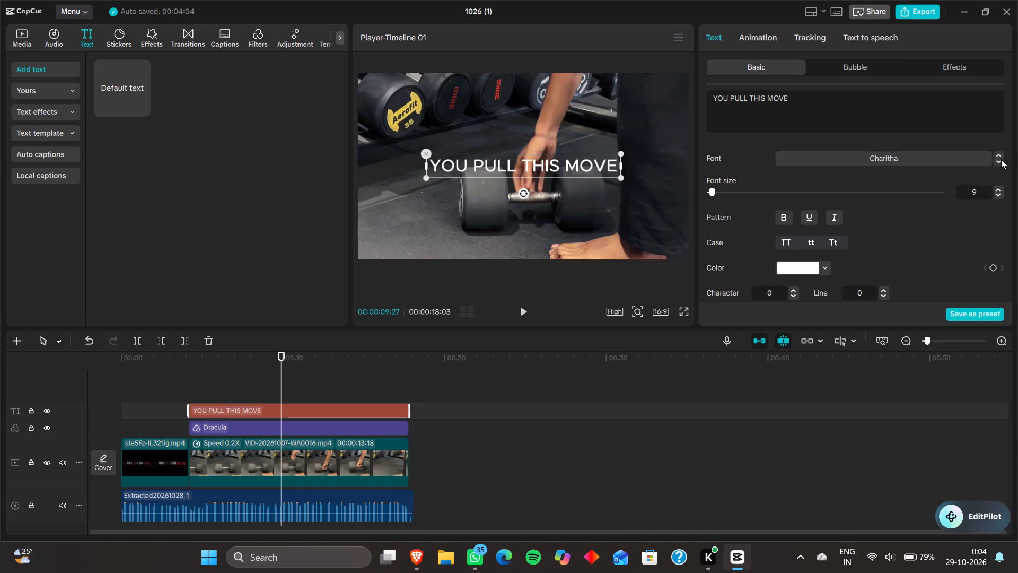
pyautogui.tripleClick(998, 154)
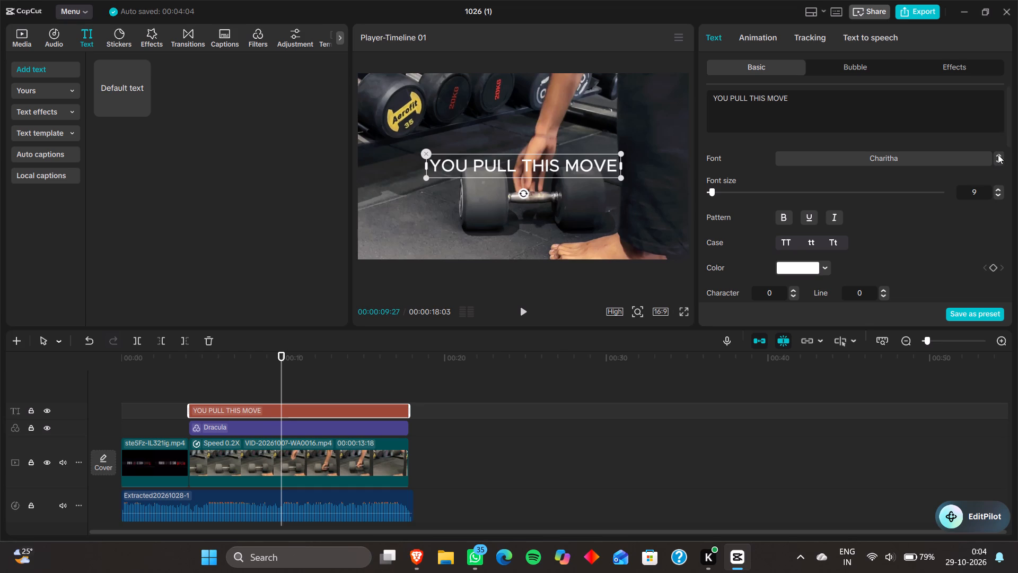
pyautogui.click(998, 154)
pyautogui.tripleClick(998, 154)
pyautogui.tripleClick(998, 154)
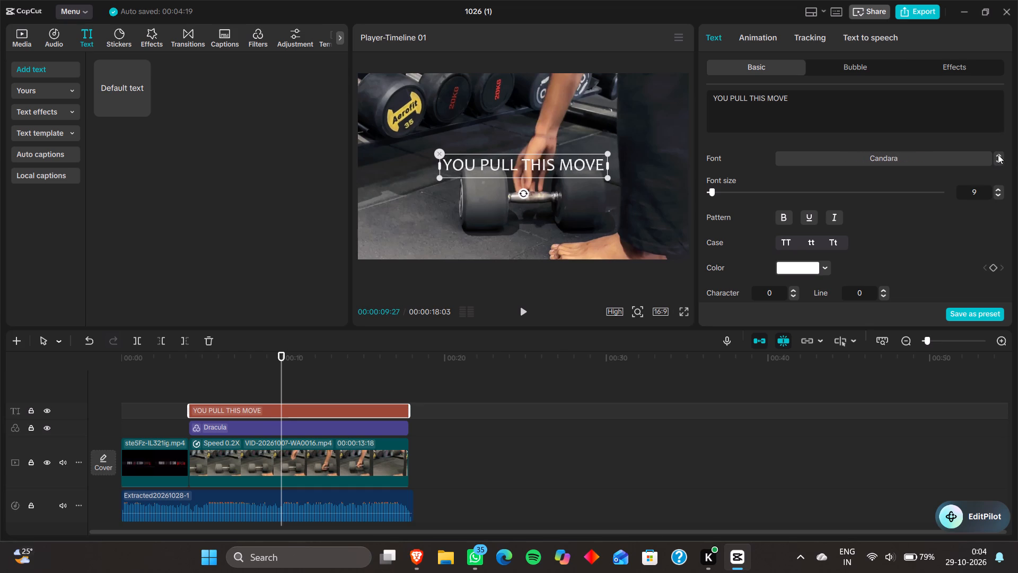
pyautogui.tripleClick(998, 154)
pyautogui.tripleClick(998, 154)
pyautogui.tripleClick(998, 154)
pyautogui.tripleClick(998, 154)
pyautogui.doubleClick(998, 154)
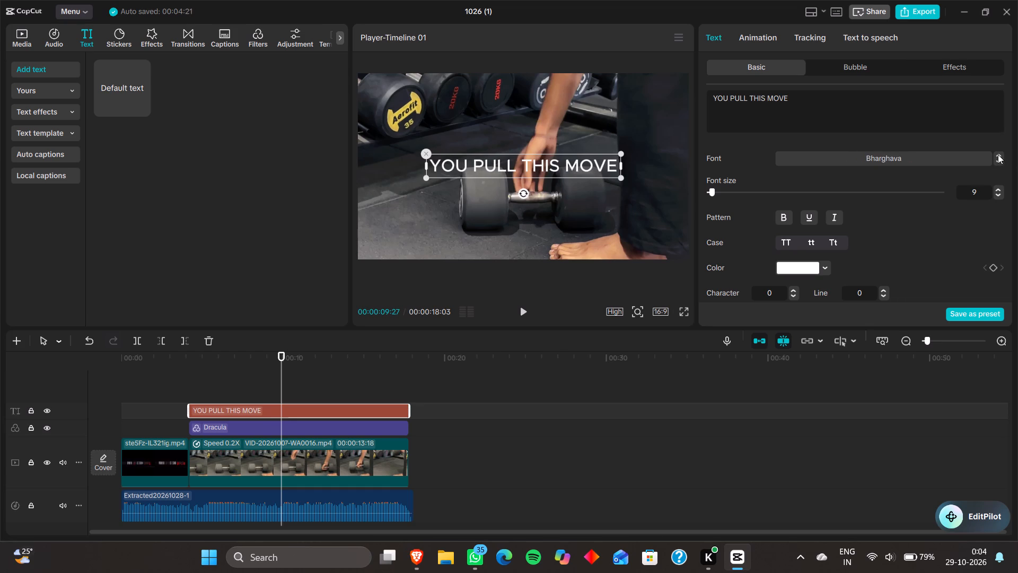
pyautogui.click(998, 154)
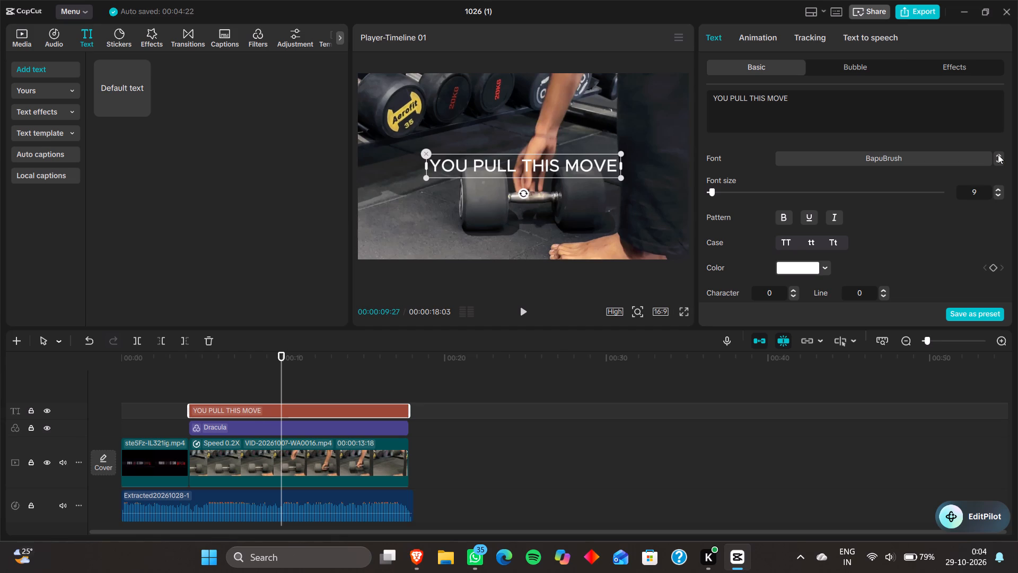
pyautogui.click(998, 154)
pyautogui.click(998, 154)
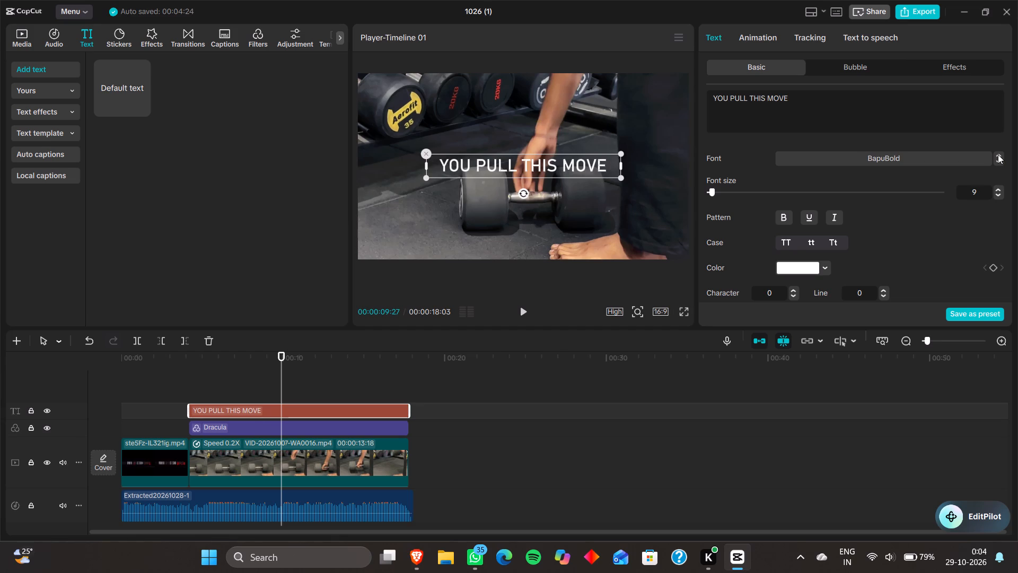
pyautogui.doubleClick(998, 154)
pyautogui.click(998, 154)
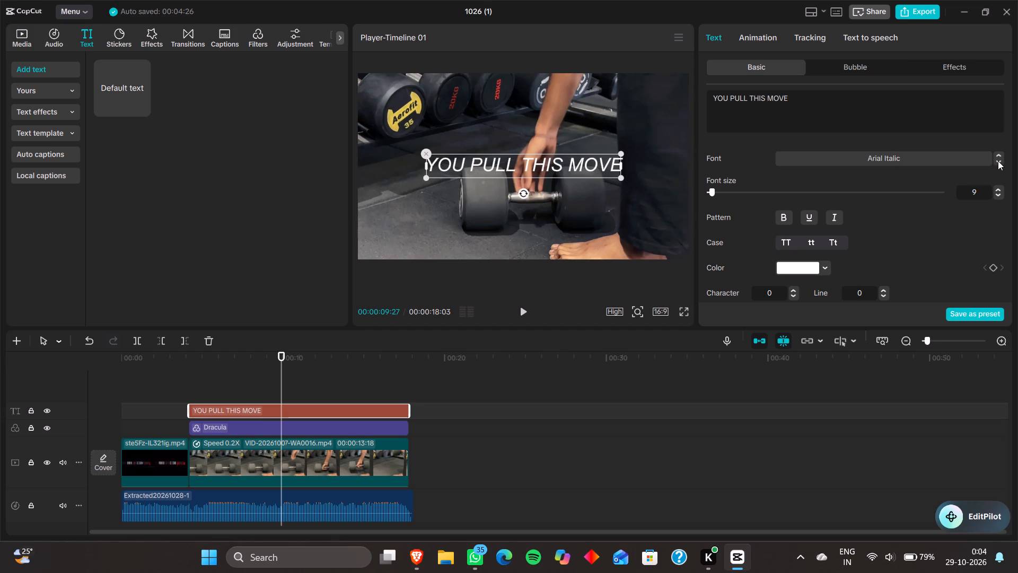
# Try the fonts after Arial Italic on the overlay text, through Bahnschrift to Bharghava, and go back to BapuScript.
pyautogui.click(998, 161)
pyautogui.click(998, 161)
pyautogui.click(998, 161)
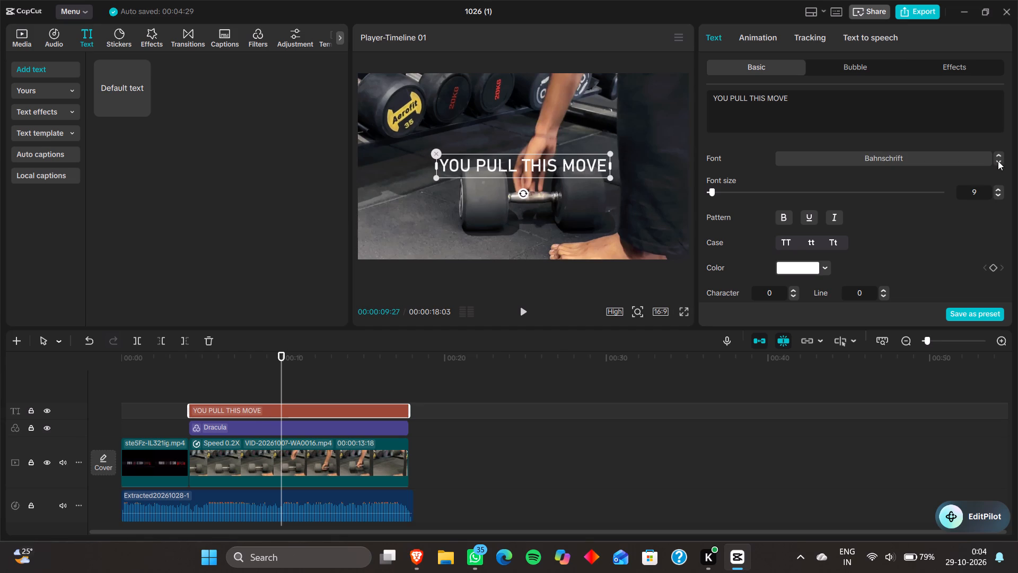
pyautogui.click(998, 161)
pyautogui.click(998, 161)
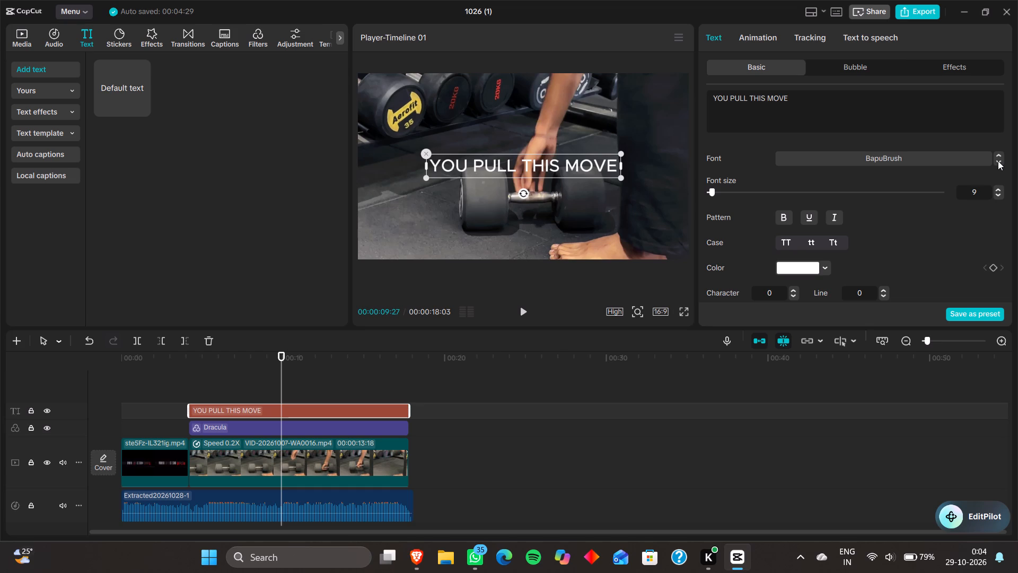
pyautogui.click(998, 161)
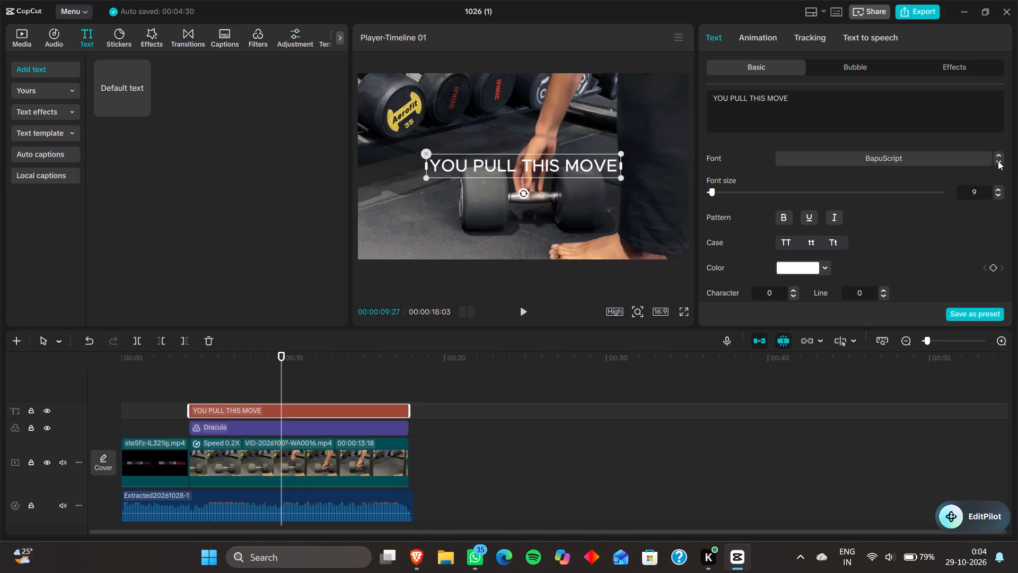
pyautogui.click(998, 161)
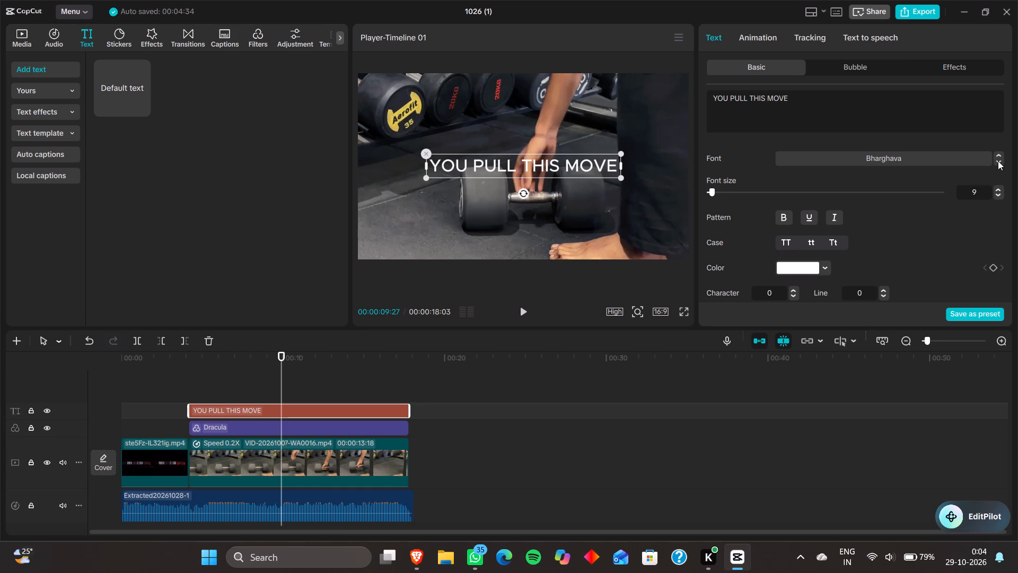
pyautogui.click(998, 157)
# Search the fonts for Bebas neue and apply the fourth BebasNeue result to the YOU PULL THIS MOVE text.
pyautogui.click(912, 160)
pyautogui.click(912, 160)
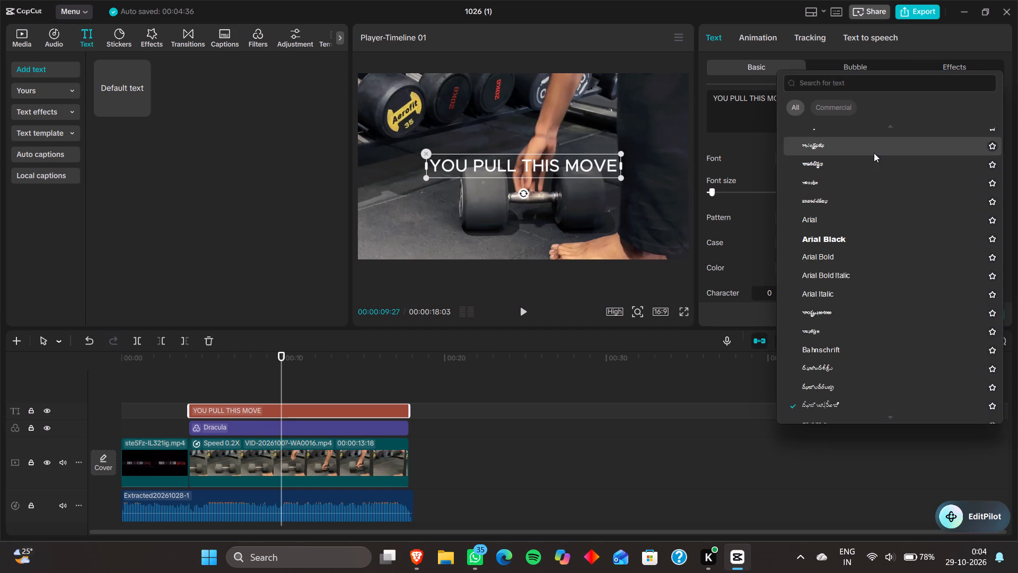
pyautogui.click(852, 87)
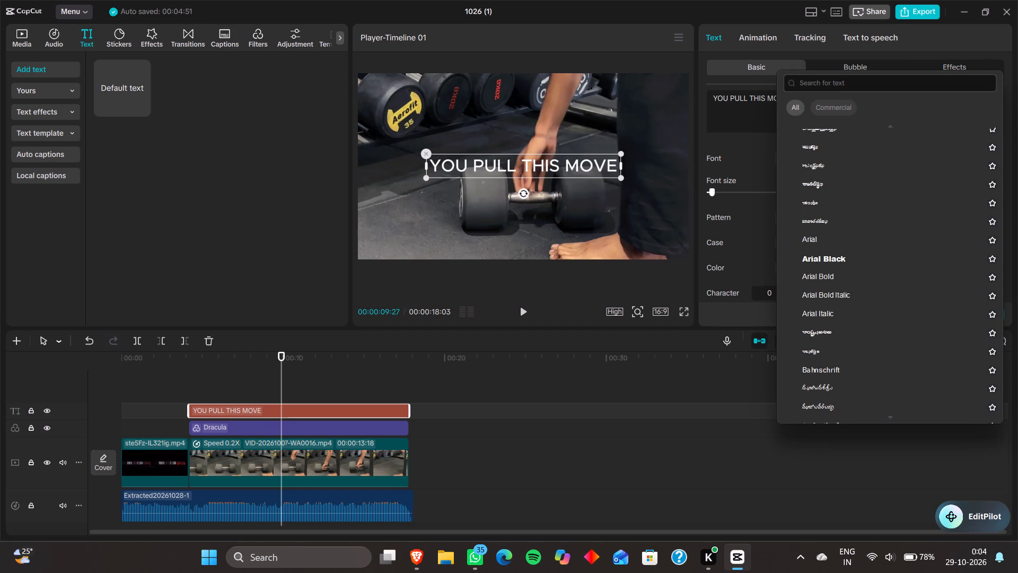
pyautogui.write('Beb')
pyautogui.write('as')
pyautogui.press('space')
pyautogui.press('n')
pyautogui.write('eue')
pyautogui.press('Return')
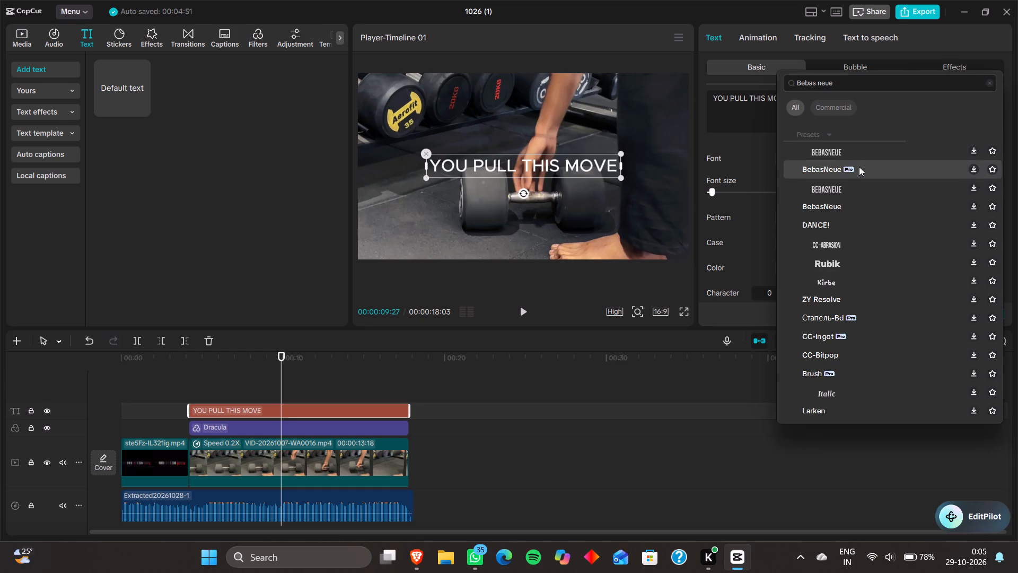
pyautogui.click(854, 211)
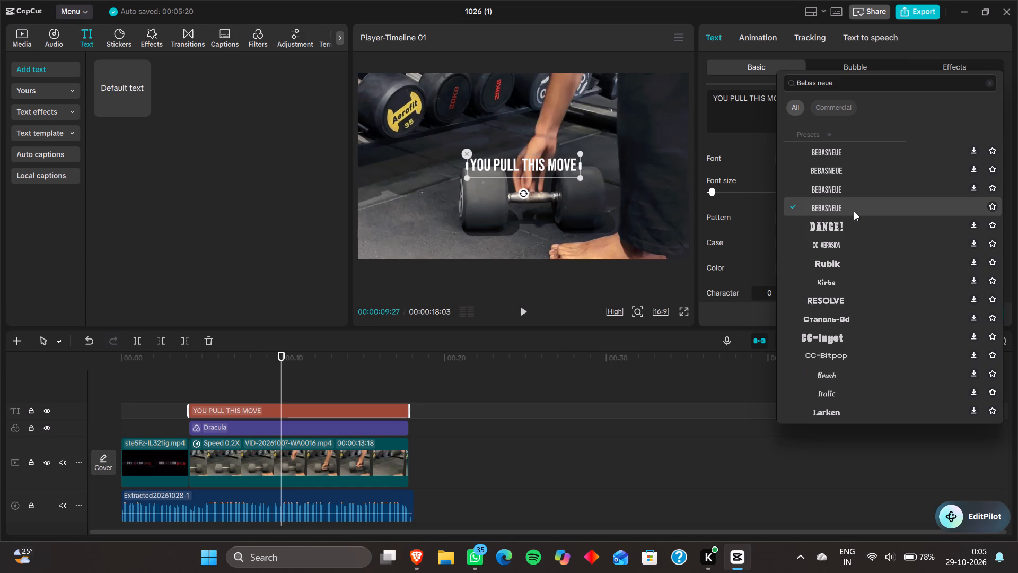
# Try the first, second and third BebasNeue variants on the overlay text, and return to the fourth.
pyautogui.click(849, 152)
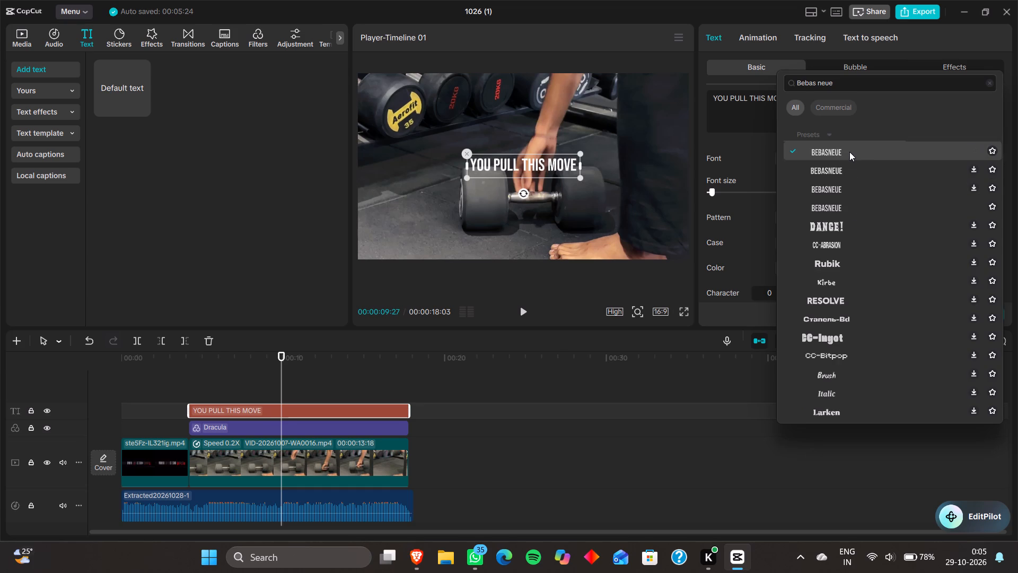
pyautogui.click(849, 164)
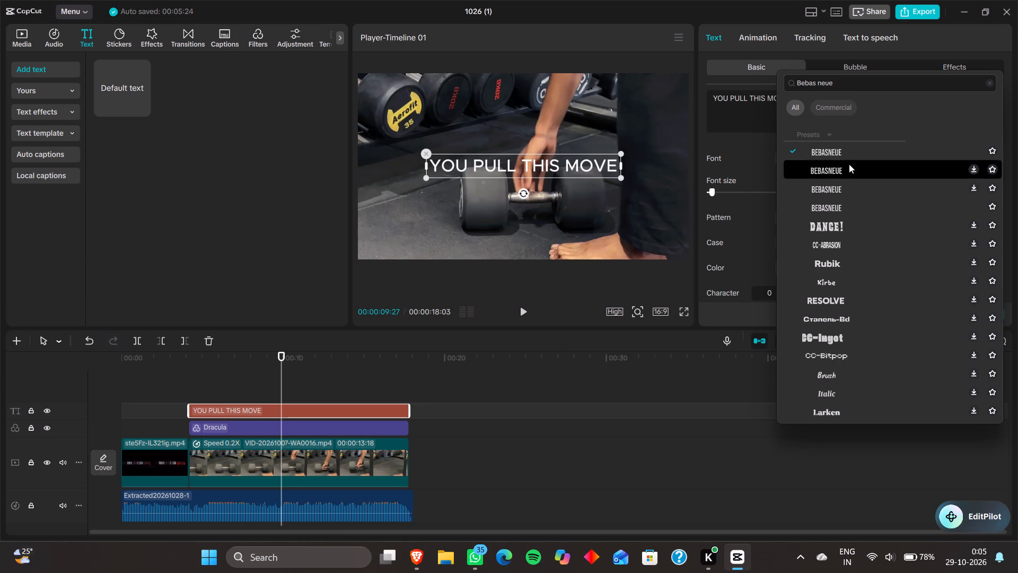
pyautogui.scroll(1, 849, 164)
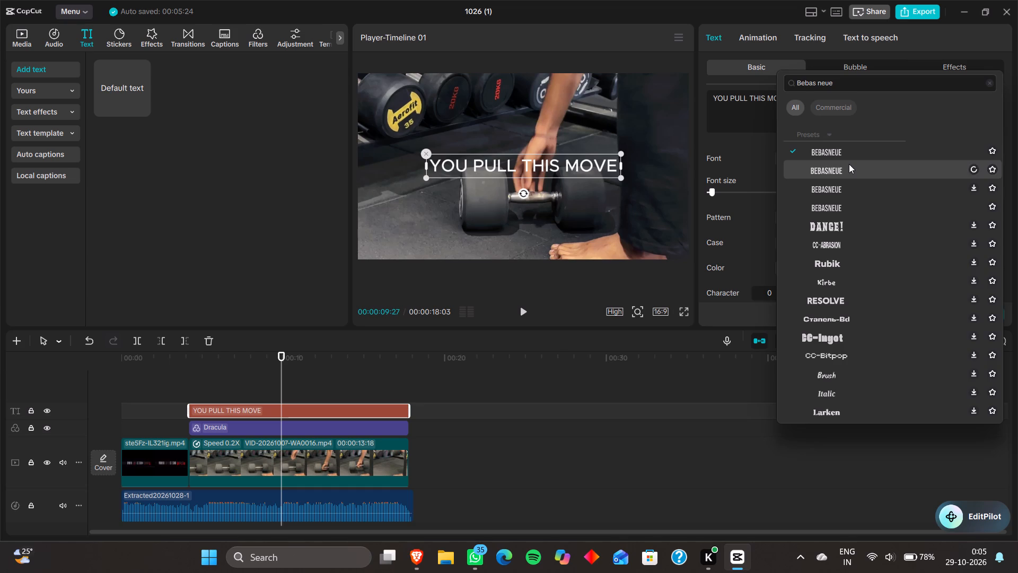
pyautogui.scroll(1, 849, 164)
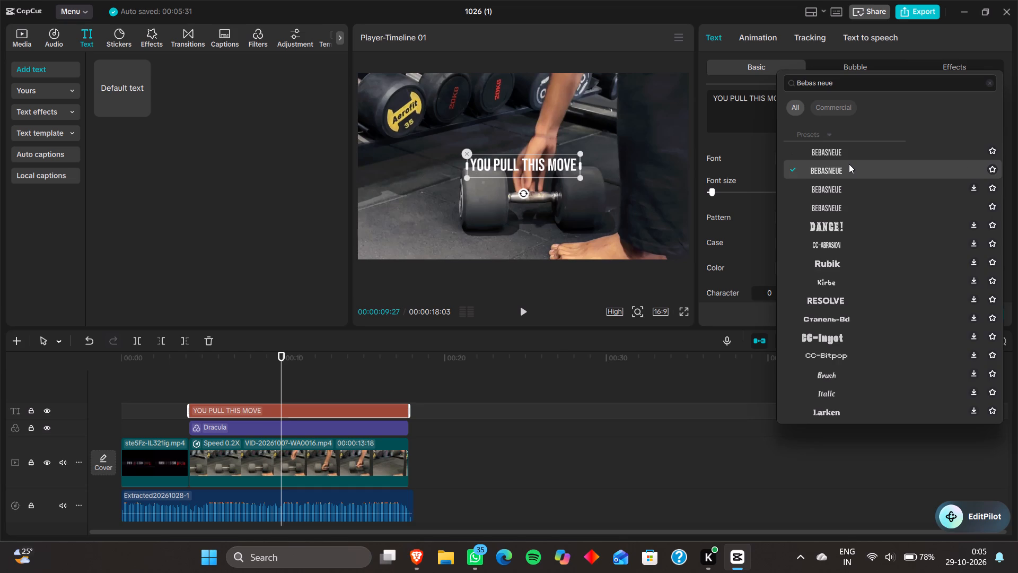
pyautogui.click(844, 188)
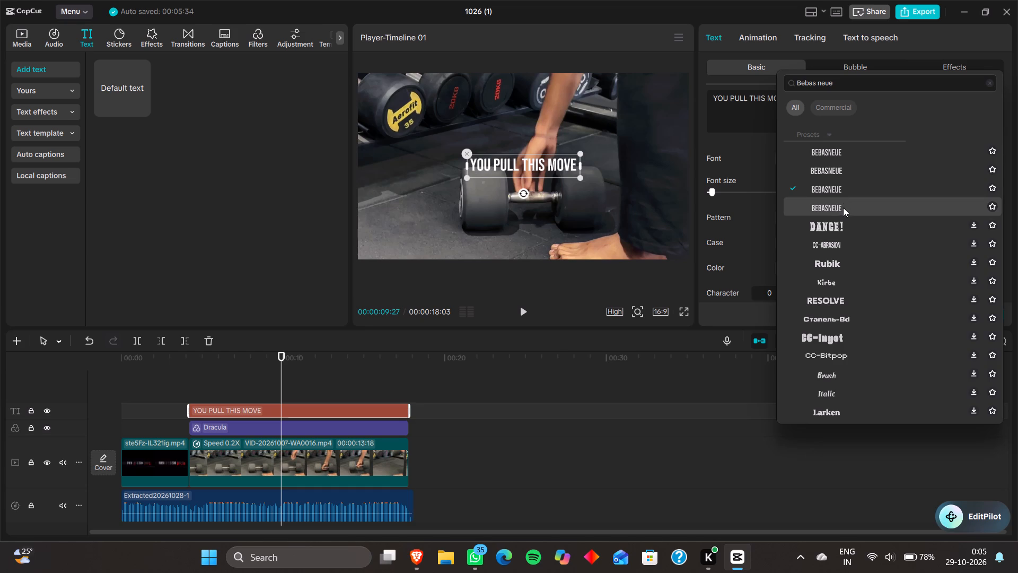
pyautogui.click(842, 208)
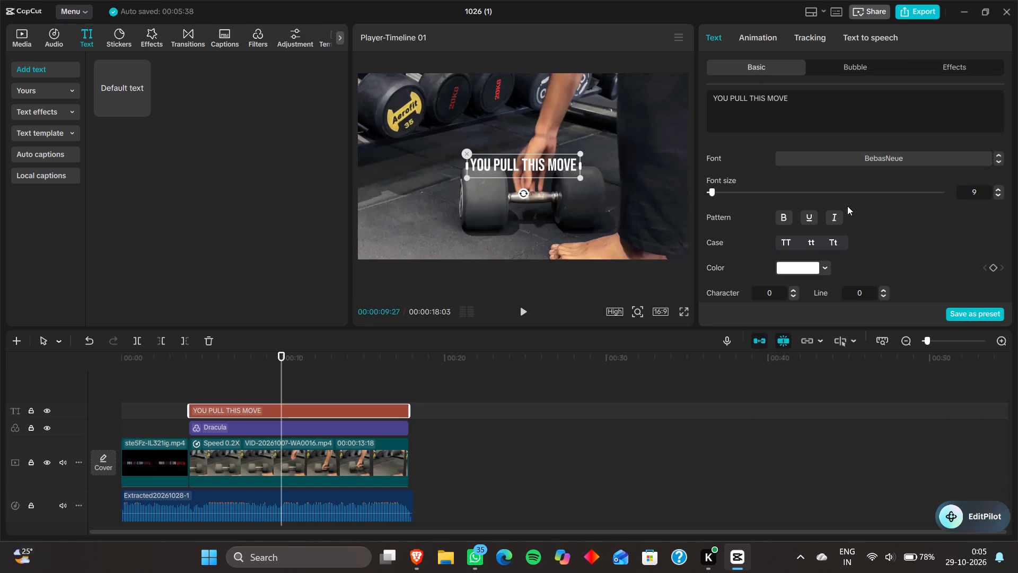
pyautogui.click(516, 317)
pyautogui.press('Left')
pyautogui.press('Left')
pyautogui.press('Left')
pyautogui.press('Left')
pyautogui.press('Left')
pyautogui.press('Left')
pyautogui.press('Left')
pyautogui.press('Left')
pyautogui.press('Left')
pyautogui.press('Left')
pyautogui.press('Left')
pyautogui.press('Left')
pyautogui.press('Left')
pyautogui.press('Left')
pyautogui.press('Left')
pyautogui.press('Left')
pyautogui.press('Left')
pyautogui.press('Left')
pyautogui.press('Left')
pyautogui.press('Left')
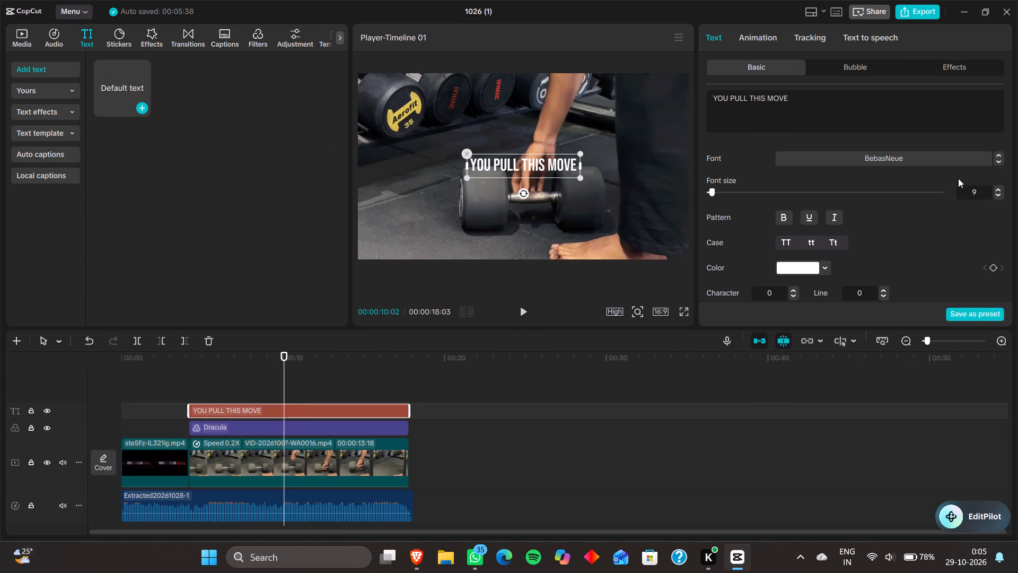
# Search the fonts for Bebas neue again and apply the third BebasNeue variant to the YOU PULL THIS MOVE text.
pyautogui.click(917, 156)
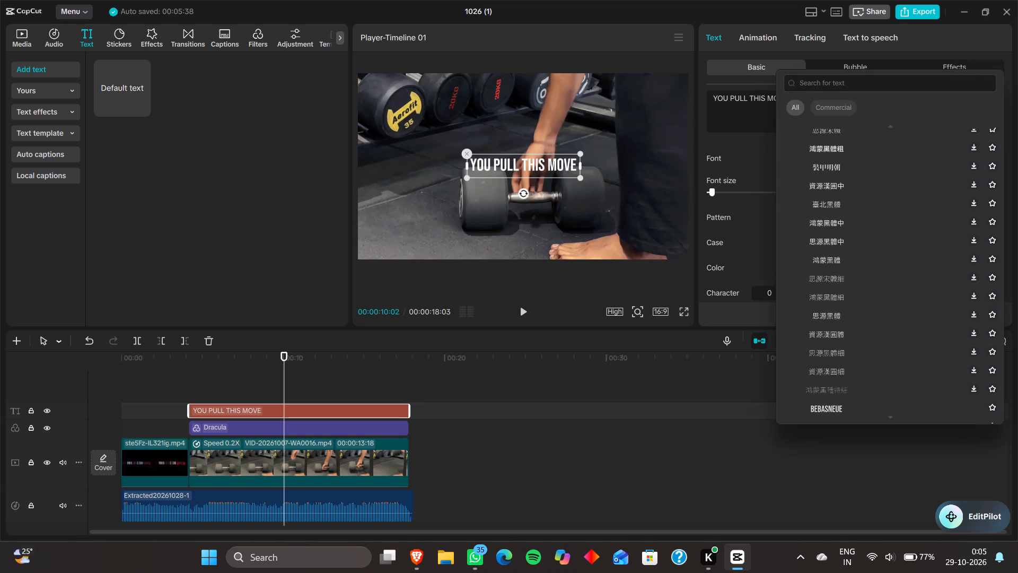
pyautogui.click(836, 84)
pyautogui.write('Bebas ne')
pyautogui.write('ue')
pyautogui.press('Return')
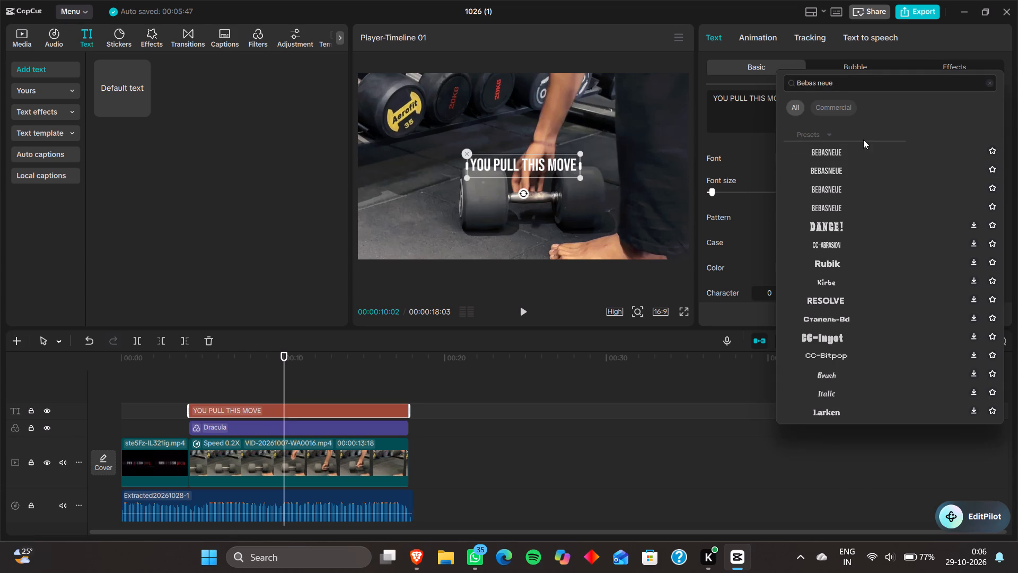
pyautogui.click(868, 179)
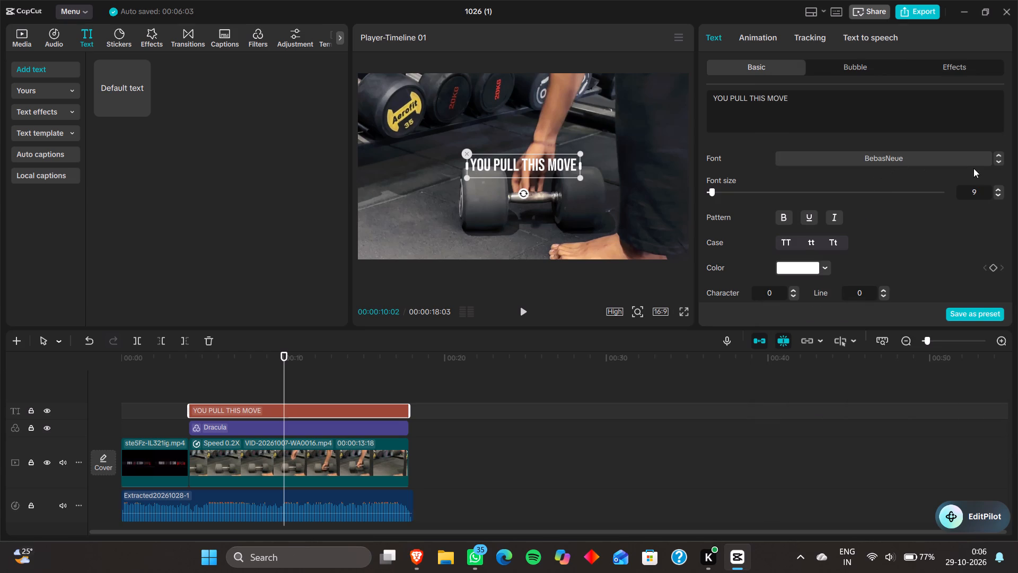
# Search the fonts for teko, look through the results, and limit them to Commercial fonts.
pyautogui.click(964, 164)
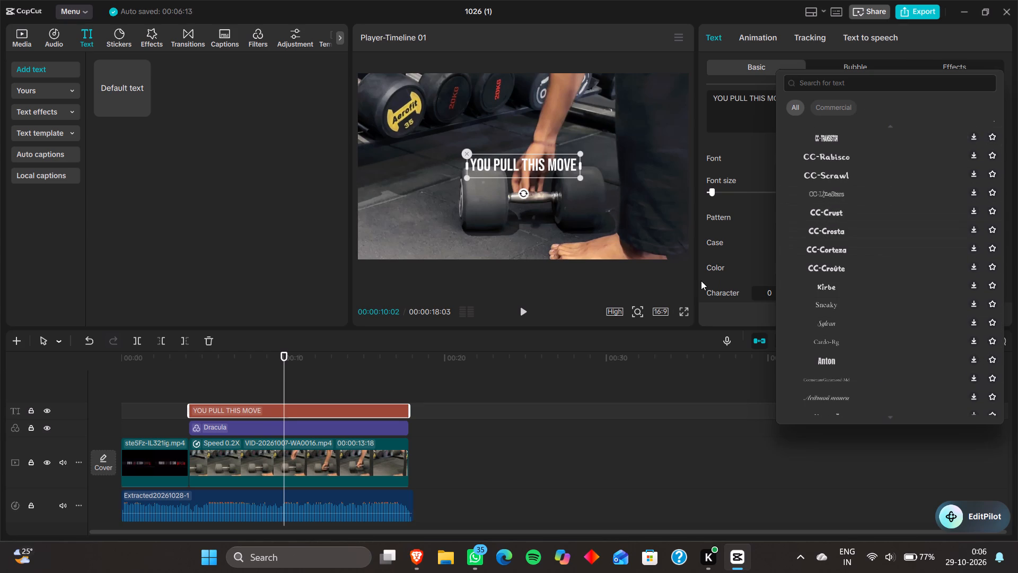
pyautogui.click(823, 83)
pyautogui.write('teko')
pyautogui.press('Return')
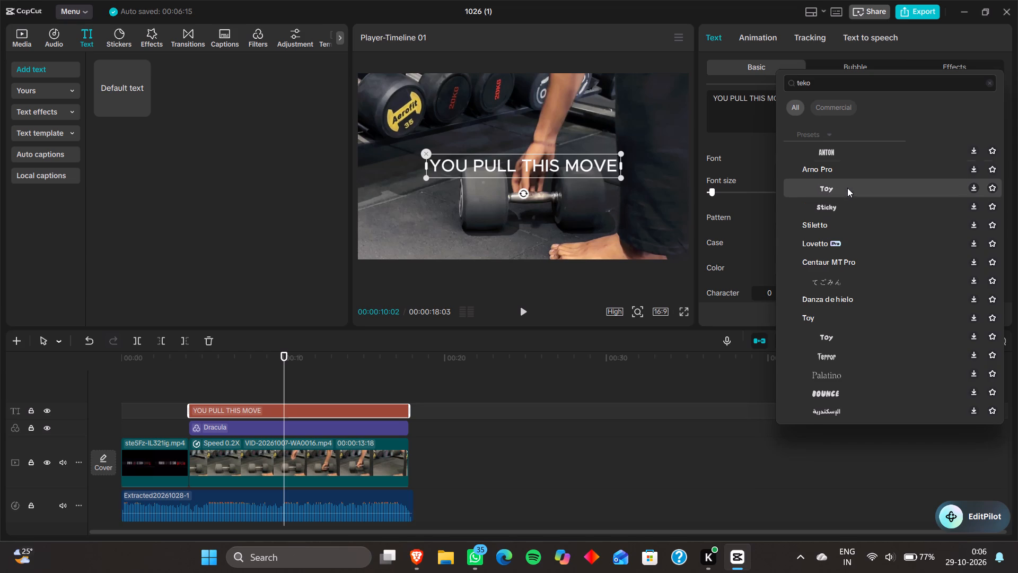
pyautogui.scroll(-3, 839, 348)
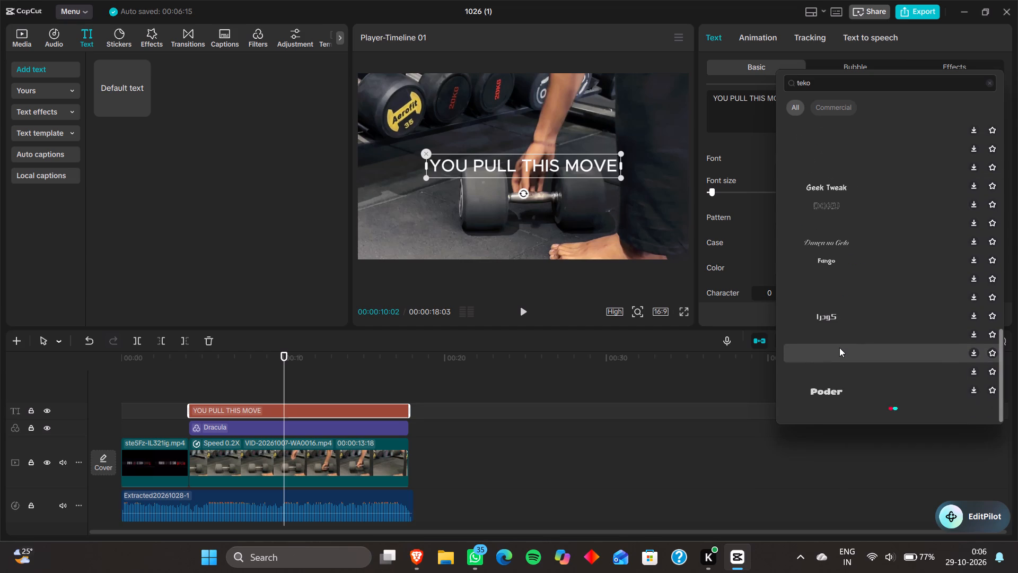
pyautogui.scroll(-1, 839, 348)
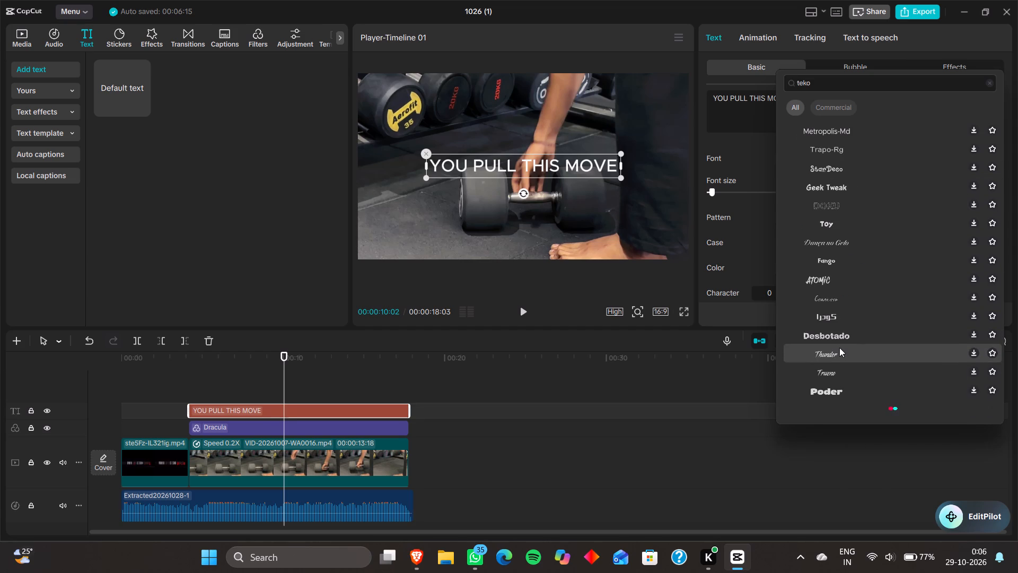
pyautogui.scroll(-2, 839, 348)
pyautogui.scroll(7, 839, 348)
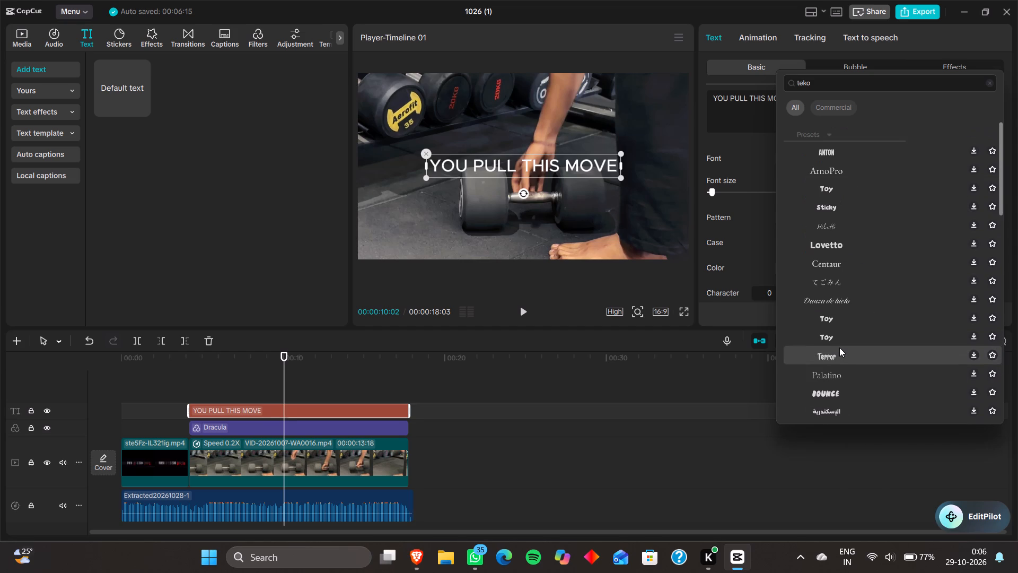
pyautogui.scroll(6, 870, 158)
pyautogui.click(825, 105)
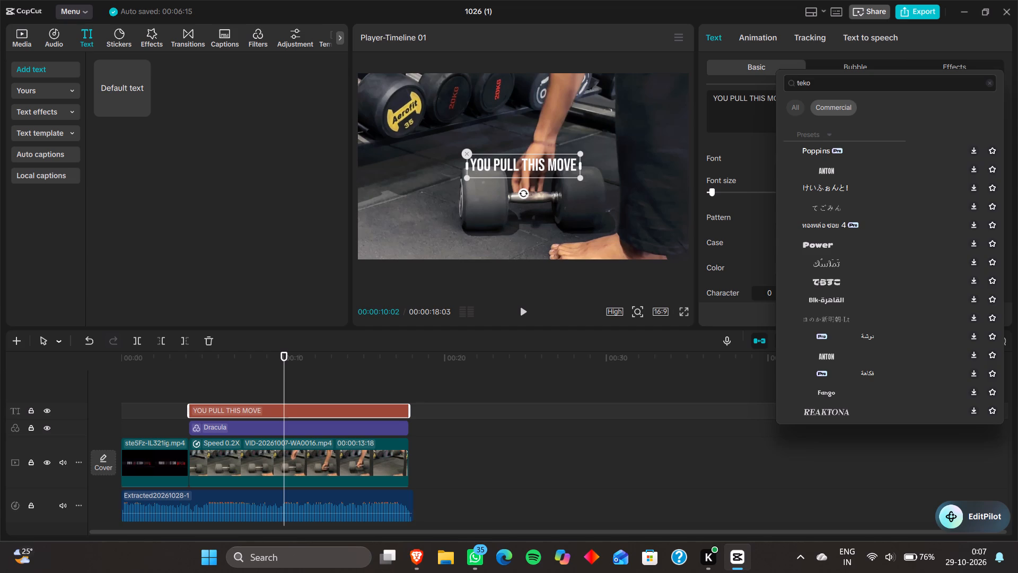
pyautogui.press('space')
pyautogui.press('space')
# Search the fonts for Oswald, try the first result, and apply the second, Oswald-ExtraLight, to the YOU PULL THIS MOVE text.
pyautogui.moveTo(838, 84); pyautogui.dragTo(793, 93)
pyautogui.press('BackSpace')
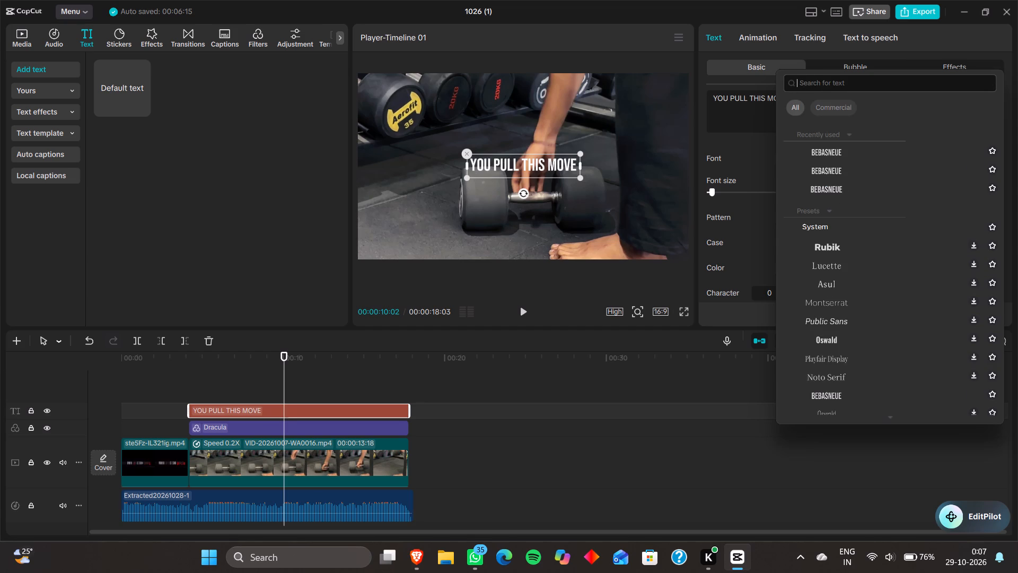
pyautogui.write('Os')
pyautogui.press('w')
pyautogui.write('ald')
pyautogui.press('Return')
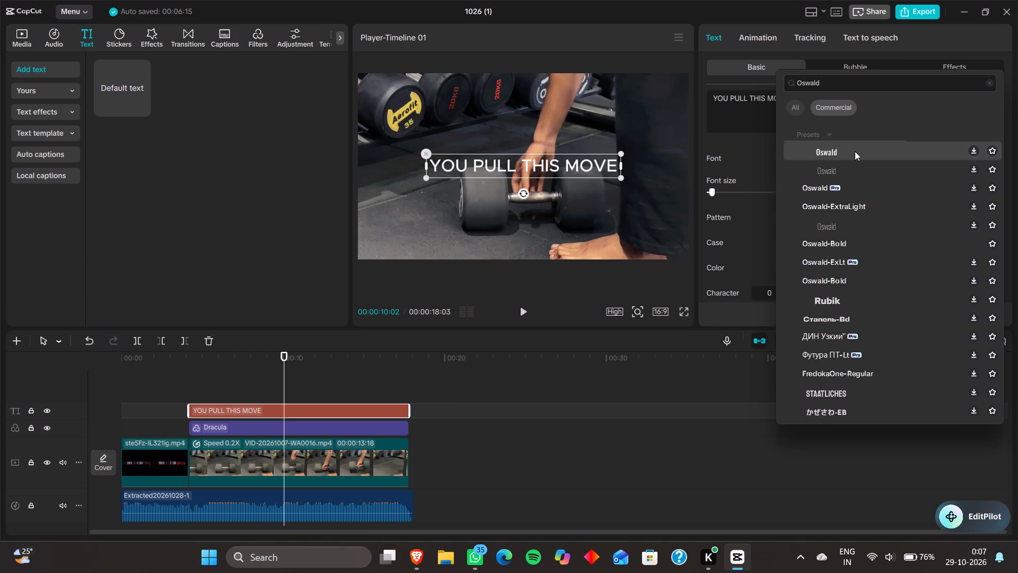
pyautogui.click(853, 156)
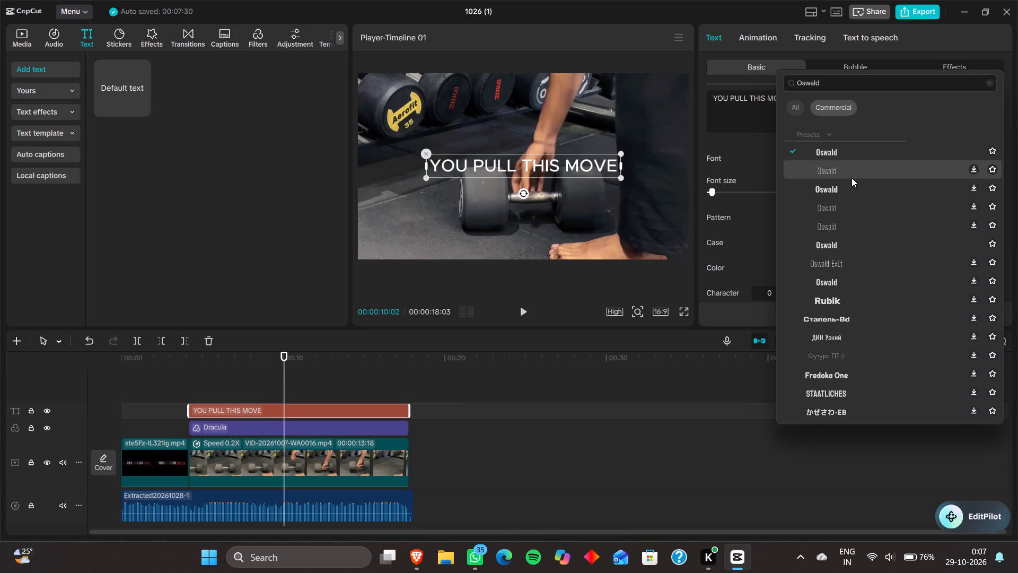
pyautogui.click(847, 169)
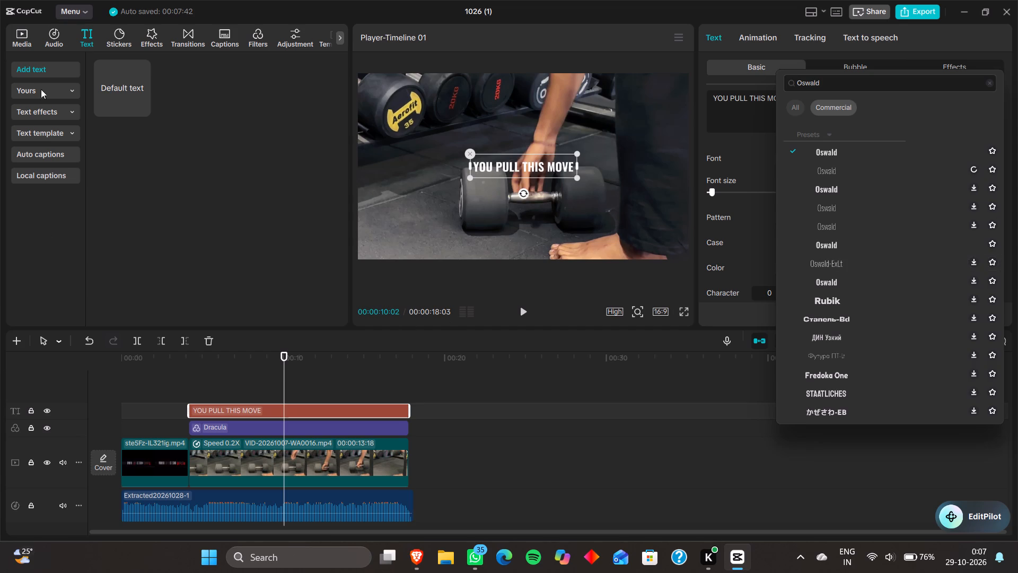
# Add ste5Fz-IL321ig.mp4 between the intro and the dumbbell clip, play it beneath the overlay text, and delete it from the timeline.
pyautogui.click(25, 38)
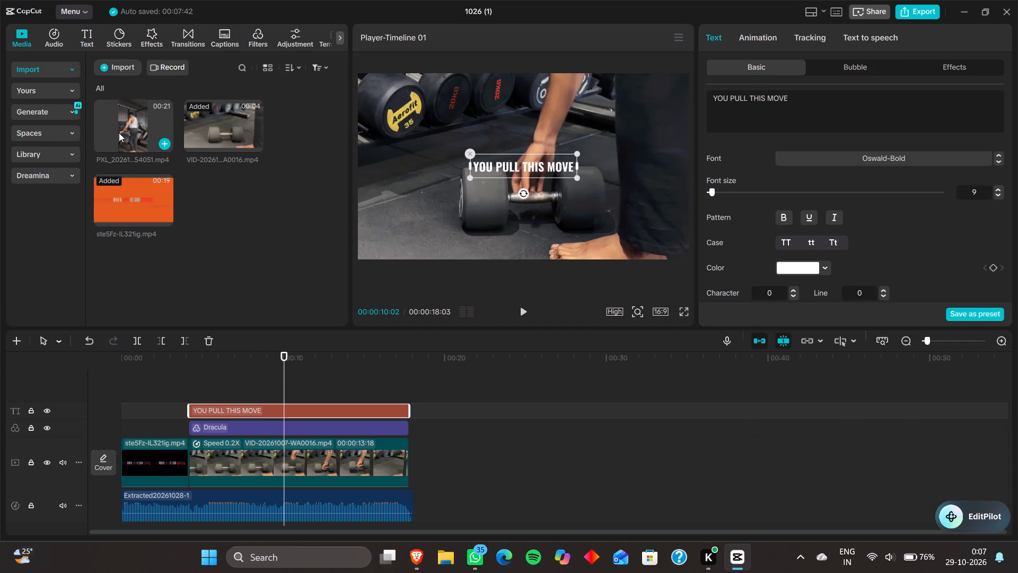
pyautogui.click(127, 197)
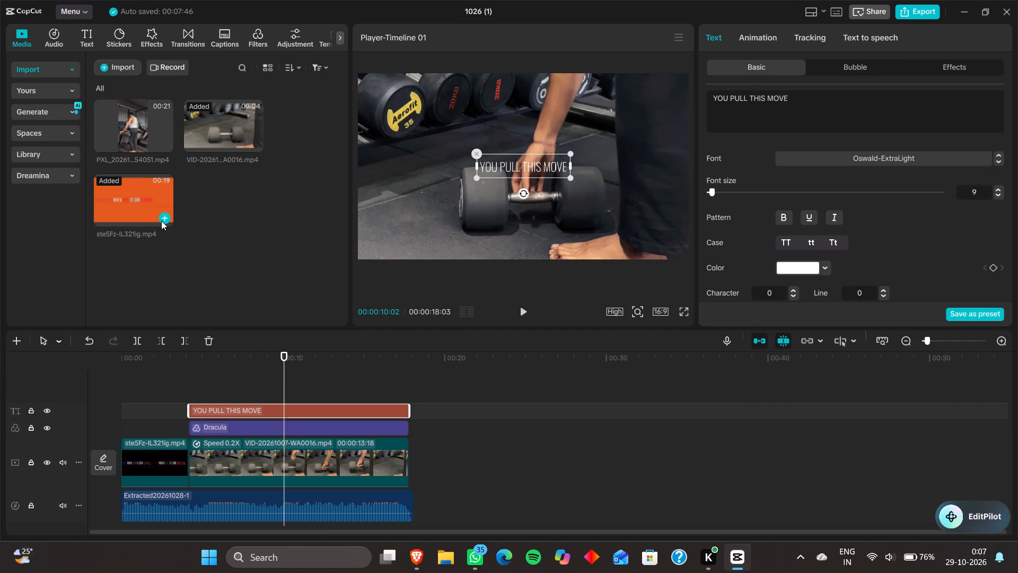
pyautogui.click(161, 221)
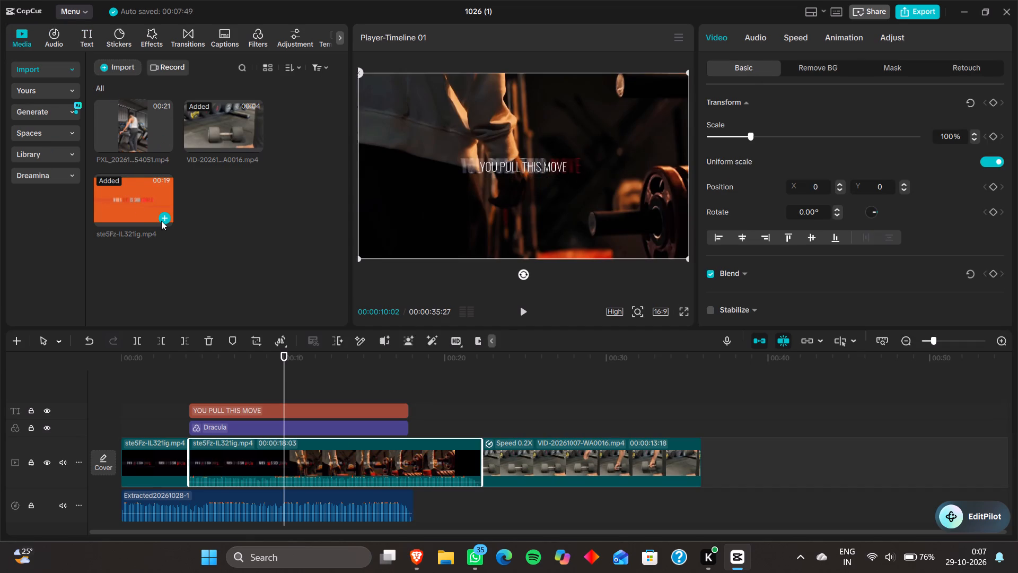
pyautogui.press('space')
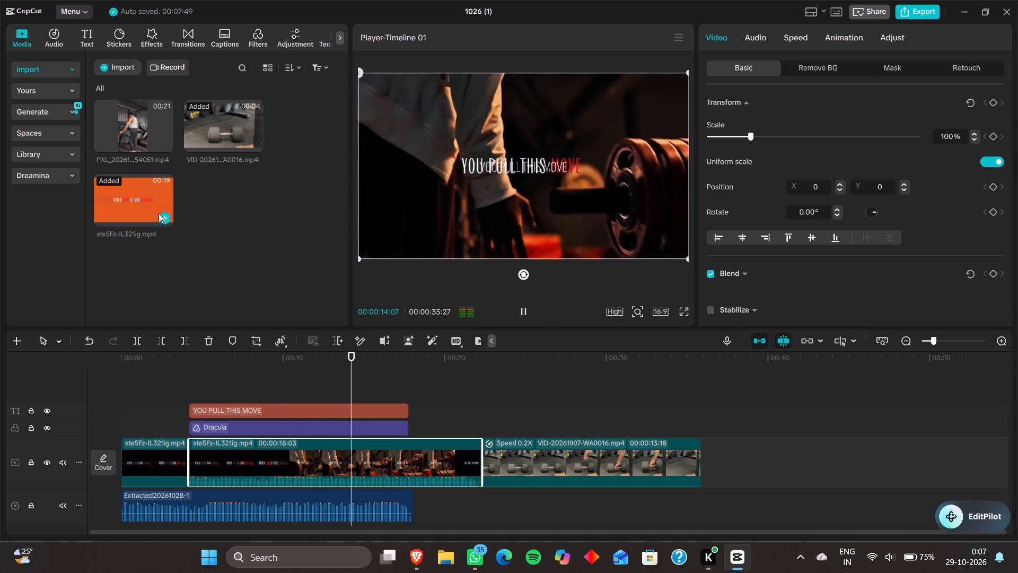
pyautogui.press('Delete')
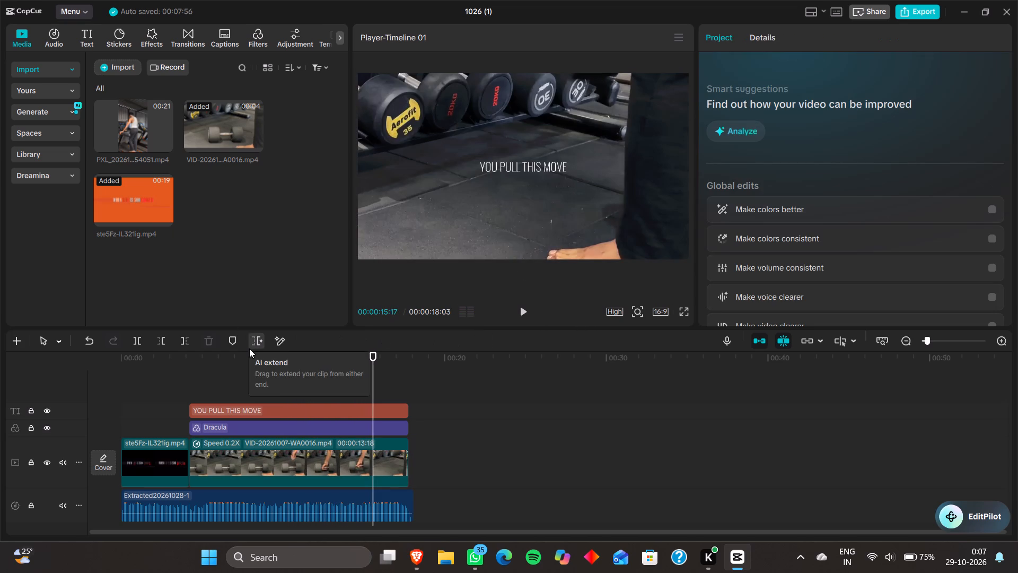
# Preview the imported ste5Fz-IL321ig.mp4 to examine how its YOU PULL THIS MOVE caption is styled.
pyautogui.click(118, 207)
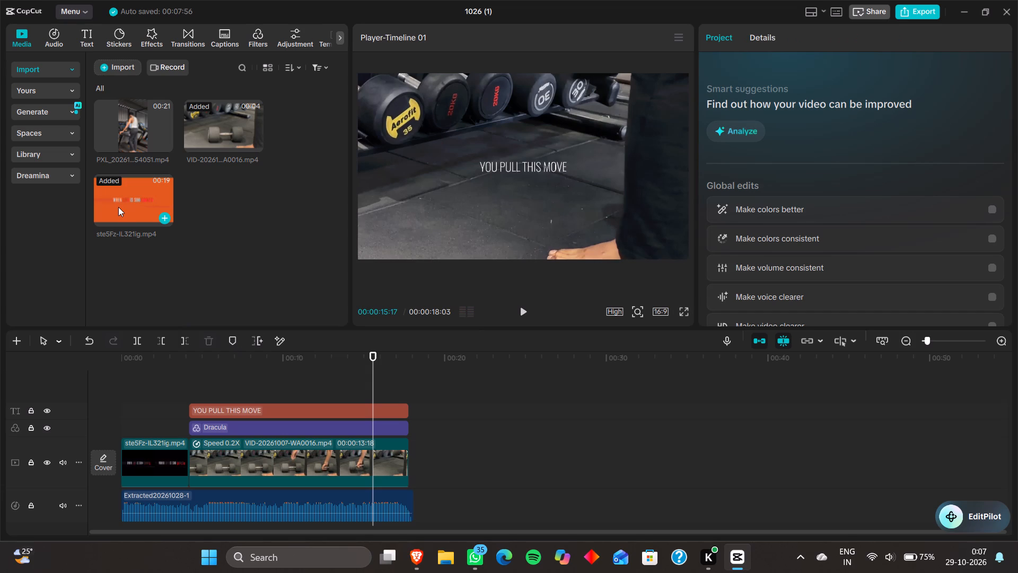
pyautogui.click(118, 207)
pyautogui.doubleClick(118, 207)
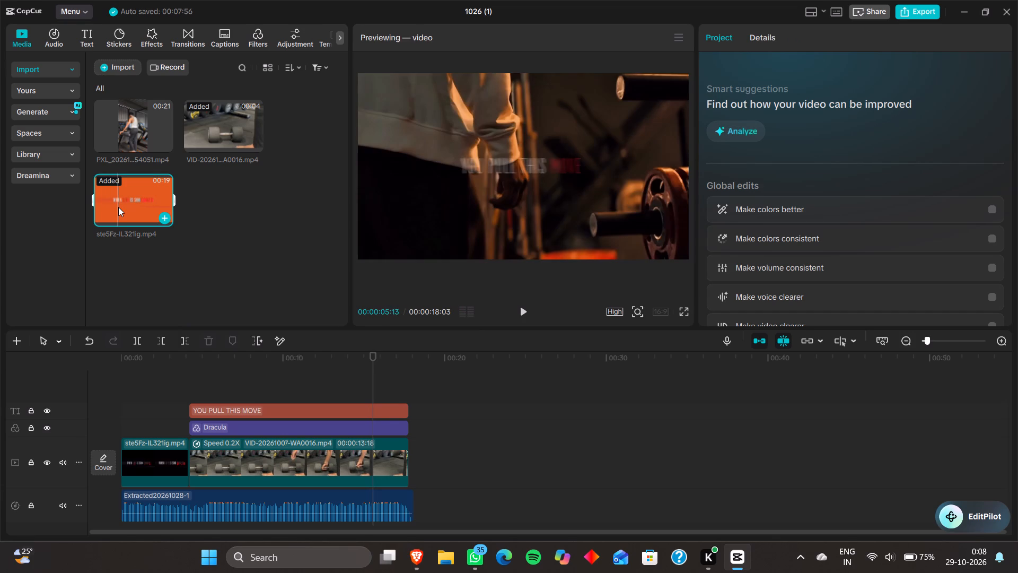
pyautogui.click(118, 207)
pyautogui.press('space')
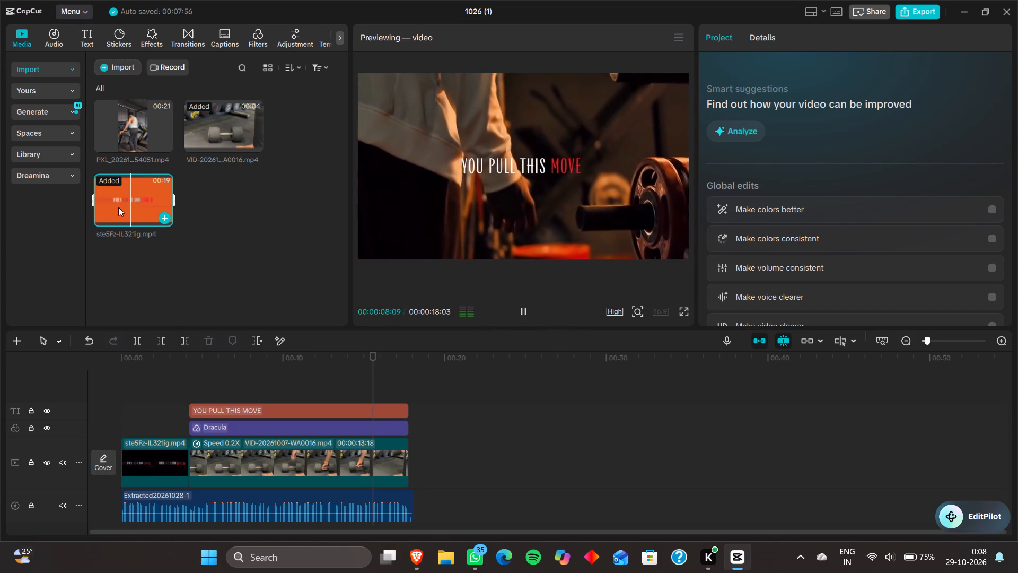
pyautogui.press('space')
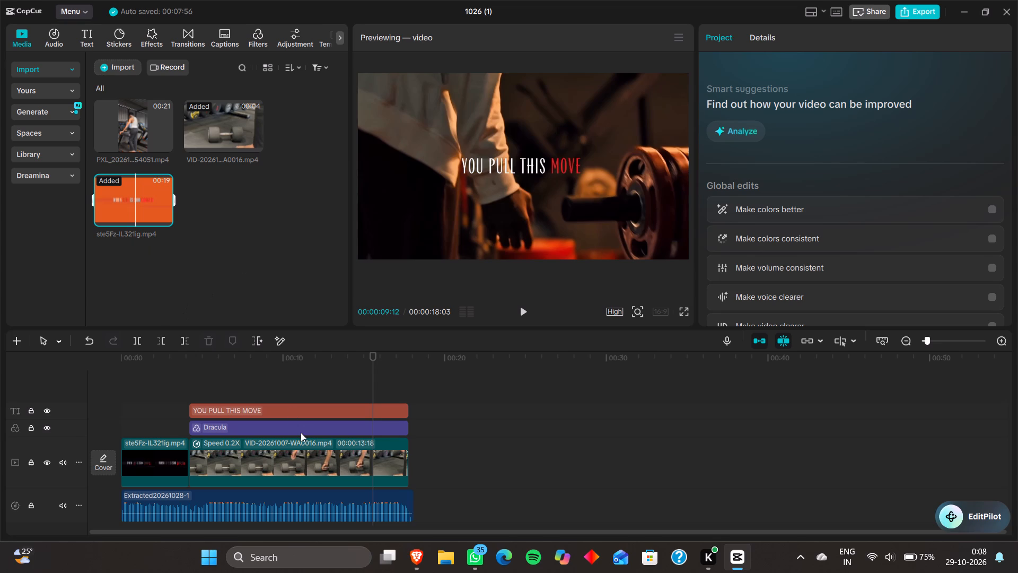
# Set the scale of the YOU PULL THIS MOVE overlay text to 150%.
pyautogui.click(302, 412)
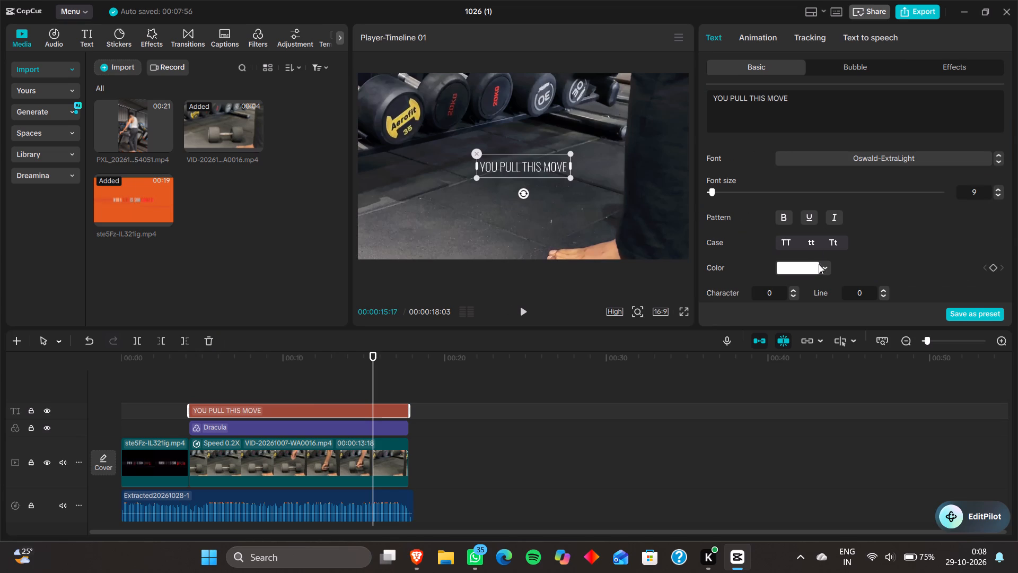
pyautogui.click(551, 165)
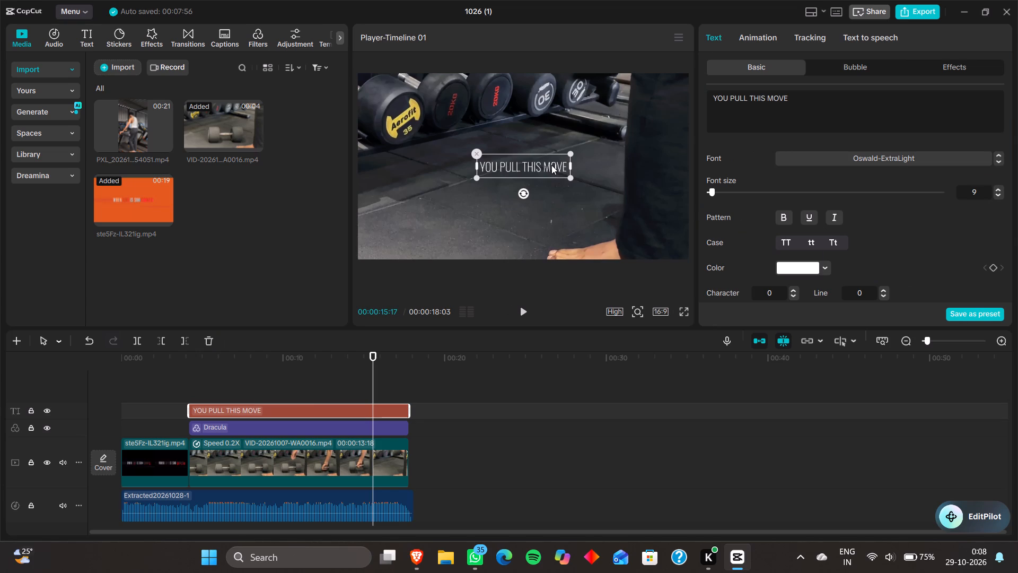
pyautogui.click(551, 165)
pyautogui.scroll(-1, 928, 257)
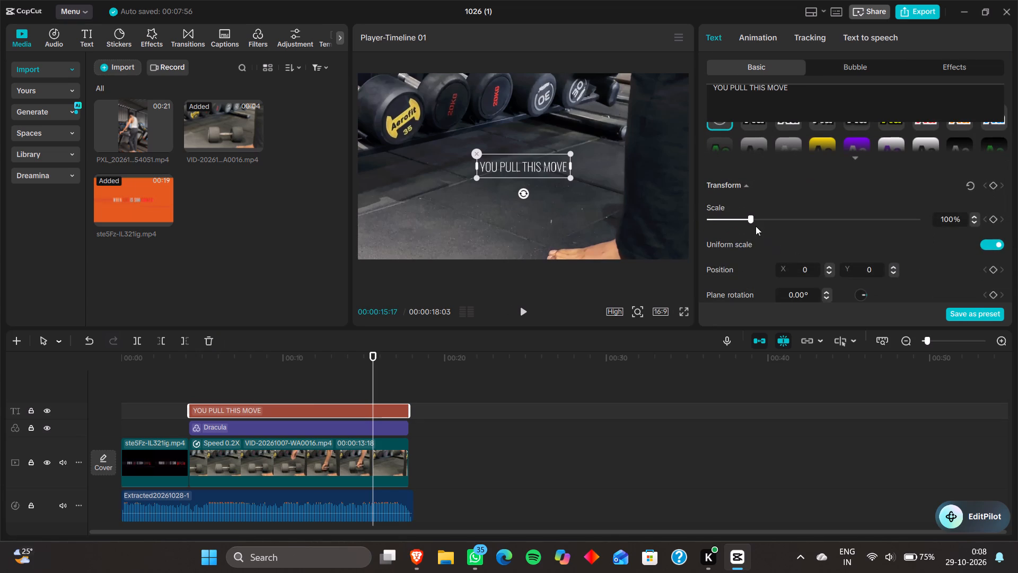
pyautogui.moveTo(750, 219); pyautogui.dragTo(766, 222)
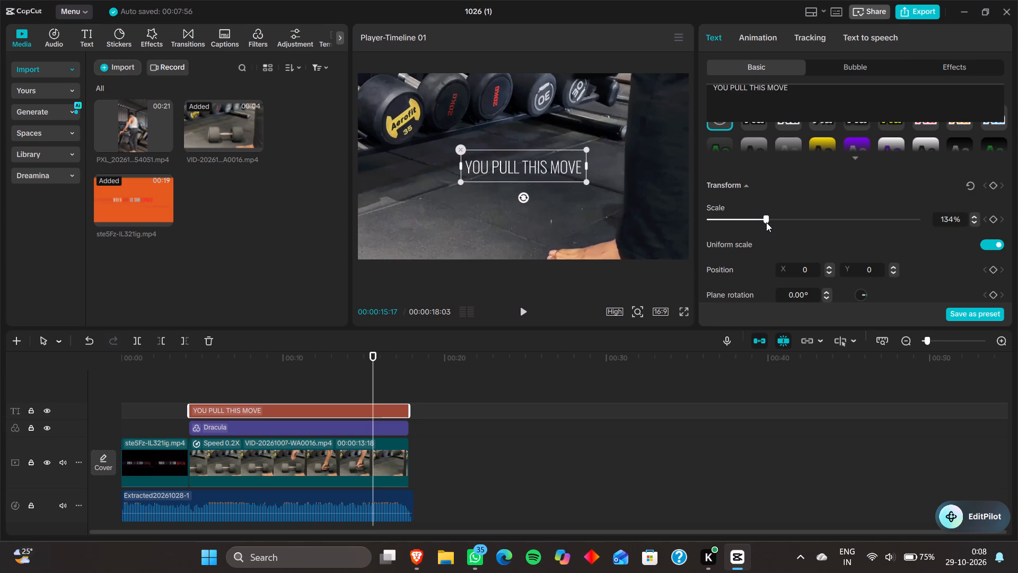
pyautogui.moveTo(766, 222); pyautogui.dragTo(767, 223)
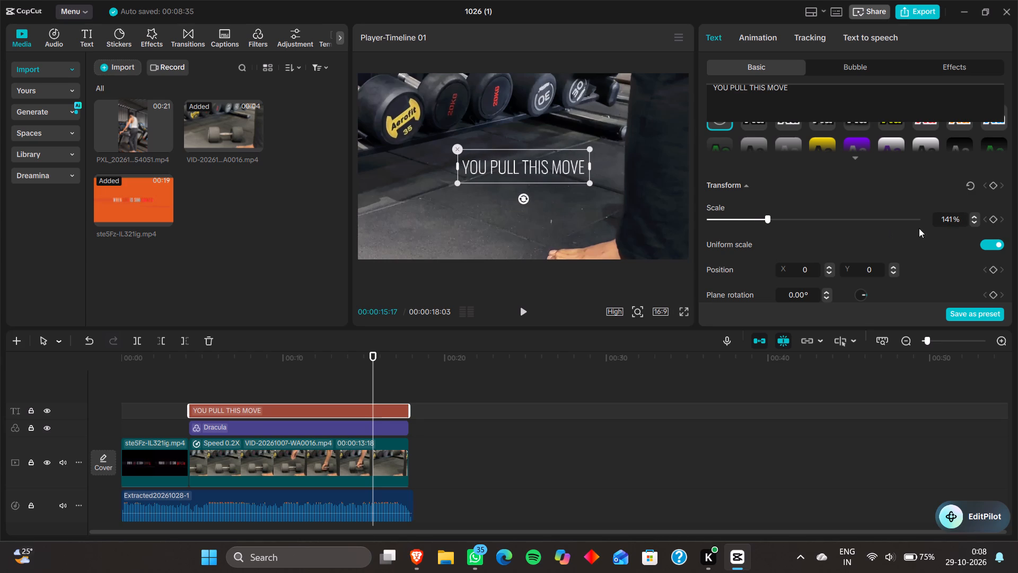
pyautogui.tripleClick(976, 217)
pyautogui.tripleClick(976, 217)
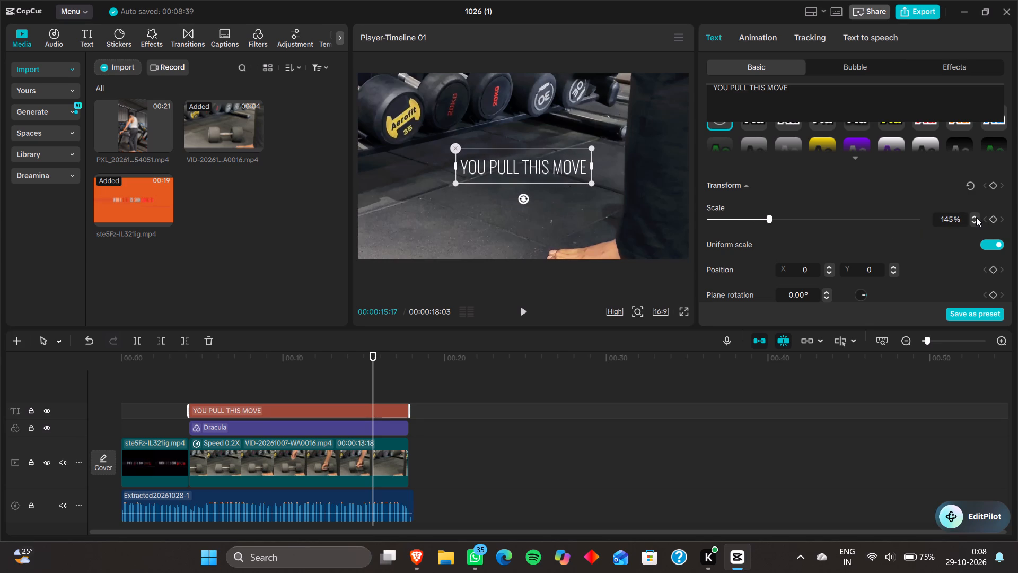
pyautogui.doubleClick(974, 213)
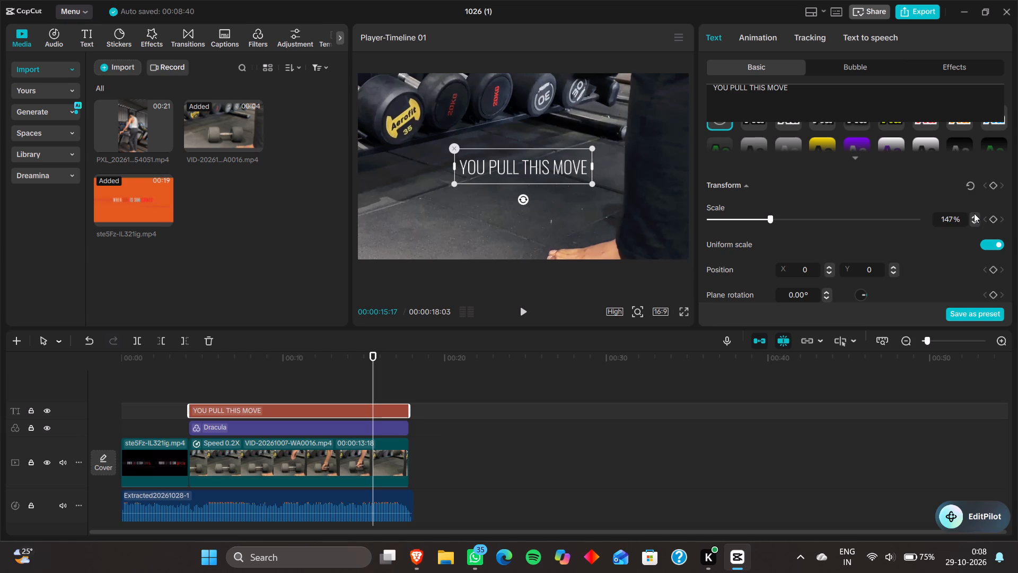
pyautogui.click(974, 213)
pyautogui.click(974, 218)
pyautogui.doubleClick(974, 218)
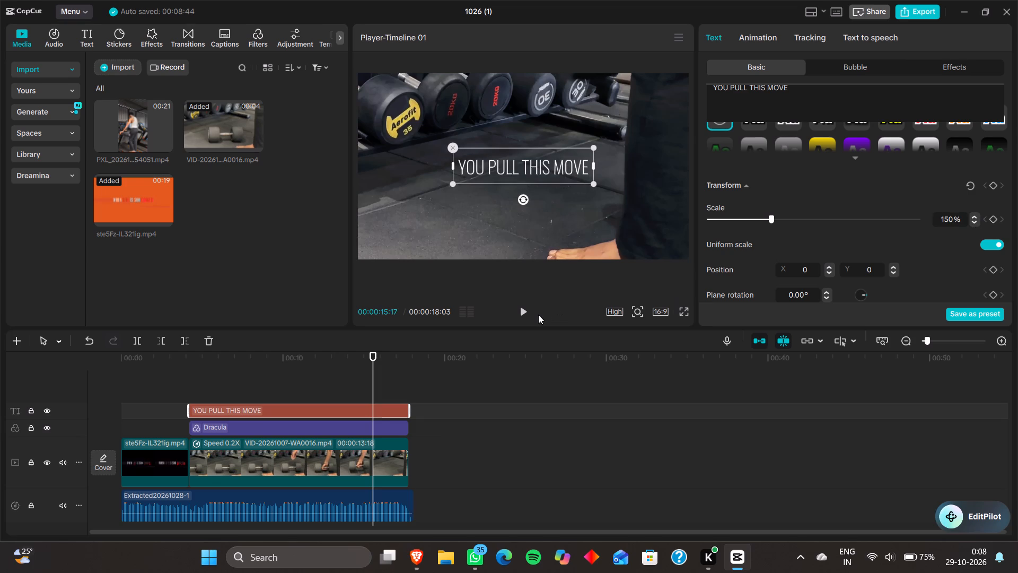
# Move the playhead to the start of the YOU PULL THIS MOVE text clip at 00:00:04:06.
pyautogui.press('Left')
pyautogui.press('Left')
pyautogui.press('Left')
pyautogui.press('Left')
pyautogui.press('Left')
pyautogui.press('Left')
pyautogui.press('Left')
pyautogui.press('Left')
pyautogui.press('Left')
pyautogui.press('Left')
pyautogui.press('Left')
pyautogui.press('Left')
pyautogui.press('Left')
pyautogui.press('Left')
pyautogui.press('Left')
pyautogui.press('Left')
pyautogui.press('Left')
pyautogui.press('Left')
pyautogui.press('Left')
pyautogui.press('Up')
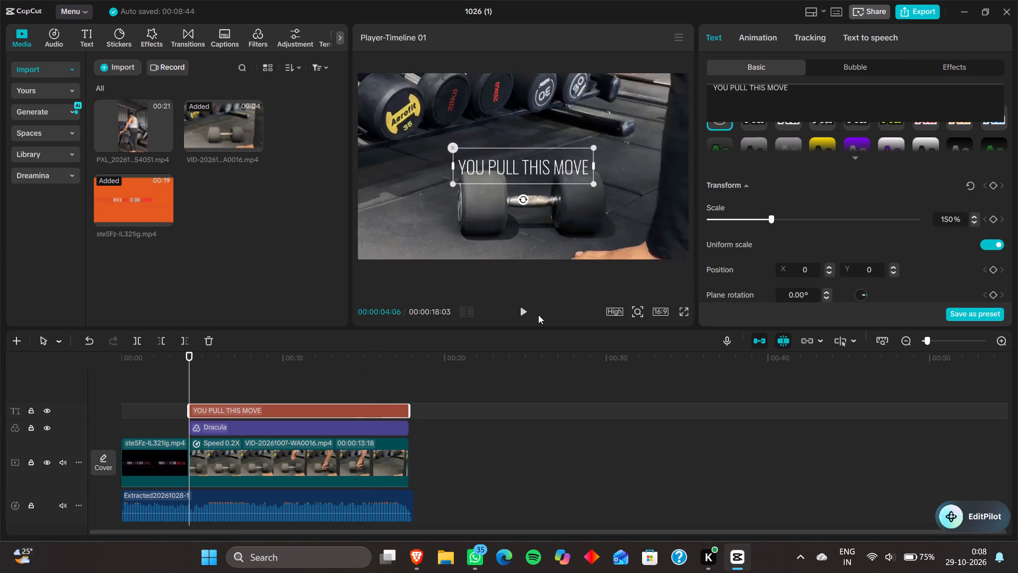
pyautogui.press('Up')
pyautogui.press('Up')
pyautogui.press('Down')
pyautogui.press('Left')
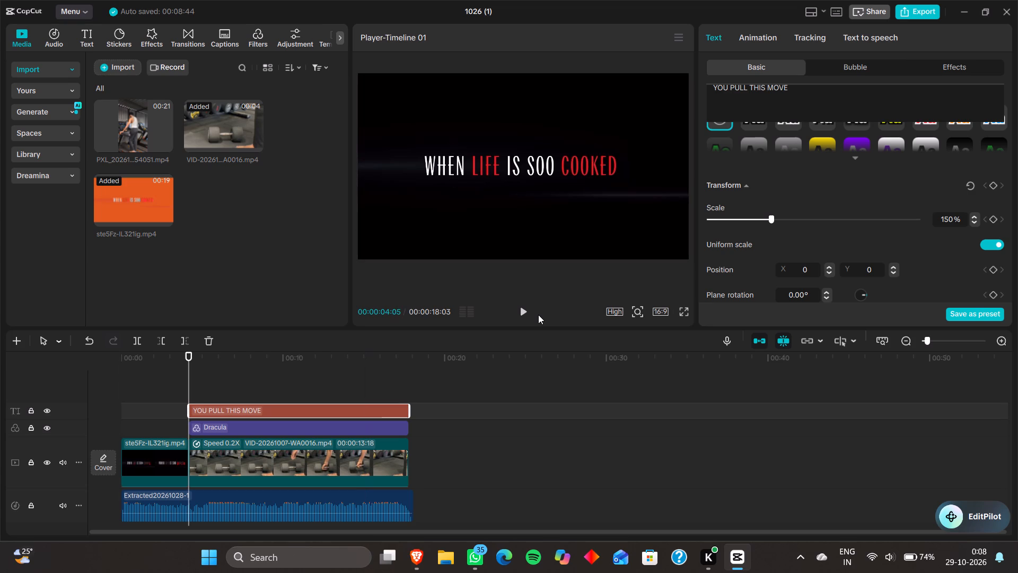
pyautogui.press('Down')
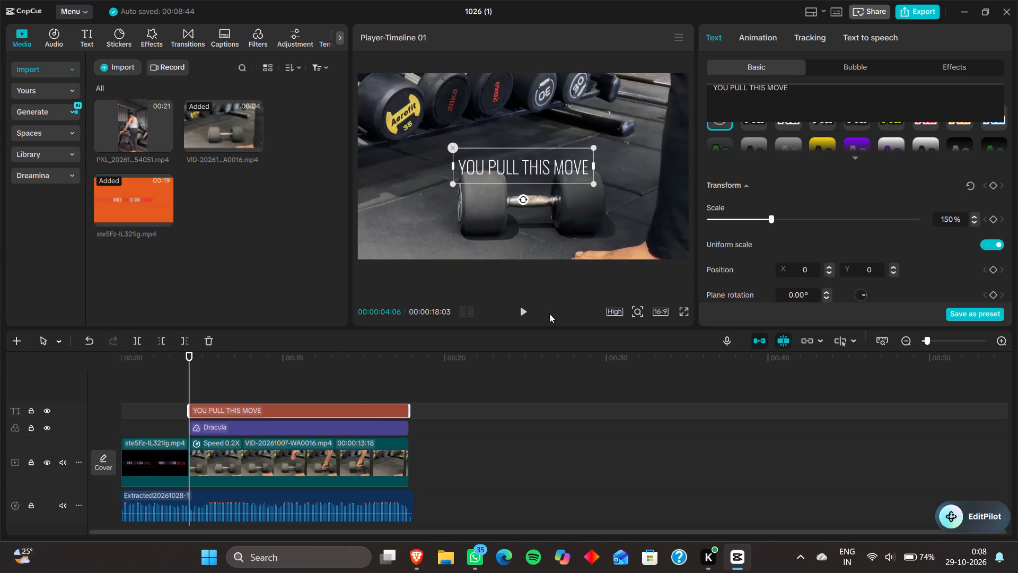
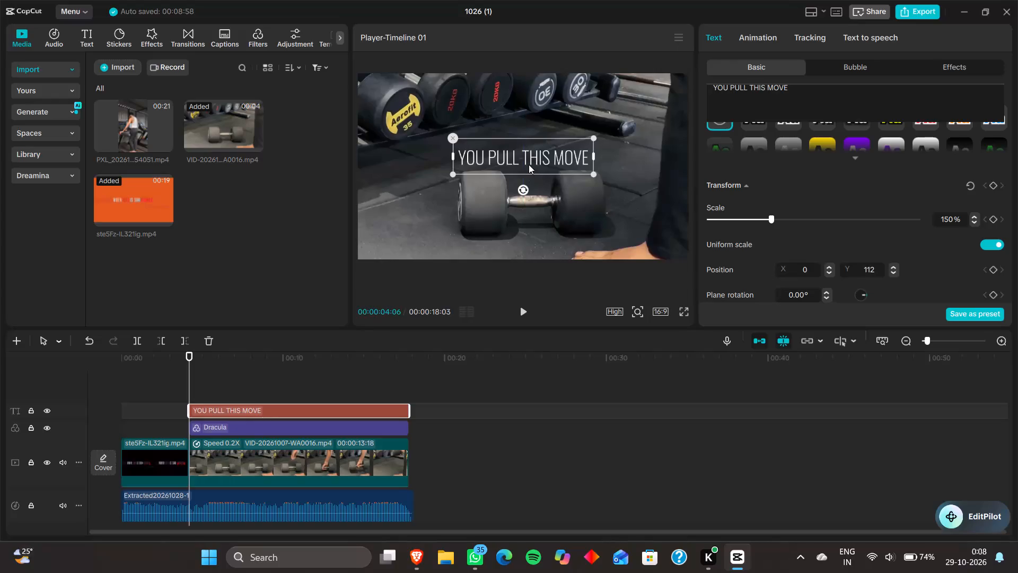
# Reposition the YOU PULL THIS MOVE overlay to X 54, Y 131 and play it over the dumbbell clip.
pyautogui.moveTo(534, 164); pyautogui.dragTo(539, 163)
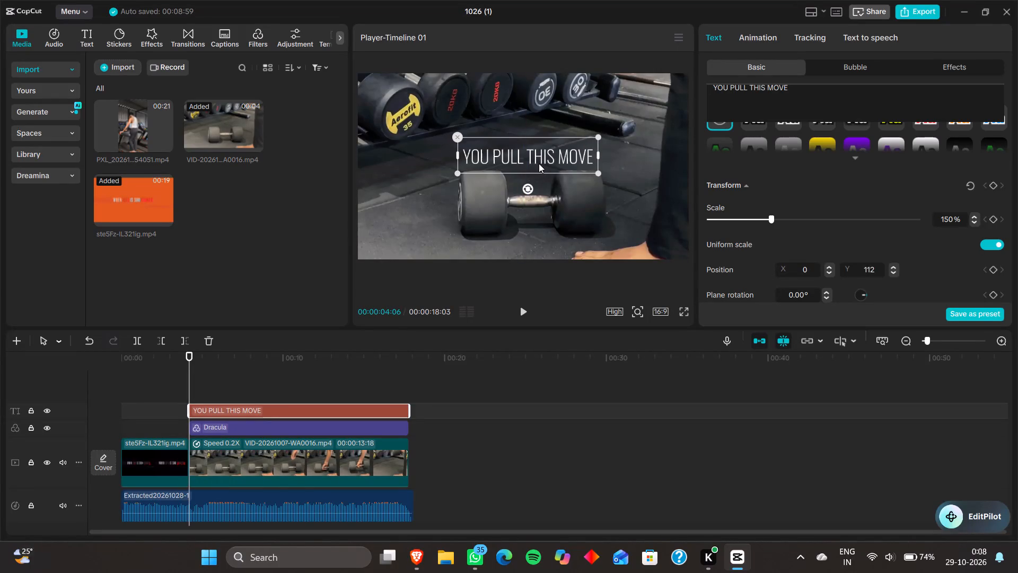
pyautogui.moveTo(539, 163); pyautogui.dragTo(539, 163)
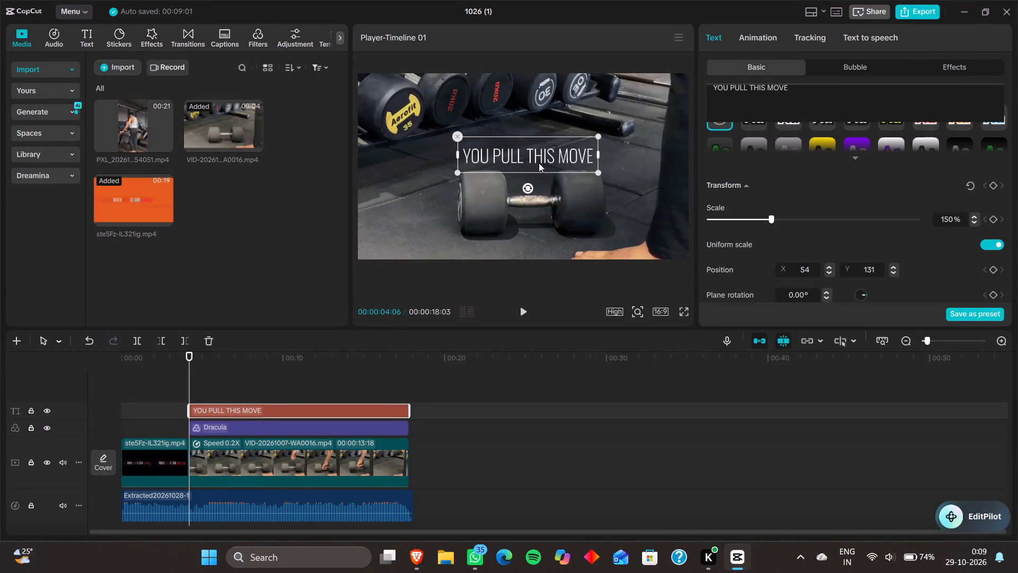
pyautogui.press('space')
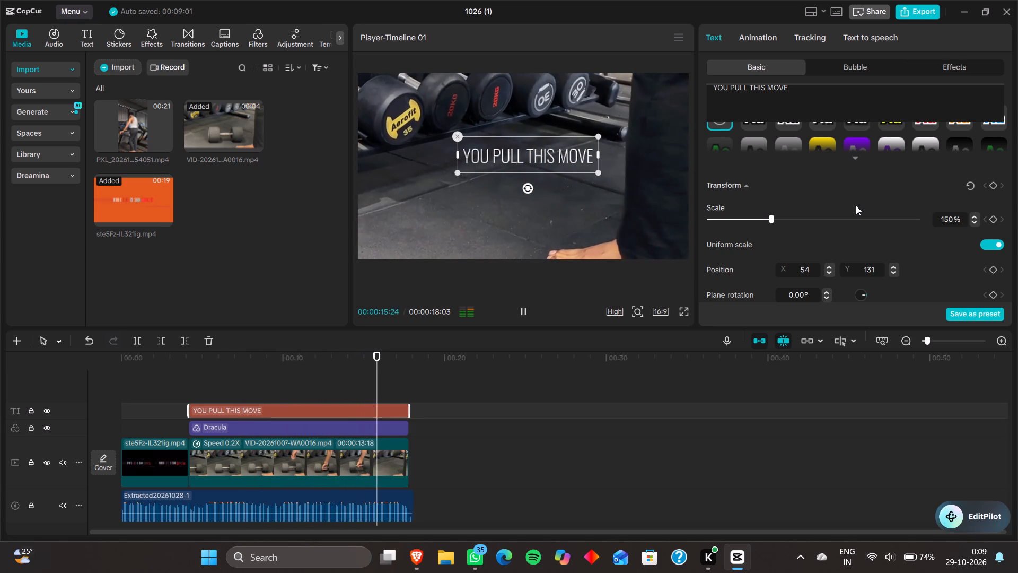
# Change the YOU PULL THIS MOVE overlay font to BebasNeue and play the timeline with the new font.
pyautogui.scroll(3, 856, 205)
pyautogui.click(1001, 161)
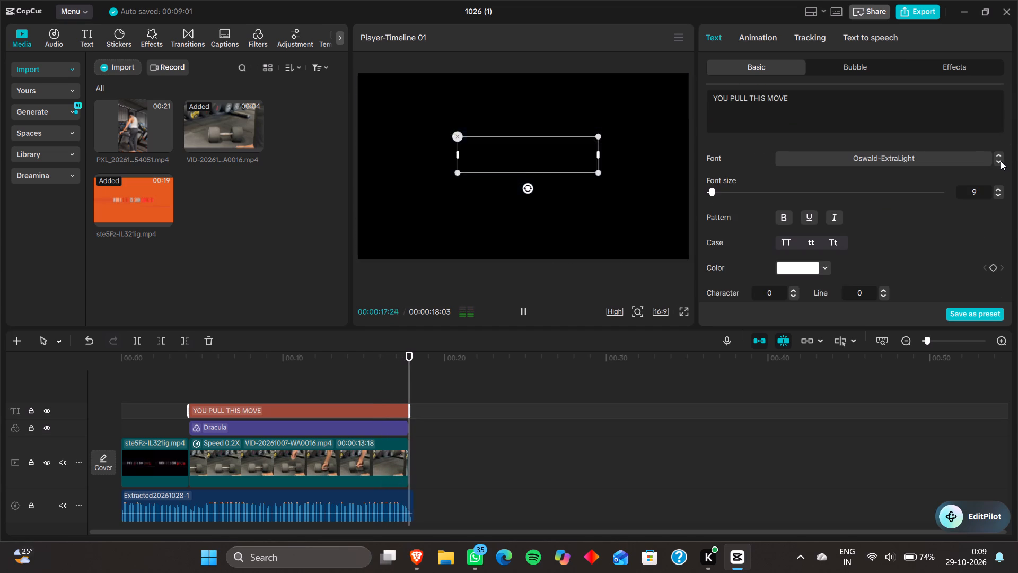
pyautogui.press('space')
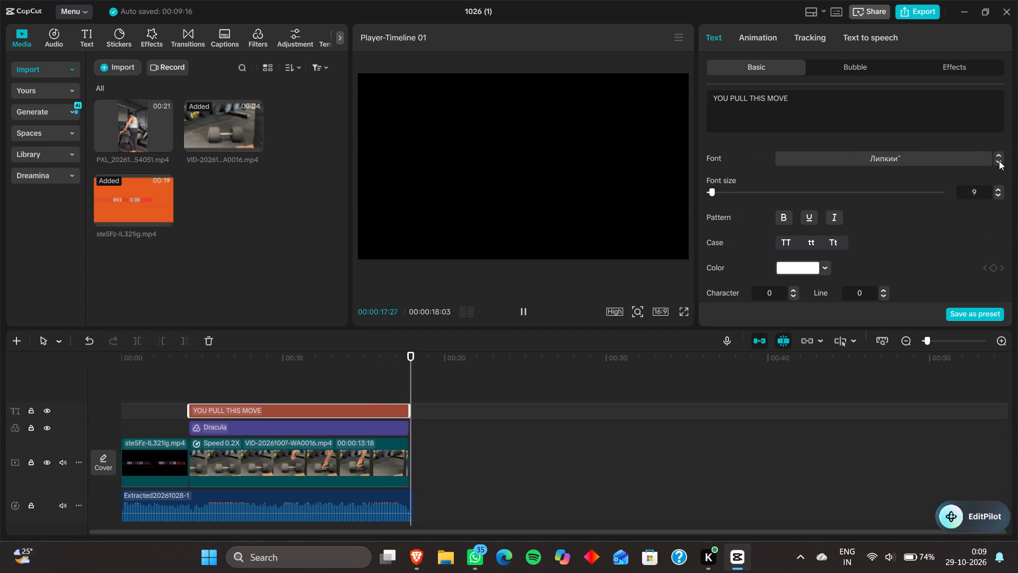
pyautogui.press('space')
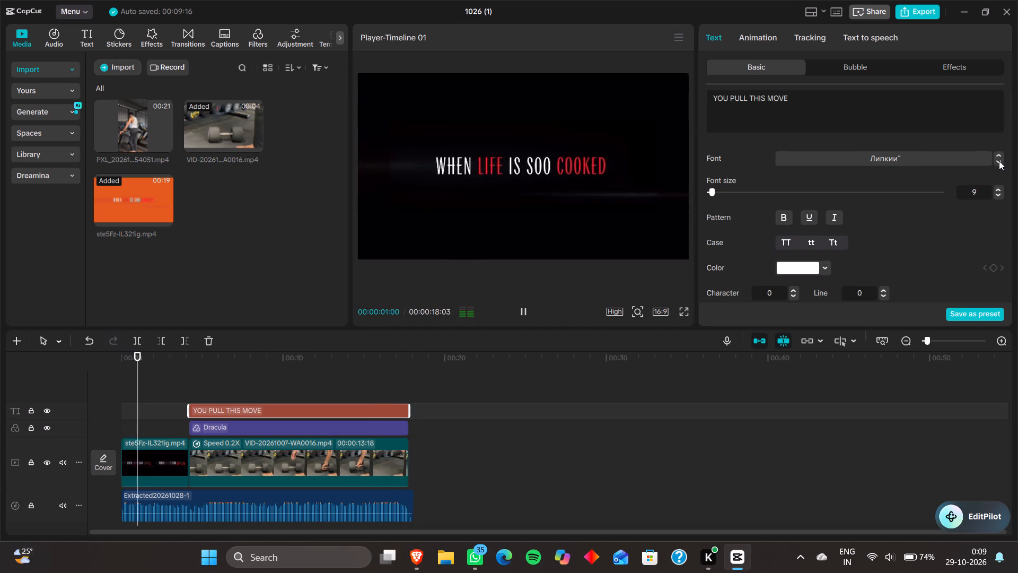
pyautogui.click(1000, 161)
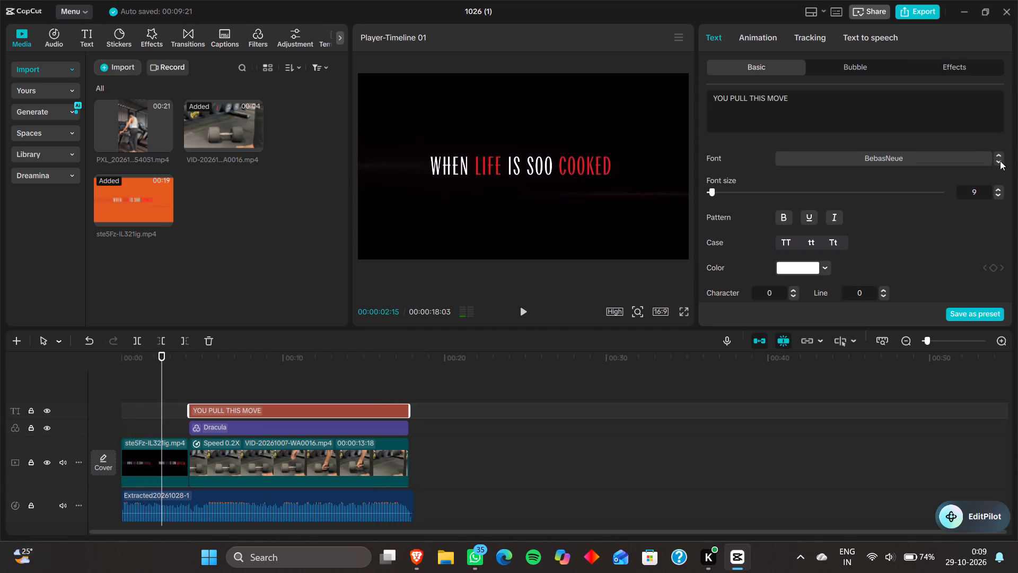
pyautogui.press('space')
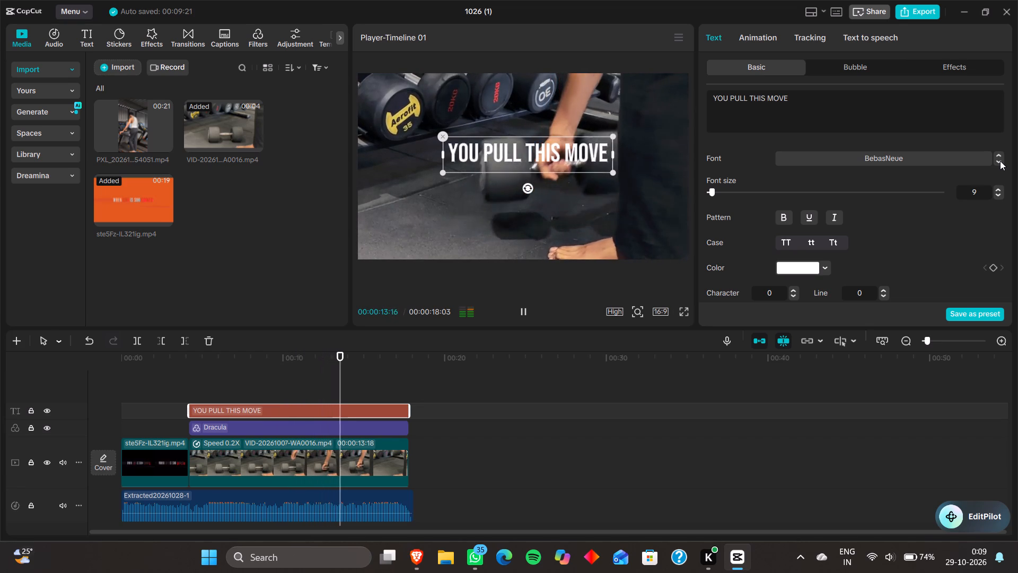
pyautogui.press('space')
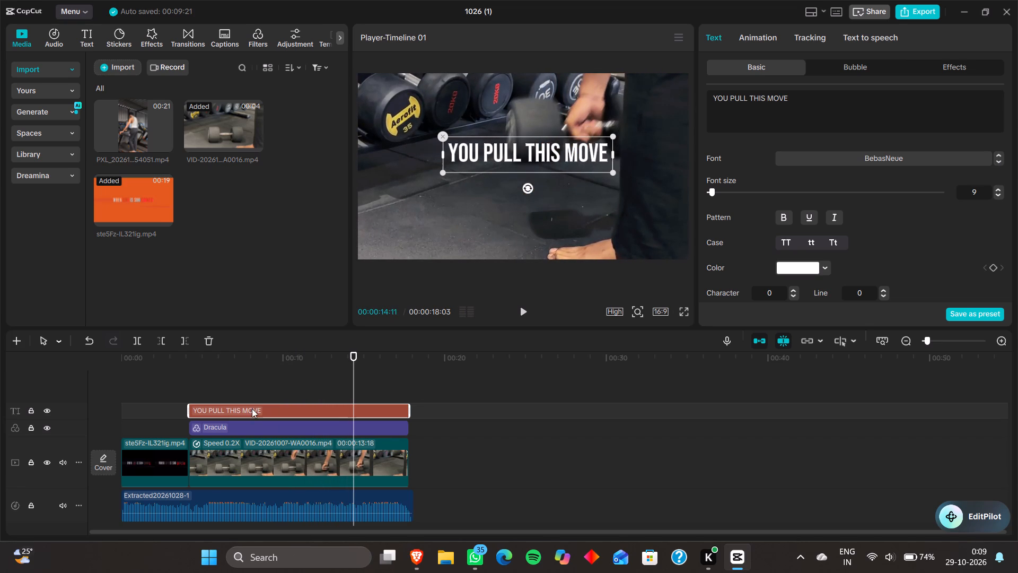
# Select the caption intro clip and replay the timeline to examine the intro captions and the overlay text on the dumbbell clip.
pyautogui.click(144, 455)
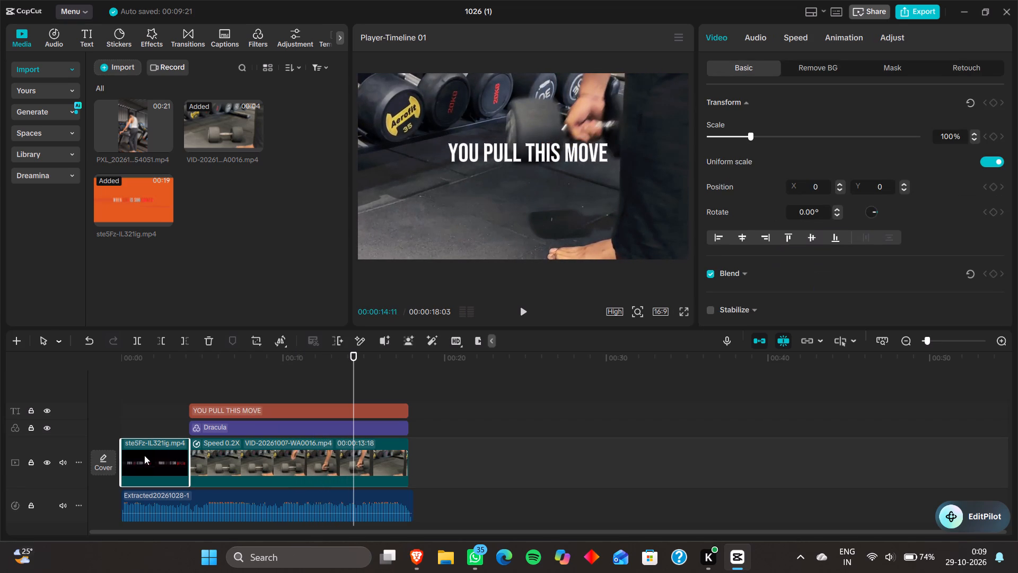
pyautogui.click(176, 461)
pyautogui.click(156, 455)
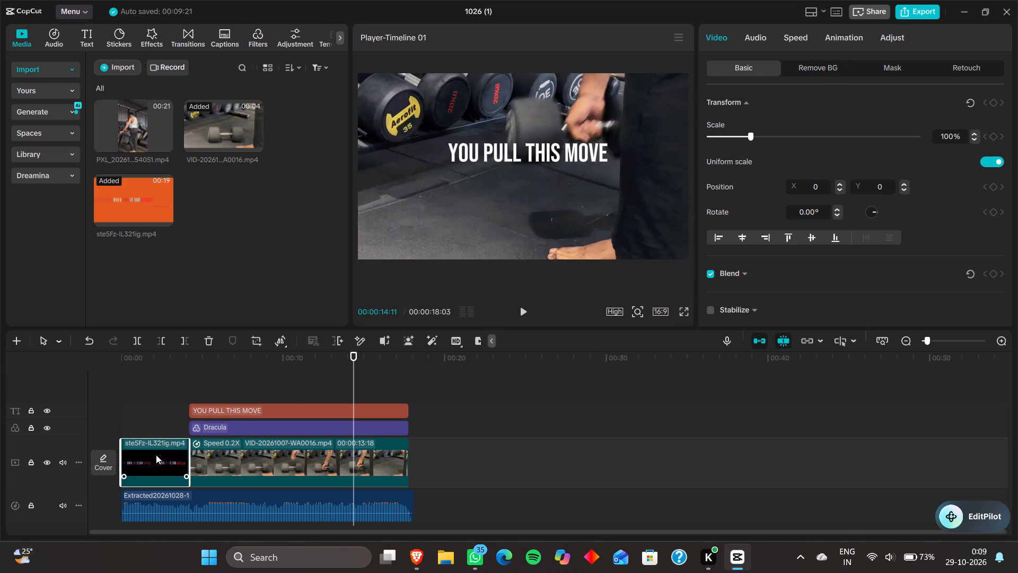
pyautogui.click(156, 455)
pyautogui.click(162, 465)
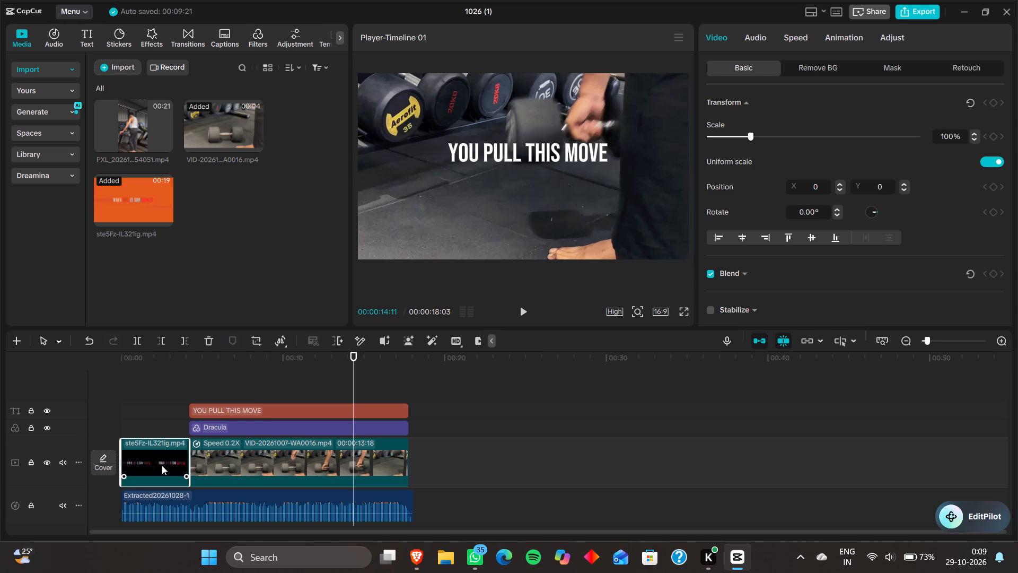
pyautogui.doubleClick(162, 465)
pyautogui.press('space')
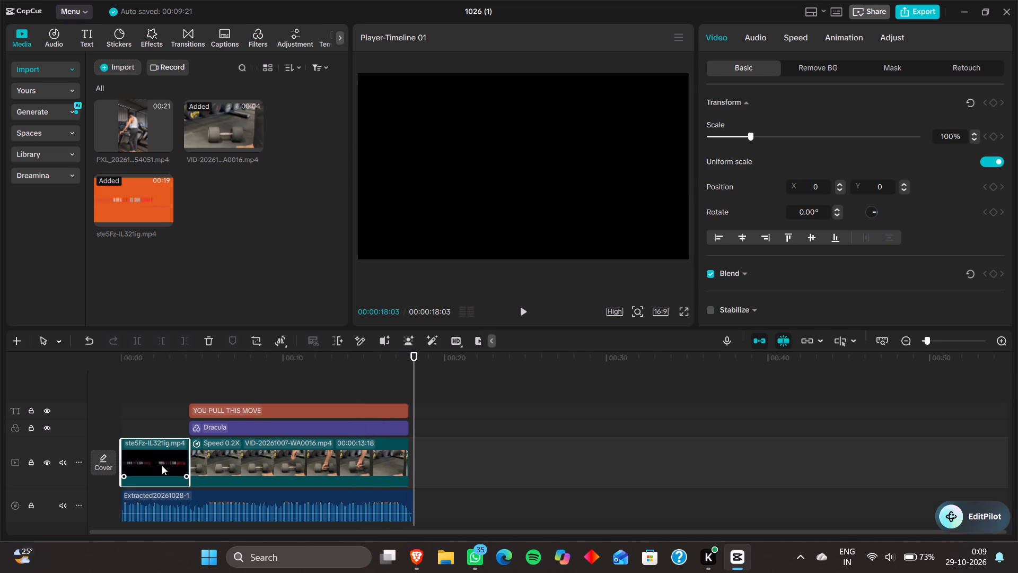
pyautogui.press('space')
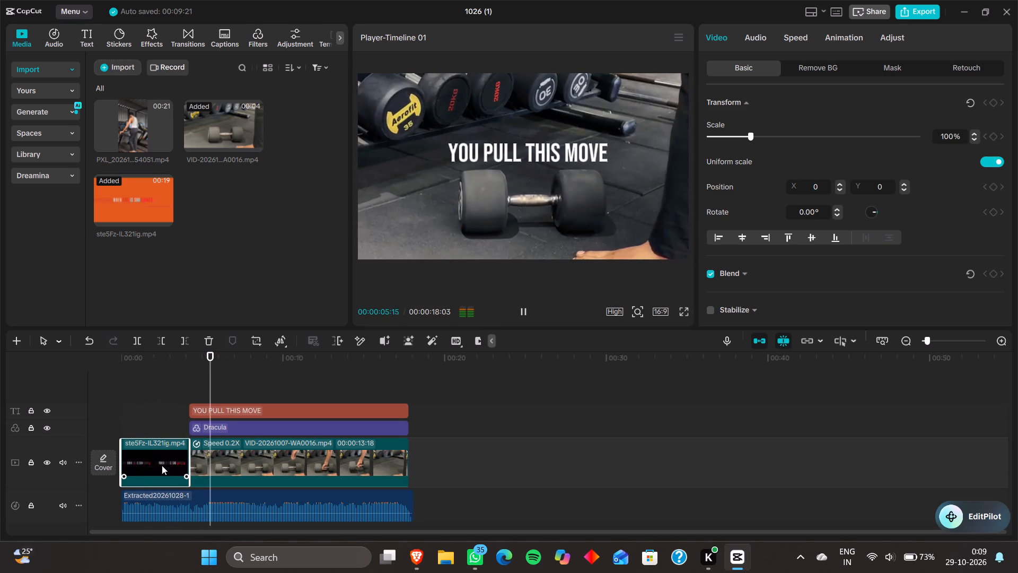
pyautogui.press('space')
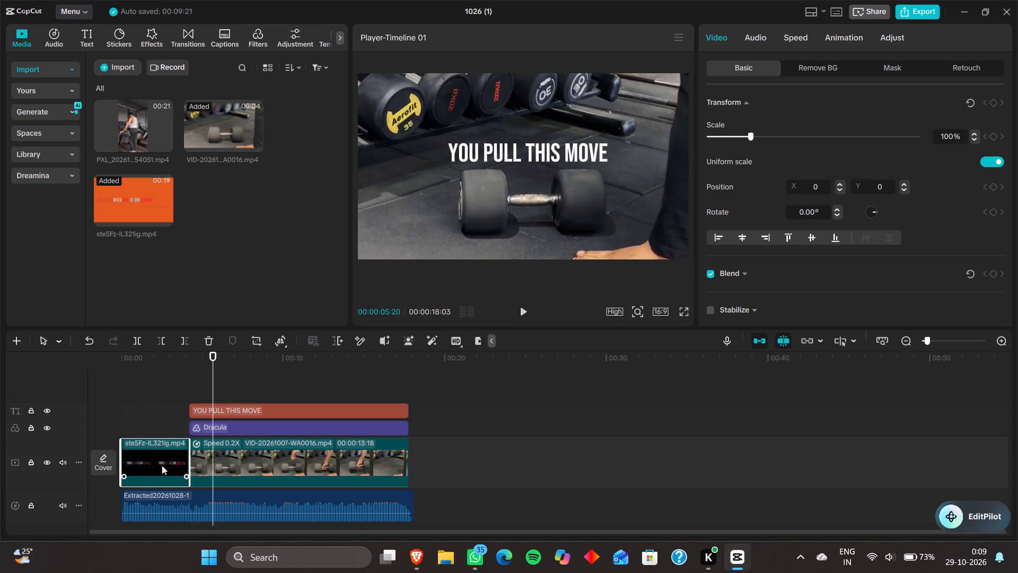
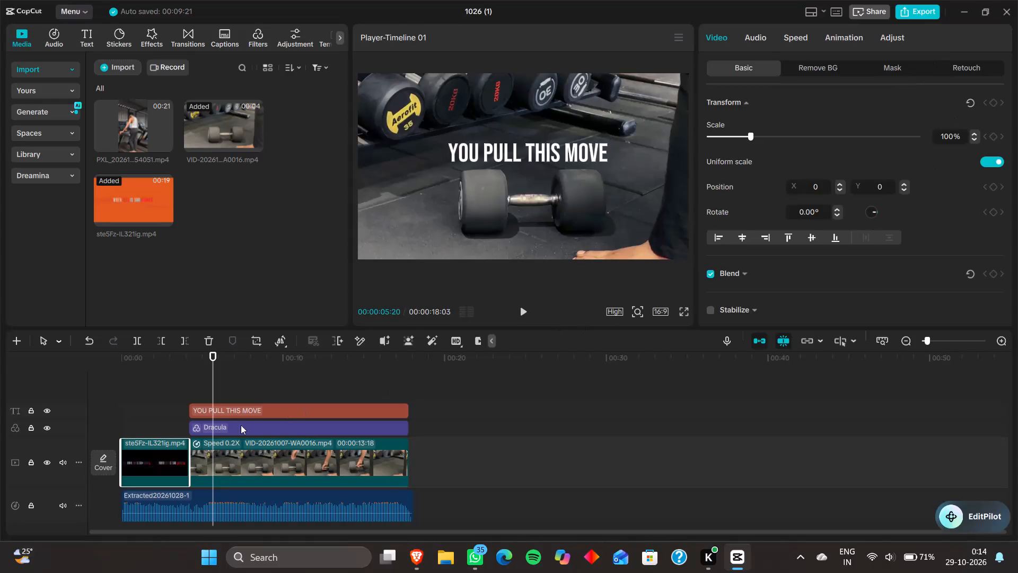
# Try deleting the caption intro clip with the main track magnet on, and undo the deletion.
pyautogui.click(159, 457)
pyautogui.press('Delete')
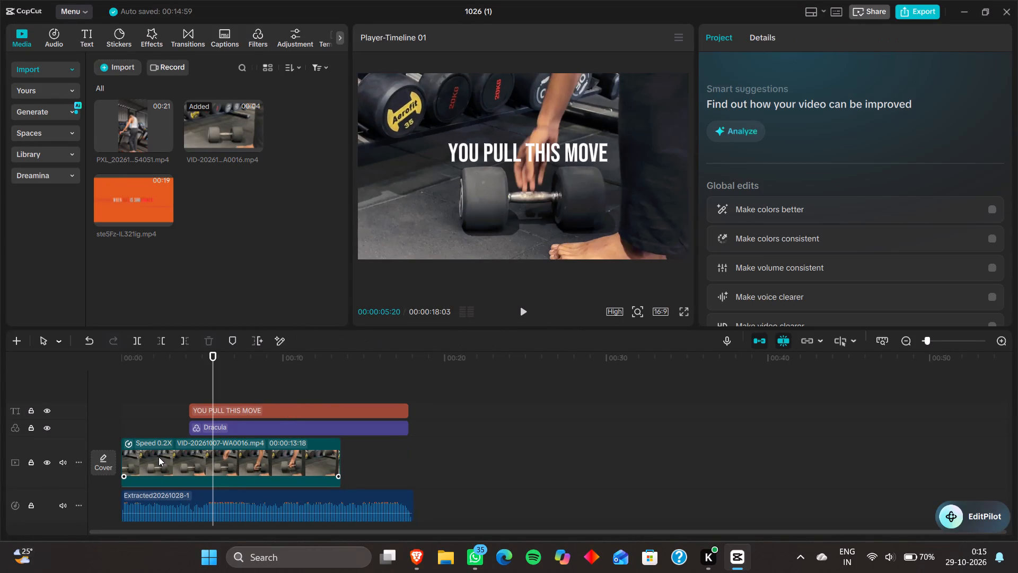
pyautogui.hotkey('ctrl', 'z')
# Turn off the main track magnet and delete the caption intro clip, leaving the dumbbell clip in place.
pyautogui.click(151, 472)
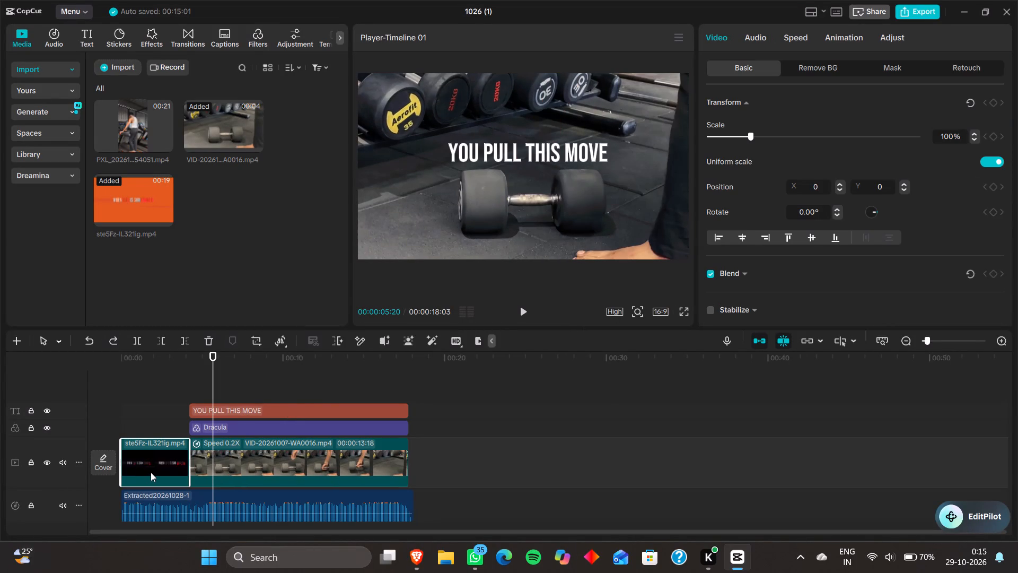
pyautogui.click(757, 336)
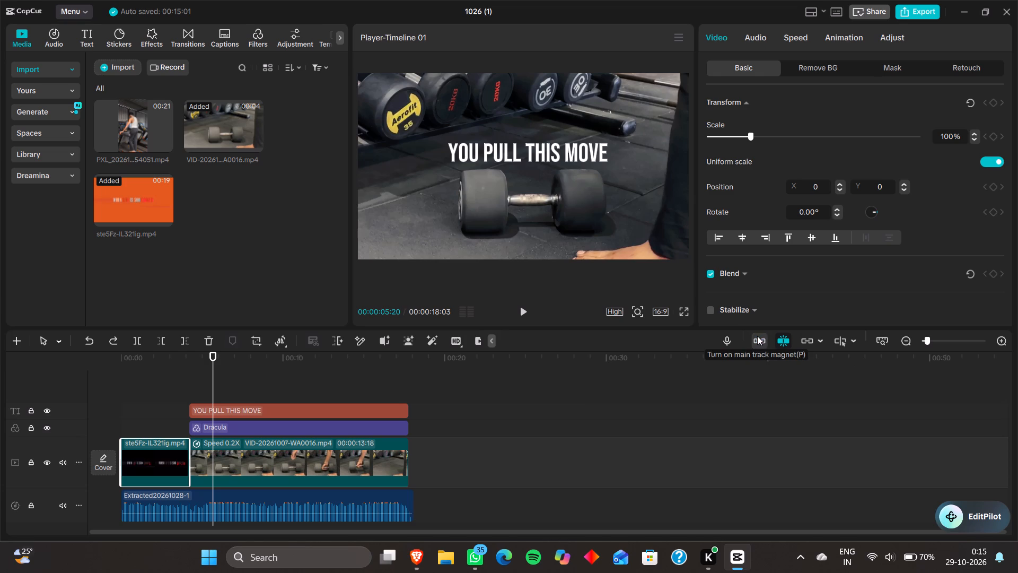
pyautogui.click(153, 467)
pyautogui.press('Delete')
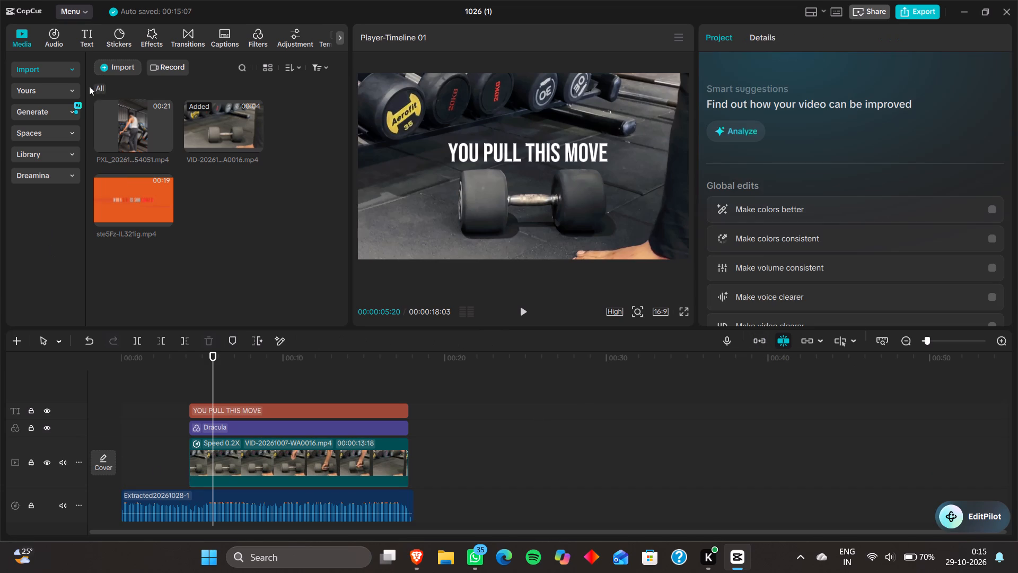
# Add the 00:06 black stock clip from the library's Trending section at the start of the timeline.
pyautogui.click(50, 157)
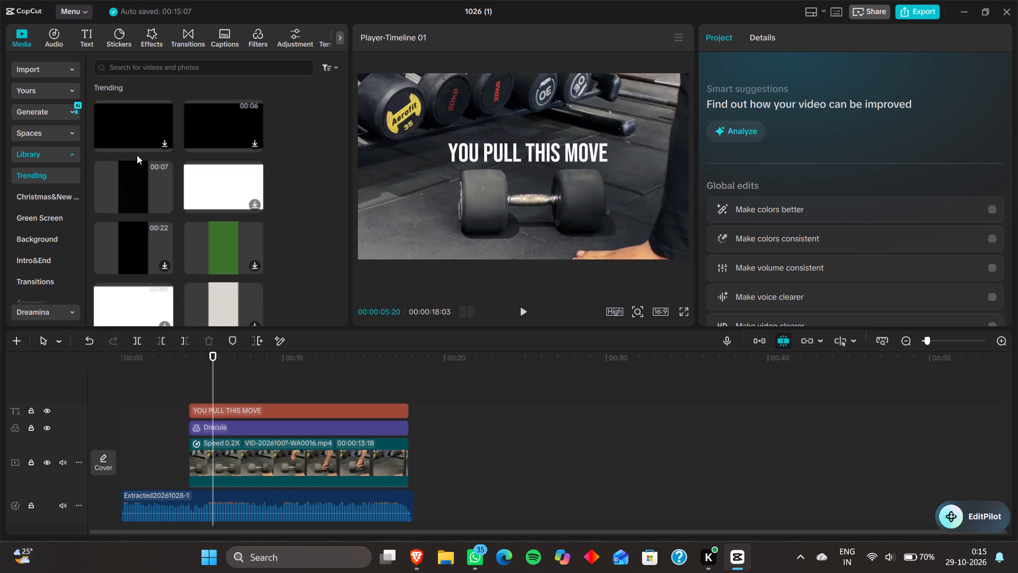
pyautogui.click(253, 147)
pyautogui.click(253, 144)
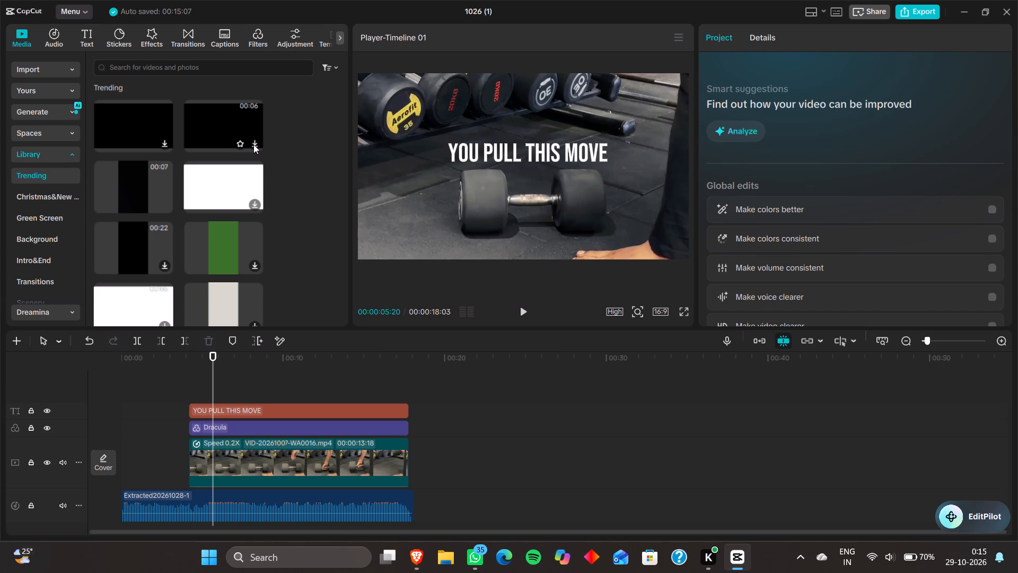
pyautogui.click(253, 144)
pyautogui.moveTo(226, 116); pyautogui.dragTo(157, 329)
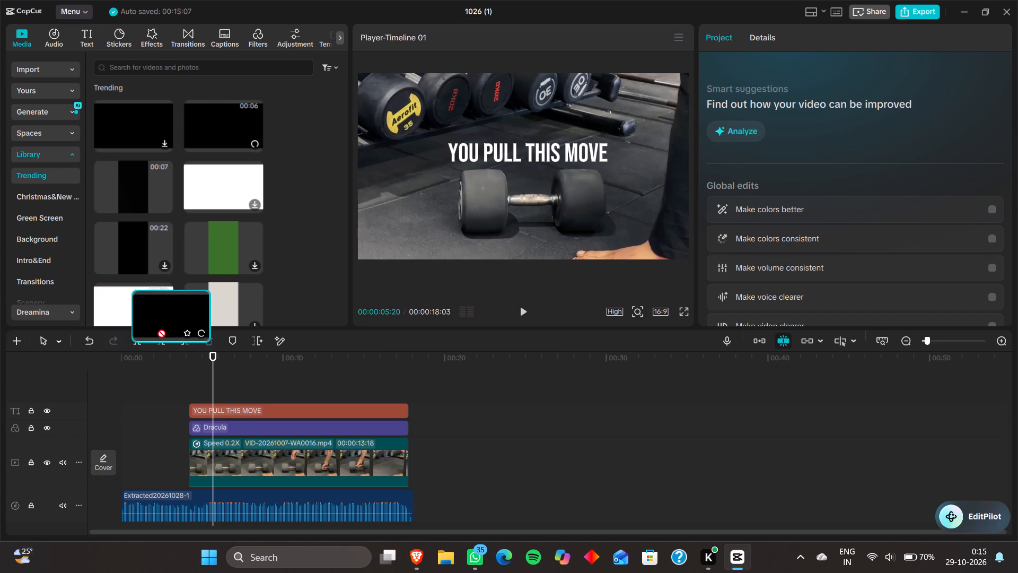
pyautogui.moveTo(157, 329); pyautogui.dragTo(121, 463)
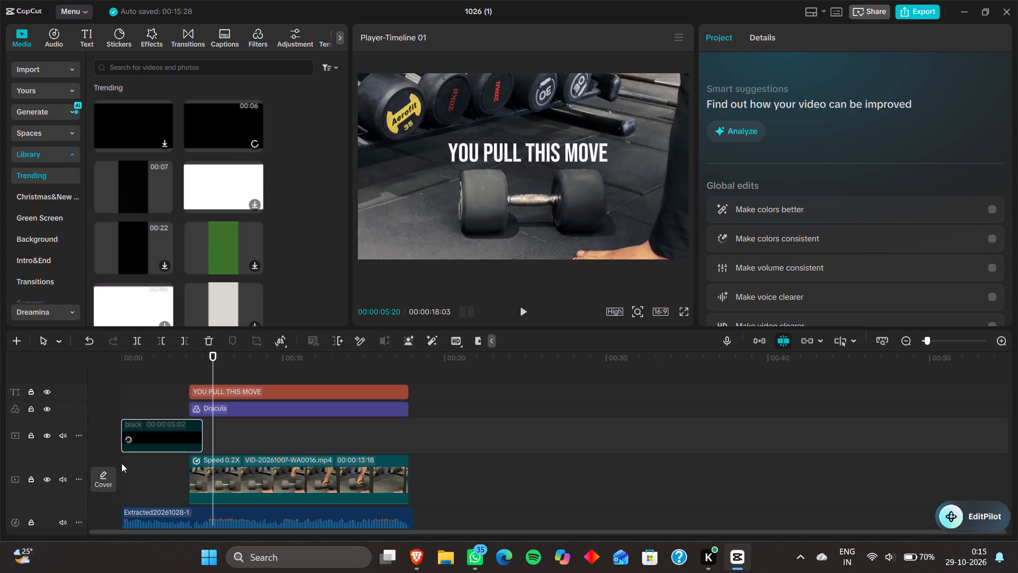
# Trim the black clip to 00:00:04:06 and move it into the main-track gap before the dumbbell clip.
pyautogui.click(202, 432)
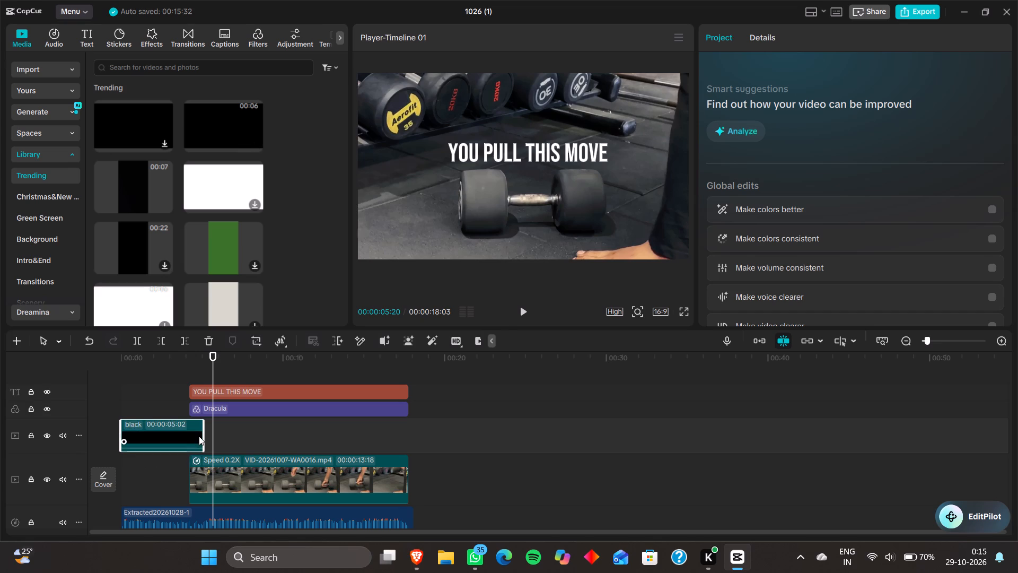
pyautogui.moveTo(203, 435); pyautogui.dragTo(187, 435)
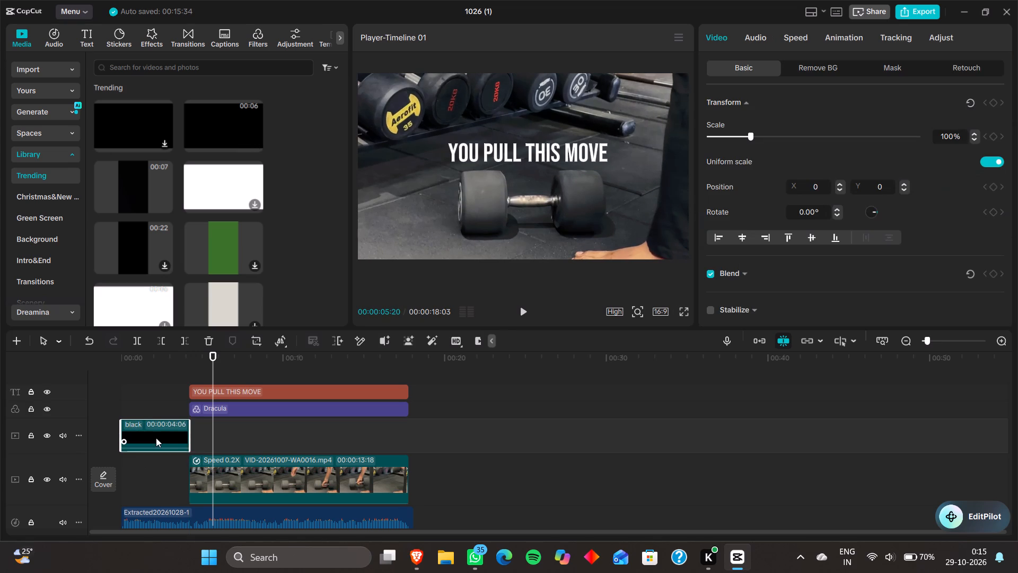
pyautogui.moveTo(156, 438); pyautogui.dragTo(158, 489)
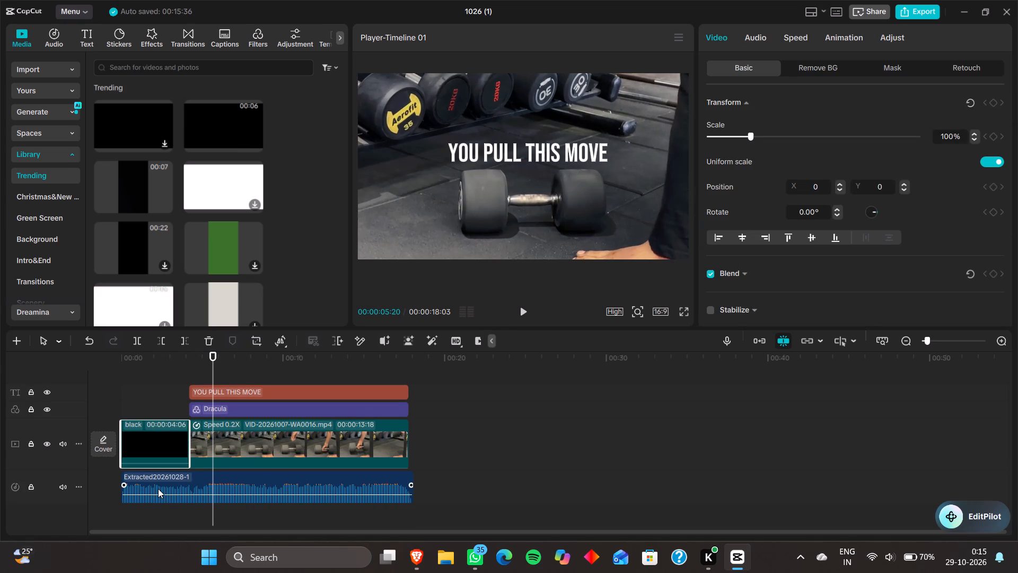
# Play the timeline from the start to check the black intro leading into the dumbbell clip.
pyautogui.press('Up')
pyautogui.press('Up')
pyautogui.press('Up')
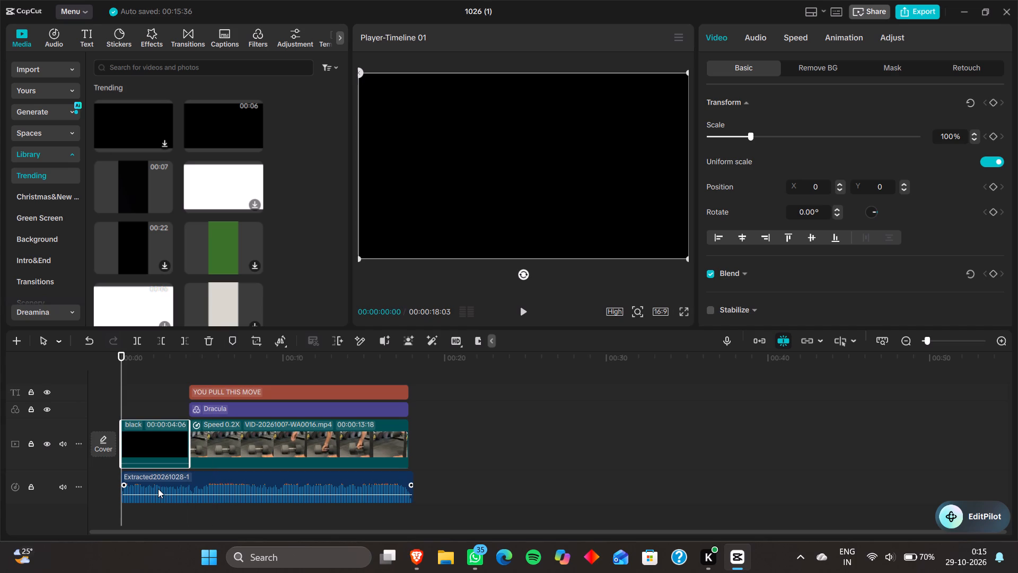
pyautogui.press('space')
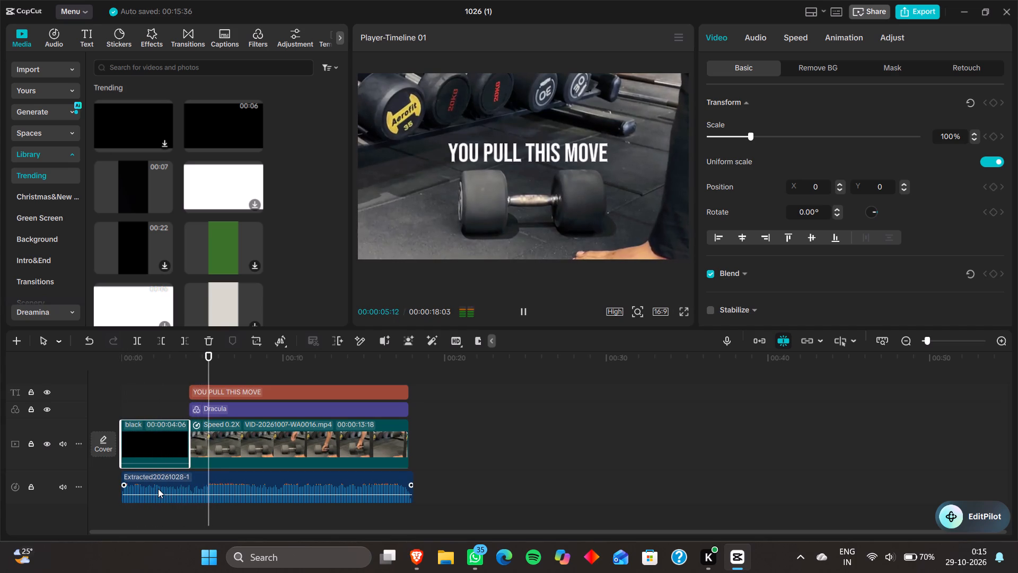
pyautogui.press('space')
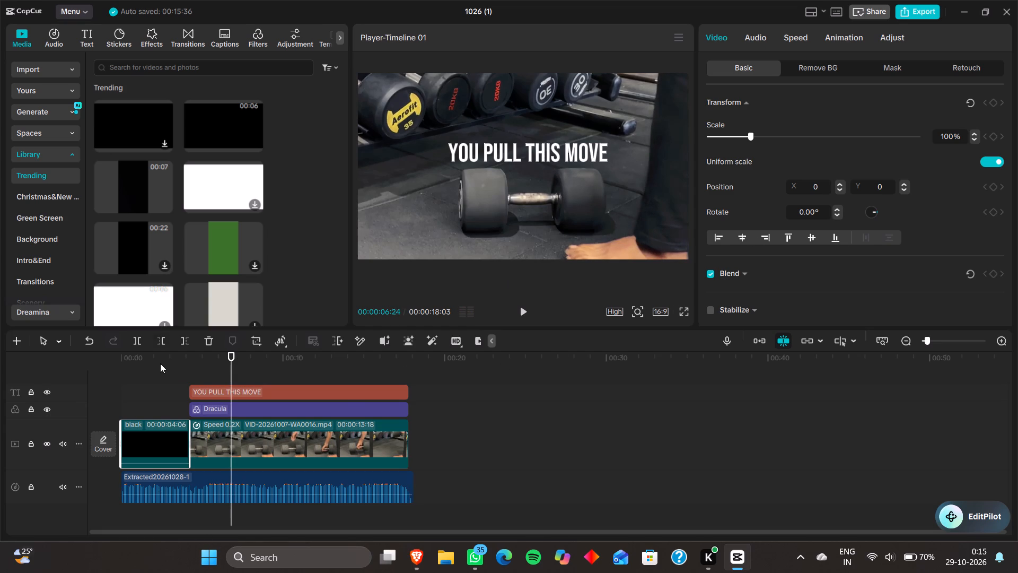
# Add a default text over the black intro at the timeline start and extend it to the black clip's end.
pyautogui.click(93, 36)
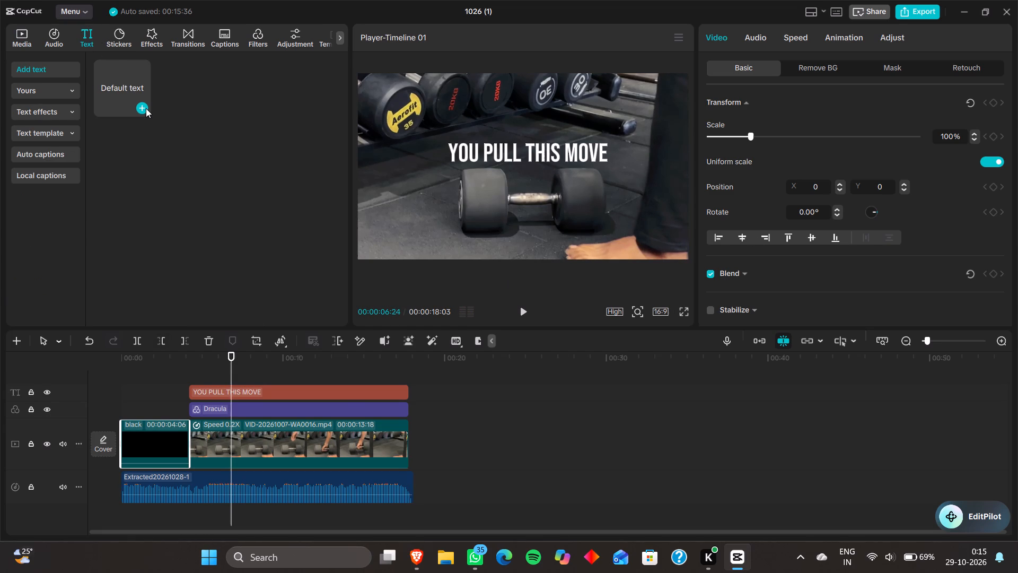
pyautogui.click(146, 108)
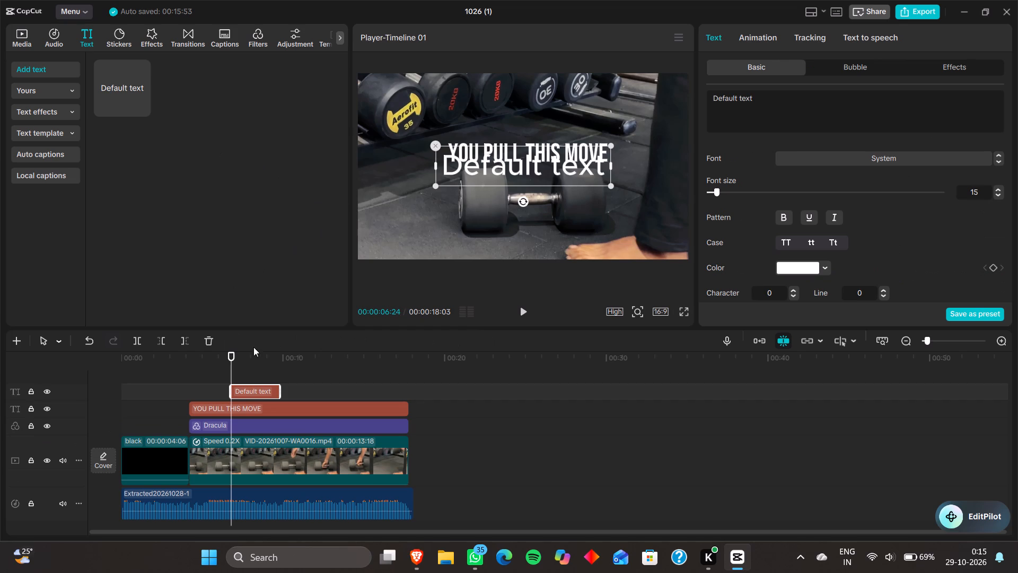
pyautogui.moveTo(256, 386); pyautogui.dragTo(150, 409)
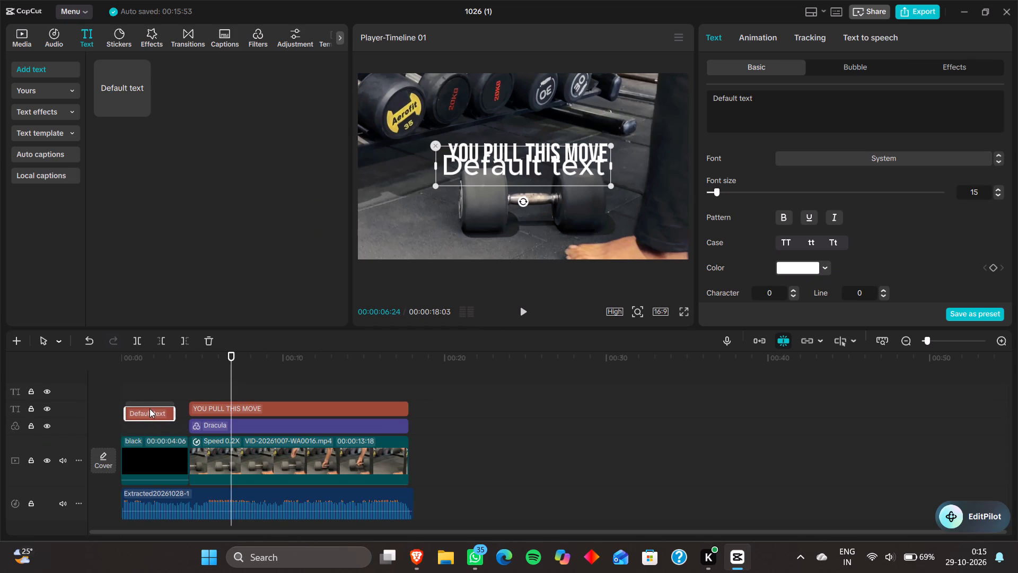
pyautogui.moveTo(150, 409); pyautogui.dragTo(147, 407)
pyautogui.moveTo(170, 393); pyautogui.dragTo(186, 397)
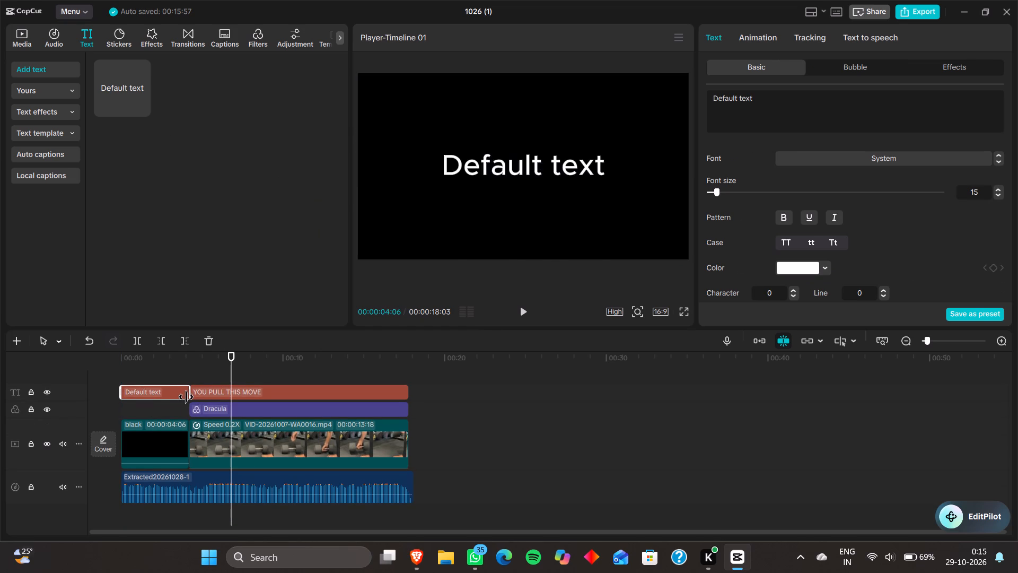
pyautogui.moveTo(186, 397); pyautogui.dragTo(186, 397)
# Set the intro Default text's font to BebasNeue, matching the YOU PULL THIS MOVE overlay.
pyautogui.click(230, 395)
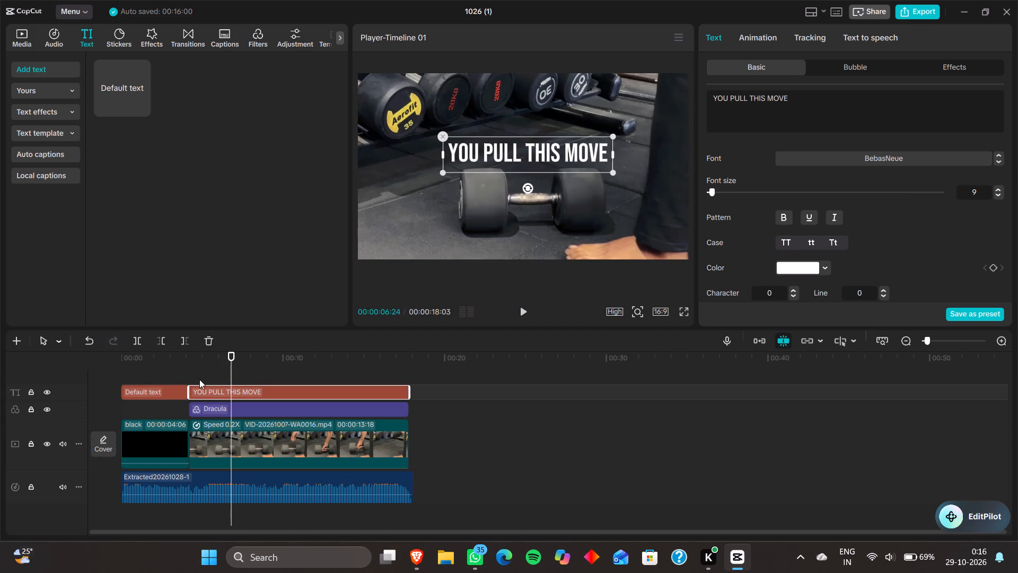
pyautogui.click(162, 388)
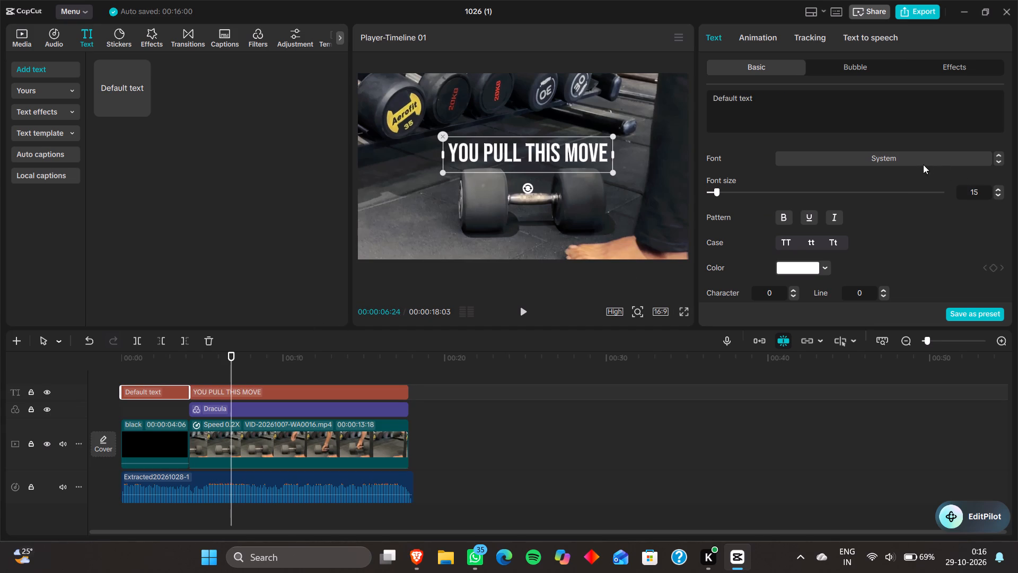
pyautogui.click(922, 164)
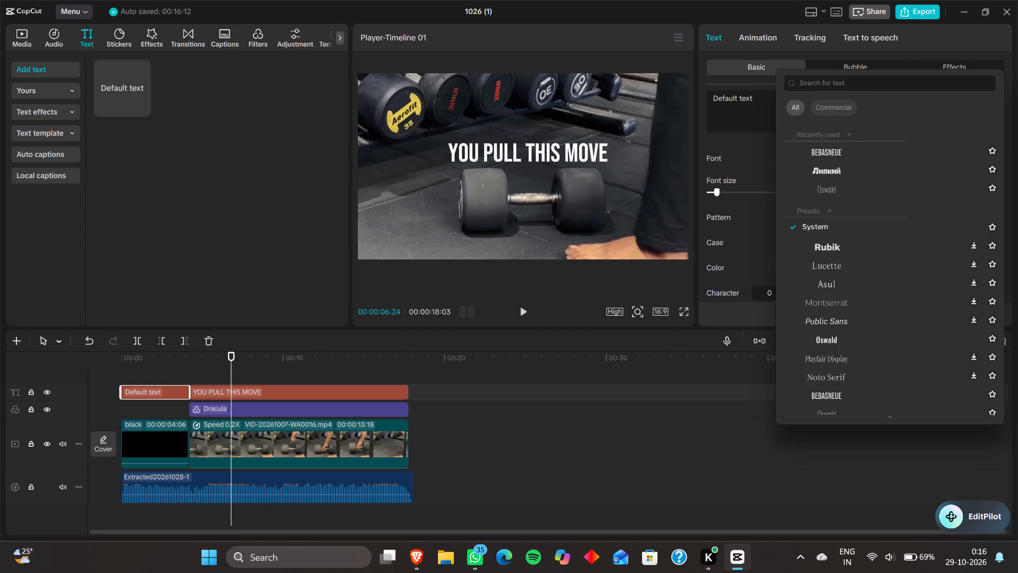
pyautogui.click(826, 85)
pyautogui.press('b')
pyautogui.press('BackSpace')
pyautogui.write('Bebas')
pyautogui.click(856, 149)
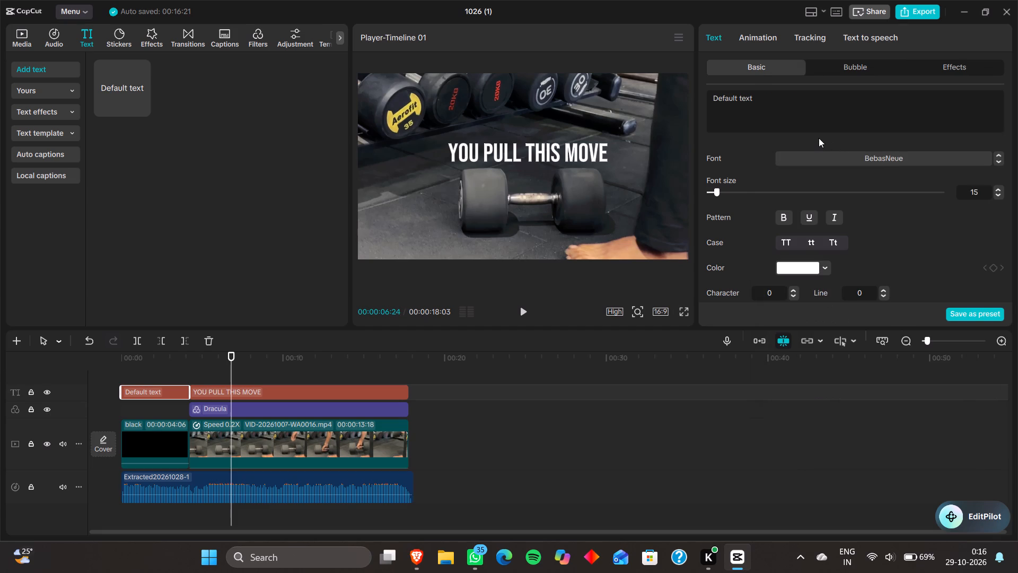
# Step frame by frame through the black intro and into the dumbbell clip to compare the two texts.
pyautogui.press('Left')
pyautogui.press('Left')
pyautogui.press('Left')
pyautogui.press('Left')
pyautogui.press('Left')
pyautogui.press('Left')
pyautogui.press('Left')
pyautogui.press('Left')
pyautogui.press('Left')
pyautogui.press('Left')
pyautogui.press('Left')
pyautogui.press('Left')
pyautogui.press('Left')
pyautogui.press('Left')
pyautogui.press('Left')
pyautogui.press('Left')
pyautogui.press('Left')
pyautogui.press('Left')
pyautogui.press('Left')
pyautogui.press('Left')
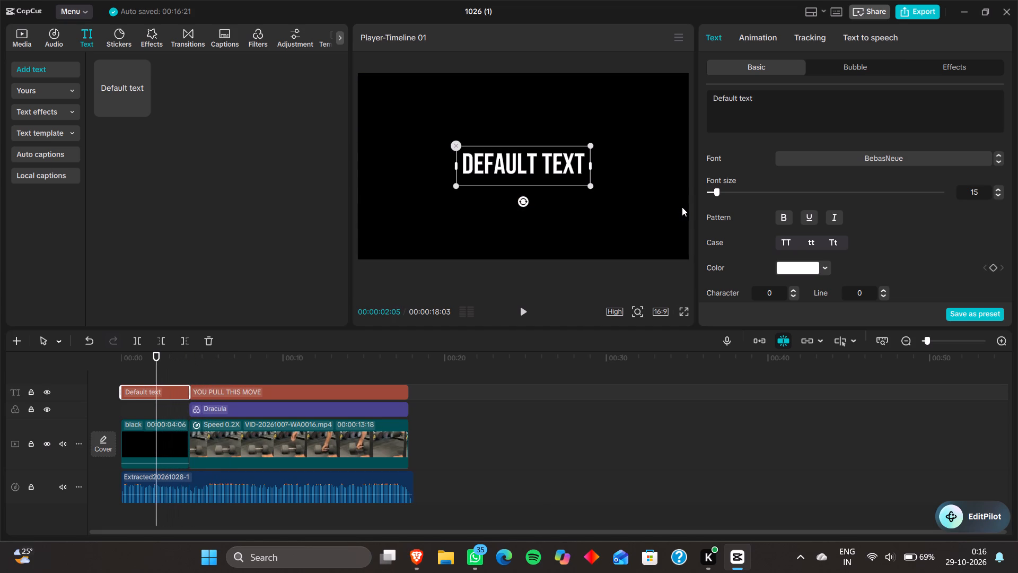
pyautogui.press('Left')
pyautogui.press('Left')
pyautogui.press('Left')
pyautogui.press('Left')
pyautogui.press('Left')
pyautogui.press('Left')
pyautogui.press('Left')
pyautogui.press('Left')
pyautogui.press('Left')
pyautogui.press('Left')
pyautogui.press('Left')
pyautogui.press('Left')
pyautogui.press('Left')
pyautogui.press('Left')
pyautogui.press('Left')
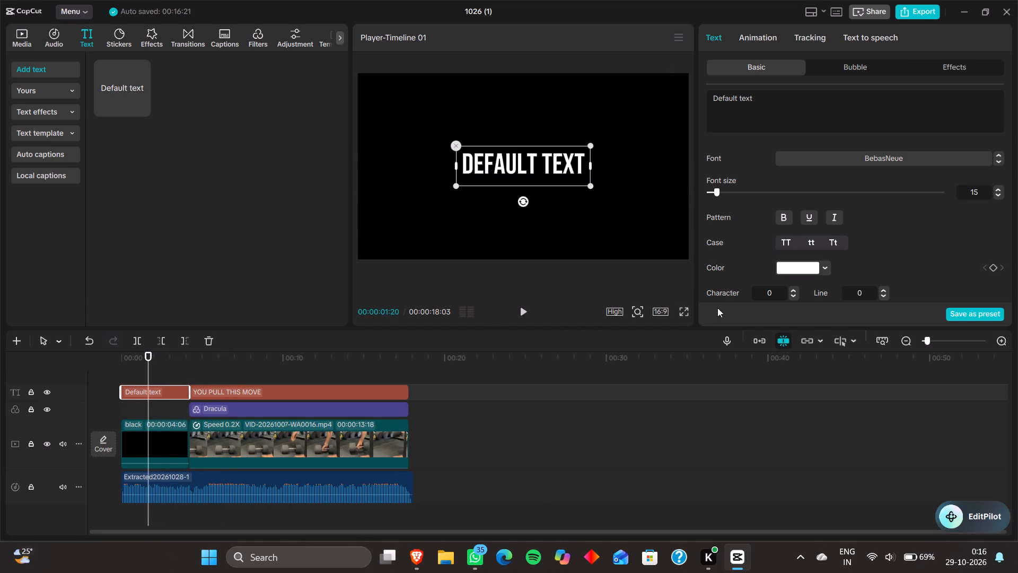
pyautogui.press('Right')
pyautogui.press('Right')
pyautogui.press('Right')
pyautogui.press('Right')
pyautogui.press('Right')
pyautogui.press('Right')
pyautogui.press('Right')
pyautogui.press('Right')
pyautogui.press('Right')
pyautogui.press('Right')
pyautogui.press('Right')
pyautogui.press('Right')
pyautogui.press('Right')
pyautogui.press('Right')
pyautogui.press('Right')
pyautogui.press('Right')
pyautogui.press('Right')
pyautogui.press('Right')
pyautogui.press('Right')
pyautogui.press('Right')
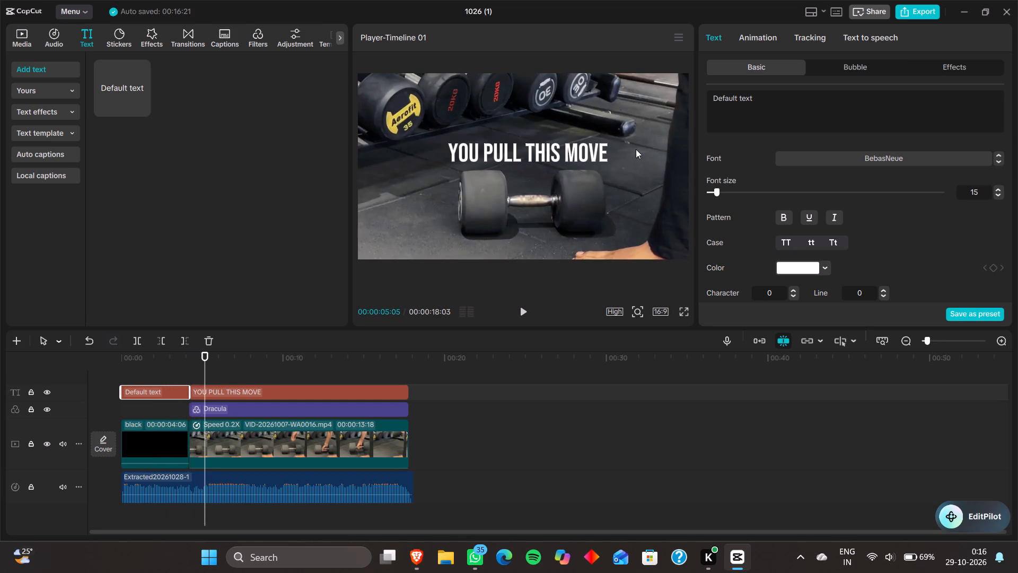
# Set the intro Default text's font size to 9, matching the YOU PULL THIS MOVE overlay.
pyautogui.click(388, 390)
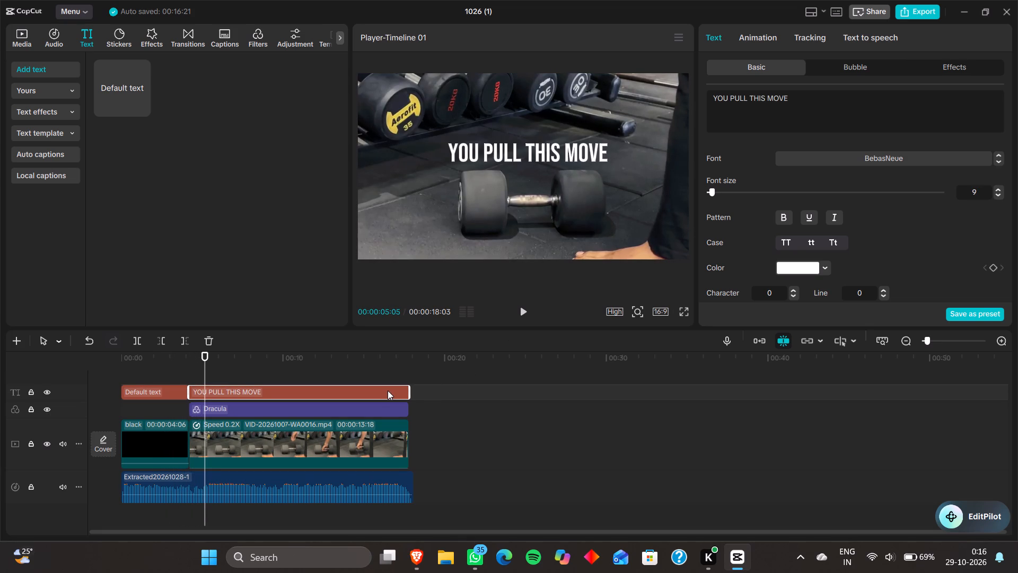
pyautogui.click(162, 390)
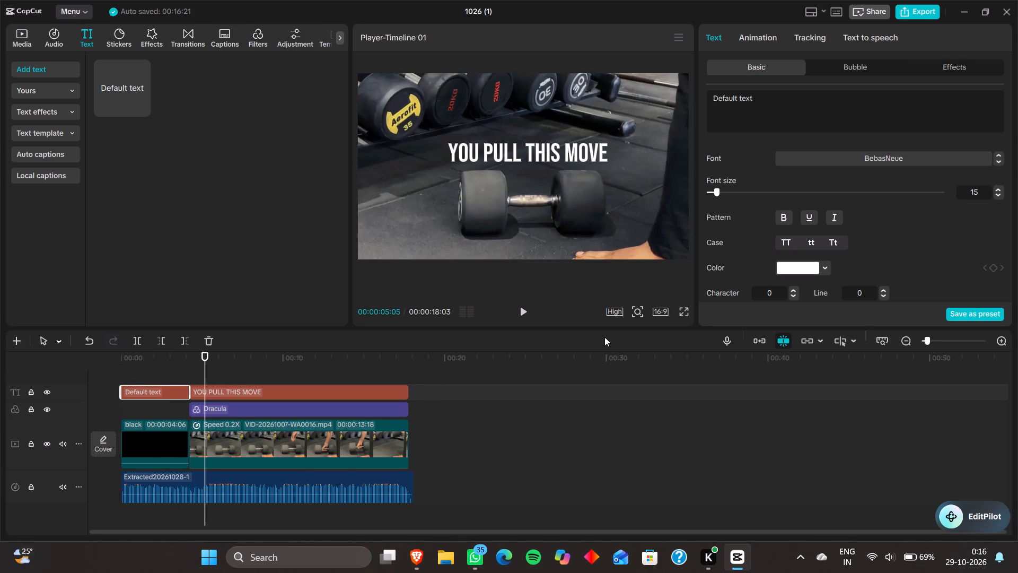
pyautogui.click(999, 189)
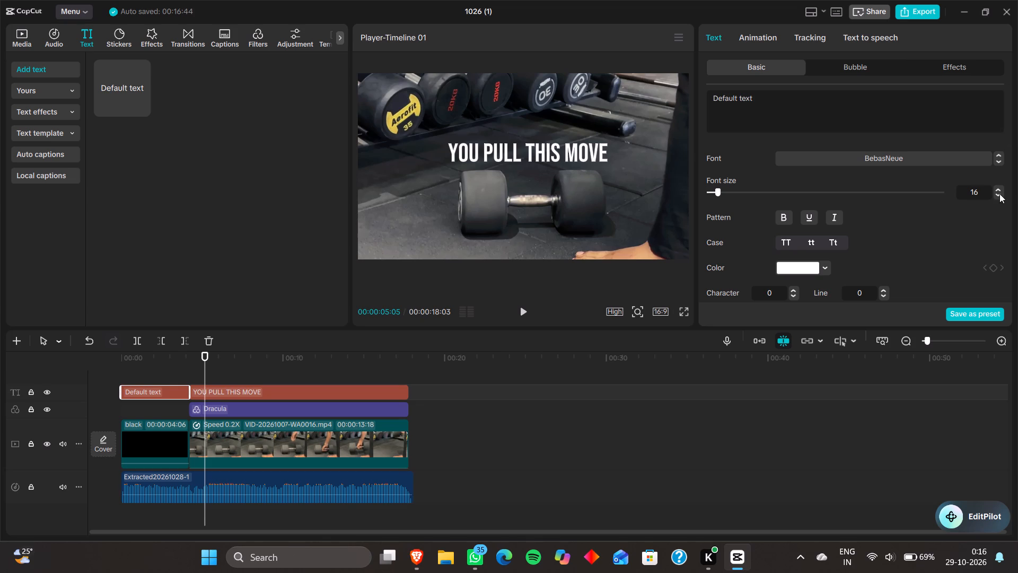
pyautogui.tripleClick(999, 195)
pyautogui.tripleClick(999, 195)
pyautogui.click(999, 195)
# Preview the imported ste5Fz-IL321ig.mp4 clip to check the wording of its intro text.
pyautogui.click(13, 29)
pyautogui.click(50, 71)
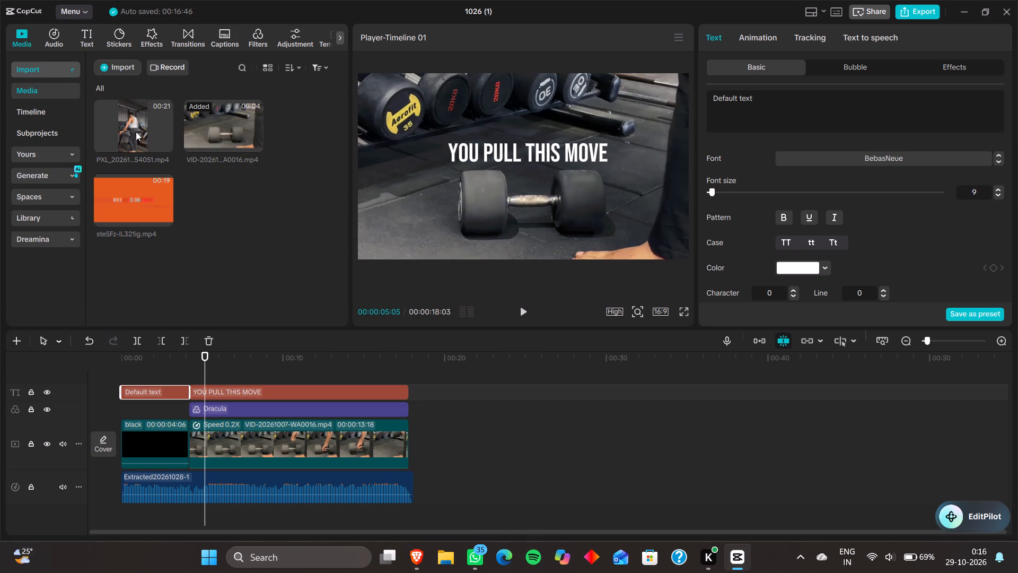
pyautogui.click(115, 181)
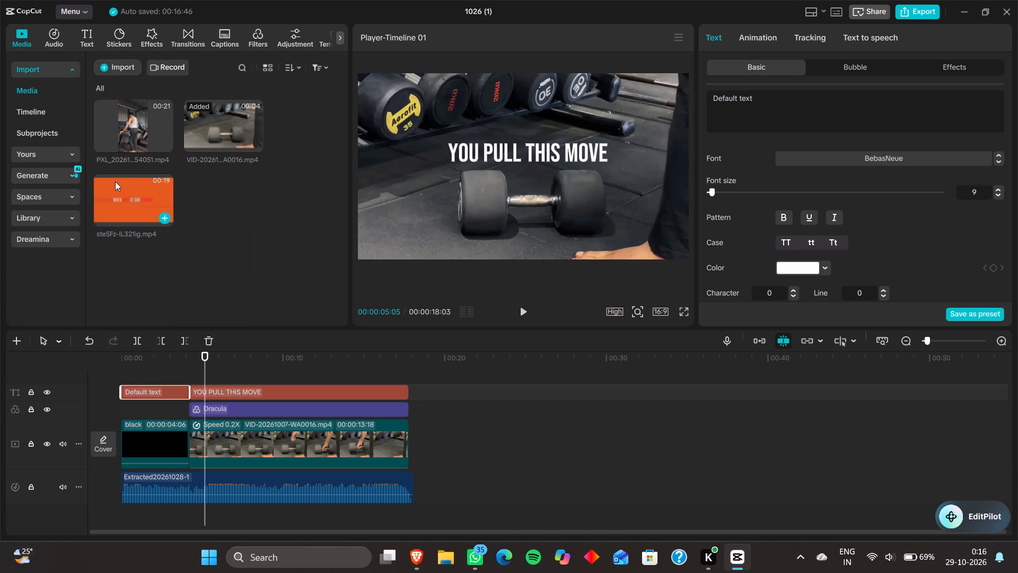
pyautogui.click(121, 194)
pyautogui.doubleClick(121, 194)
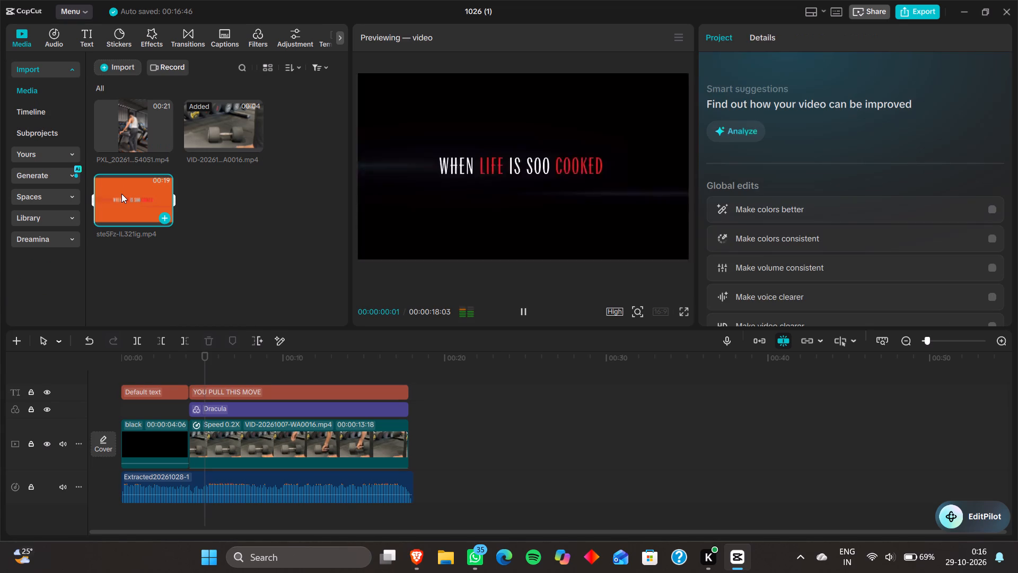
pyautogui.press('space')
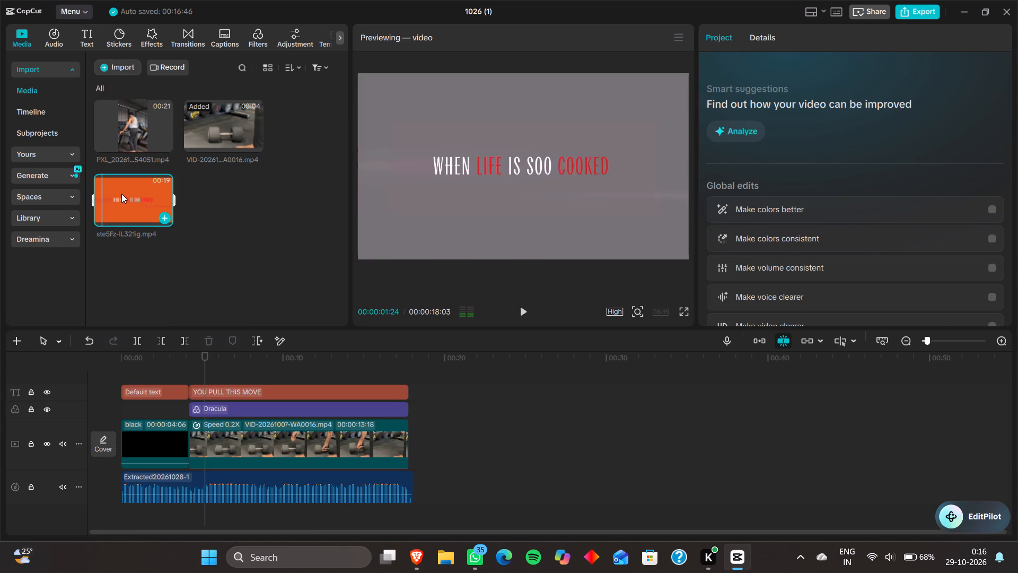
# Replace the intro Default text with WHEN LIFE IS SOO COOKED in uppercase.
pyautogui.click(161, 389)
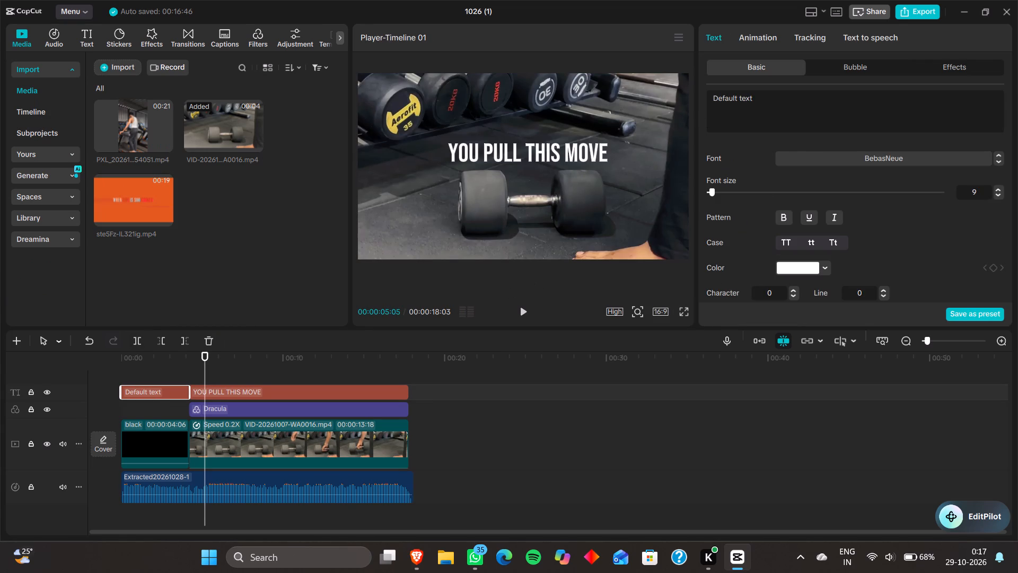
pyautogui.moveTo(782, 109); pyautogui.dragTo(681, 72)
pyautogui.press('BackSpace')
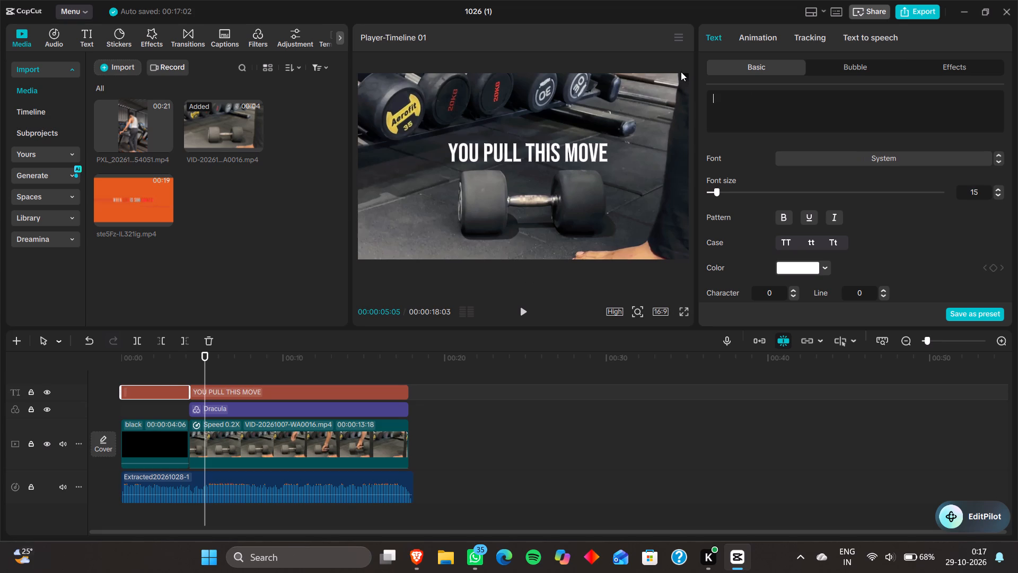
pyautogui.write('Whwn')
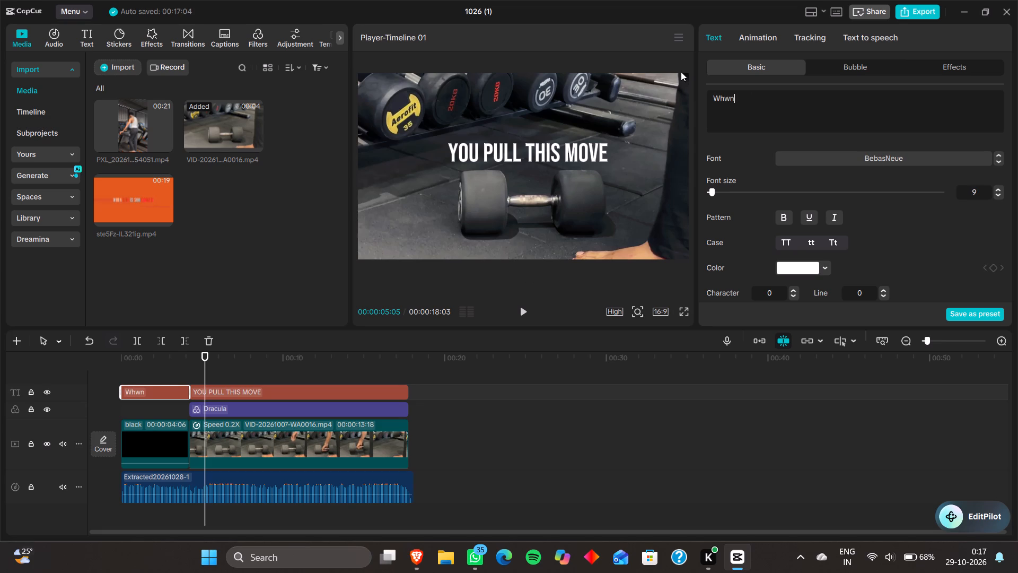
pyautogui.press('BackSpace')
pyautogui.press('BackSpace')
pyautogui.write('en')
pyautogui.press('space')
pyautogui.press('BackSpace')
pyautogui.click(790, 242)
pyautogui.click(754, 104)
pyautogui.press('space')
pyautogui.write('life is soo')
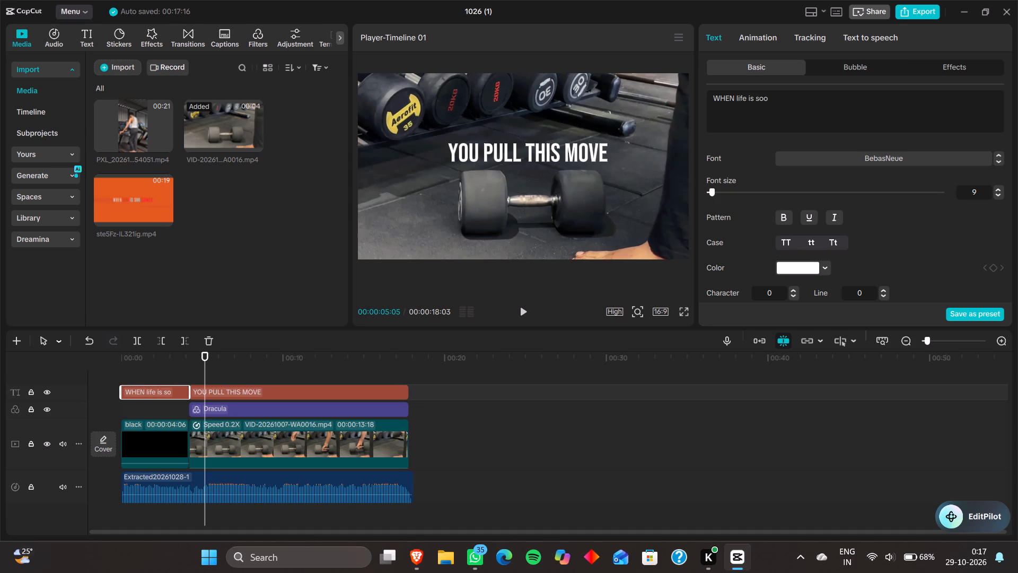
pyautogui.press('space')
pyautogui.write('coo')
pyautogui.write('ked')
pyautogui.click(786, 242)
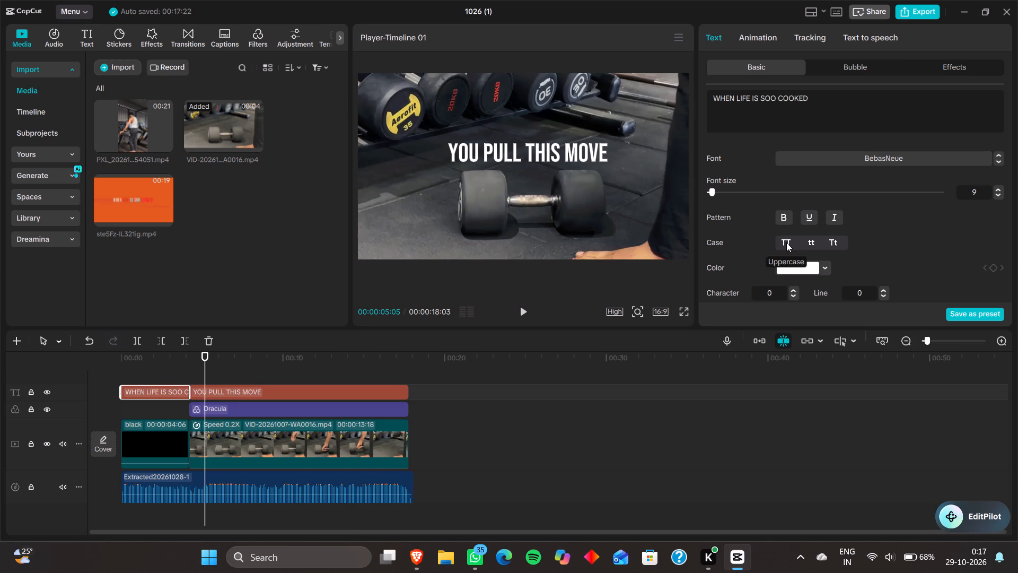
# Examine the intro text at the timeline start and look through the trending text effects.
pyautogui.press('Up')
pyautogui.press('Up')
pyautogui.press('Up')
pyautogui.press('Up')
pyautogui.press('Up')
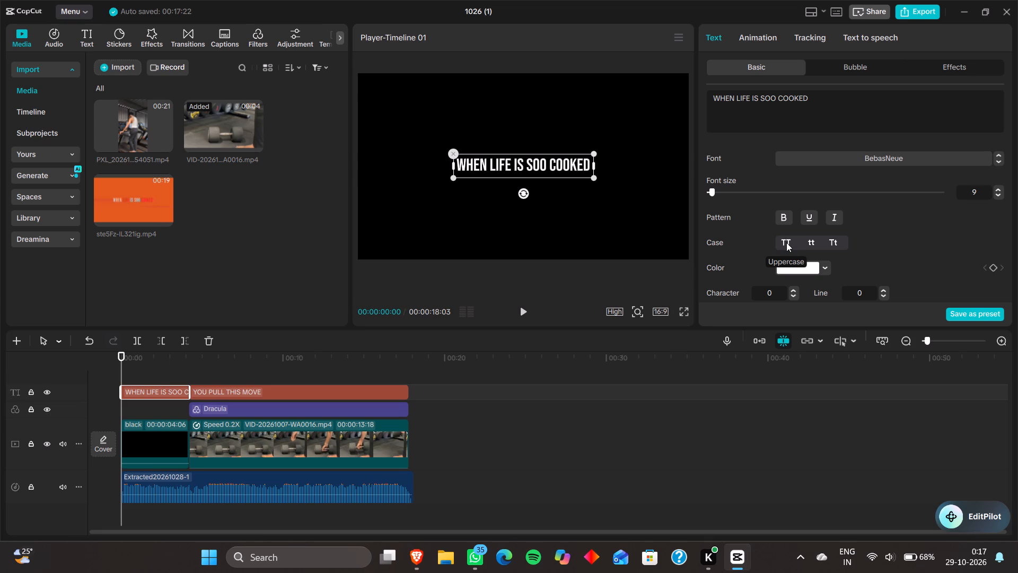
pyautogui.click(83, 32)
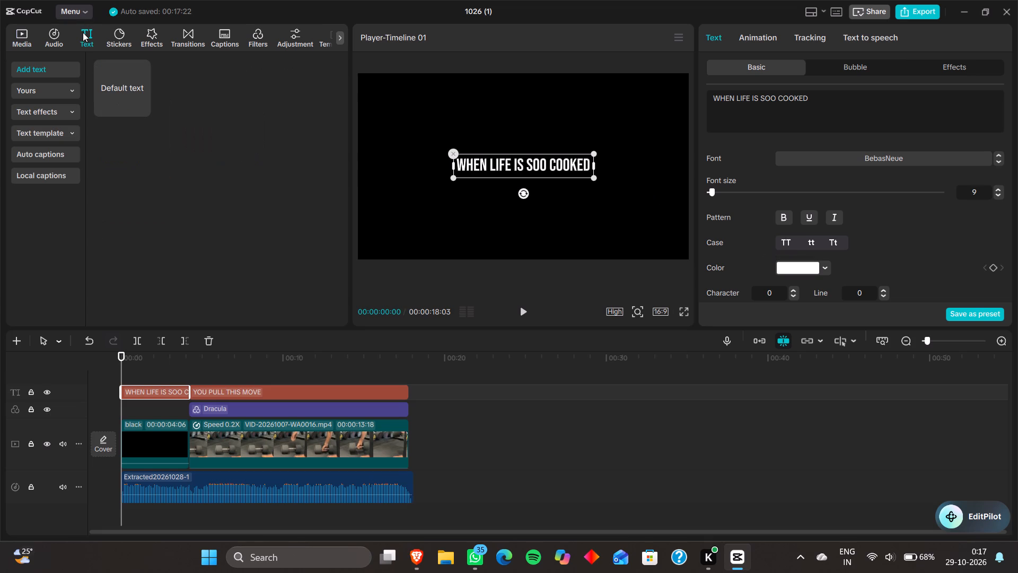
pyautogui.click(478, 165)
pyautogui.click(478, 165)
pyautogui.click(146, 390)
pyautogui.click(133, 395)
pyautogui.doubleClick(133, 395)
pyautogui.click(71, 118)
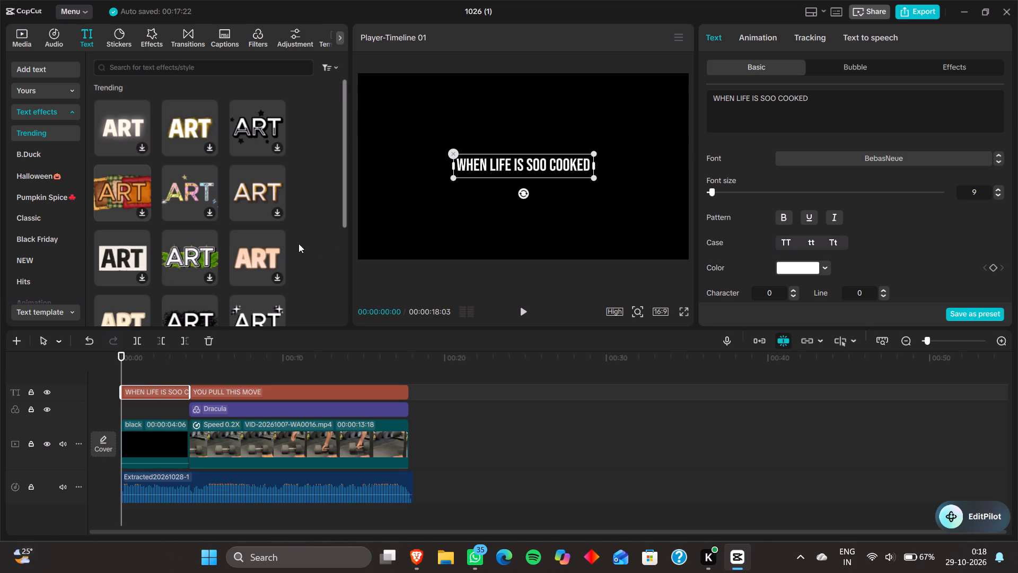
pyautogui.scroll(-2, 248, 240)
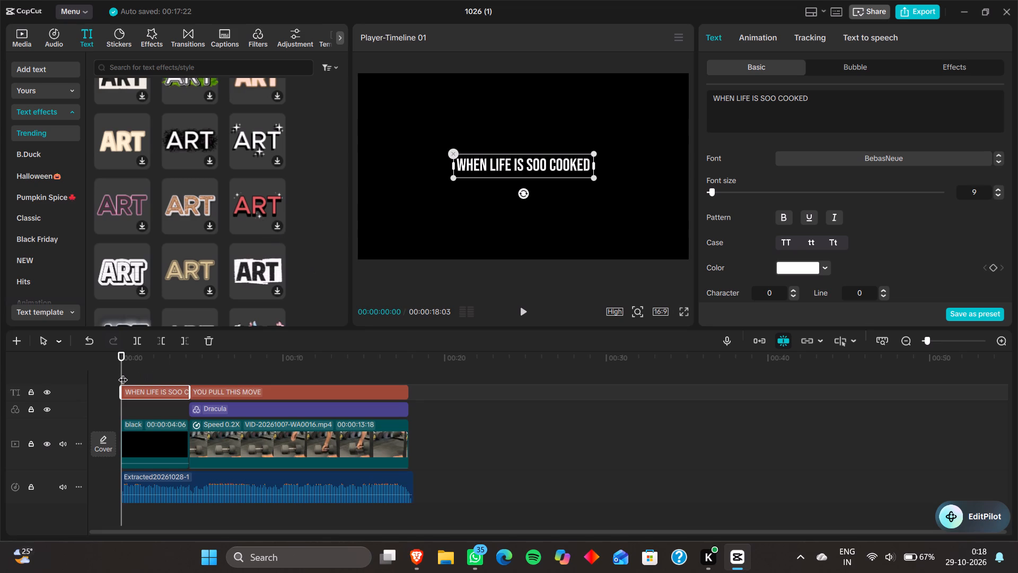
# Split the WHEN LIFE IS SOO COOKED text at 00:00:01:15 and again at 00:00:03:26.
pyautogui.moveTo(122, 373); pyautogui.dragTo(141, 375)
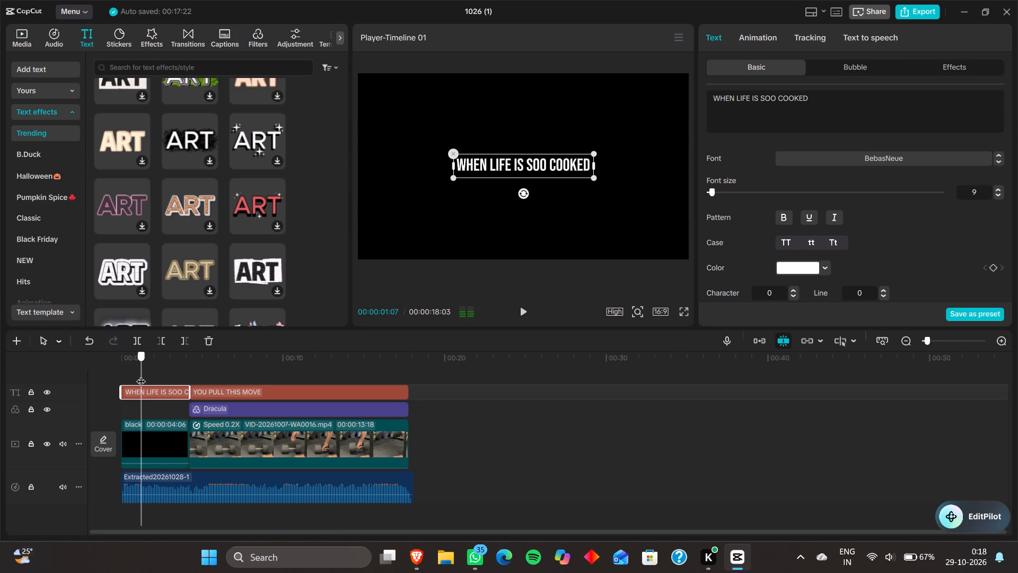
pyautogui.moveTo(141, 375); pyautogui.dragTo(145, 376)
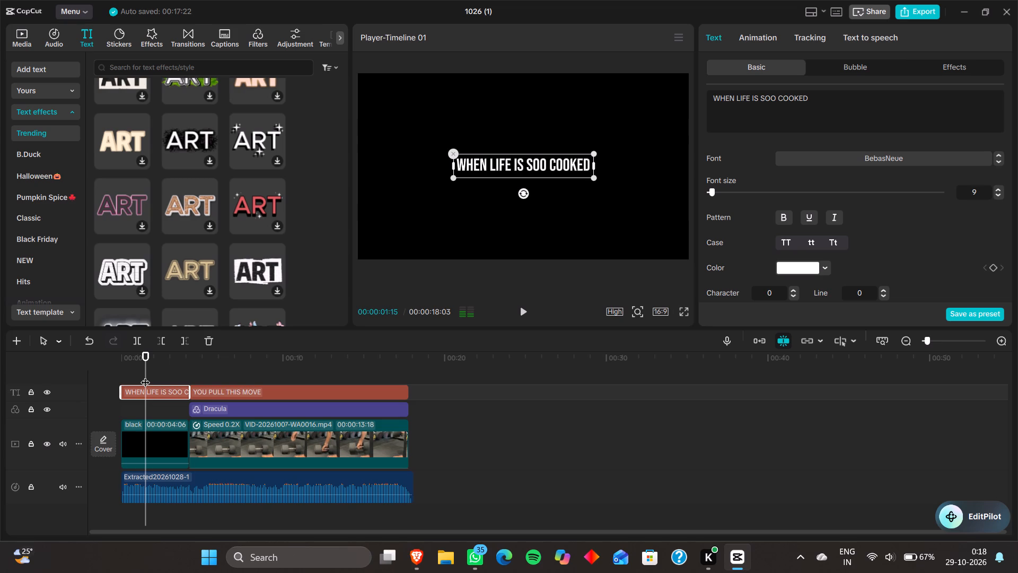
pyautogui.hotkey('ctrl', 'b')
pyautogui.moveTo(146, 375); pyautogui.dragTo(182, 375)
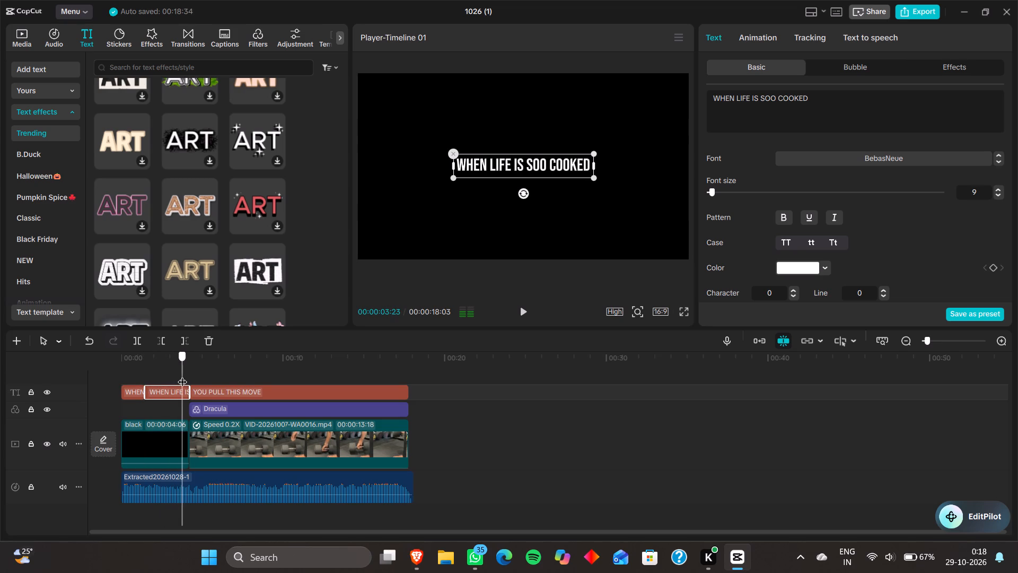
pyautogui.moveTo(182, 375); pyautogui.dragTo(184, 375)
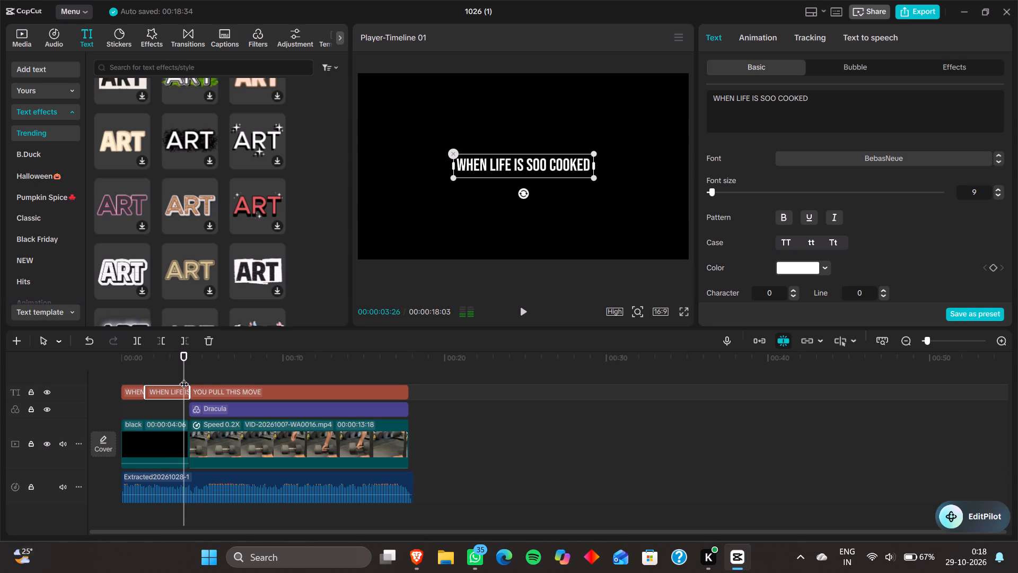
pyautogui.hotkey('ctrl', 'b')
# Move the YOU PULL THIS MOVE text onto a separate text track, starting at about 14 seconds, clear of the intro text pieces.
pyautogui.moveTo(279, 392); pyautogui.dragTo(443, 401)
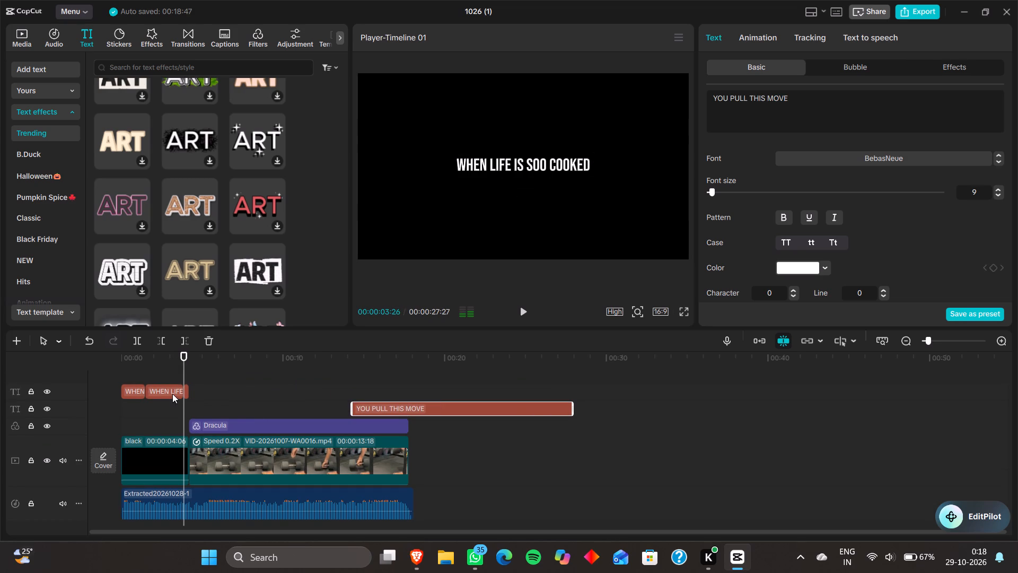
pyautogui.click(172, 394)
pyautogui.click(189, 392)
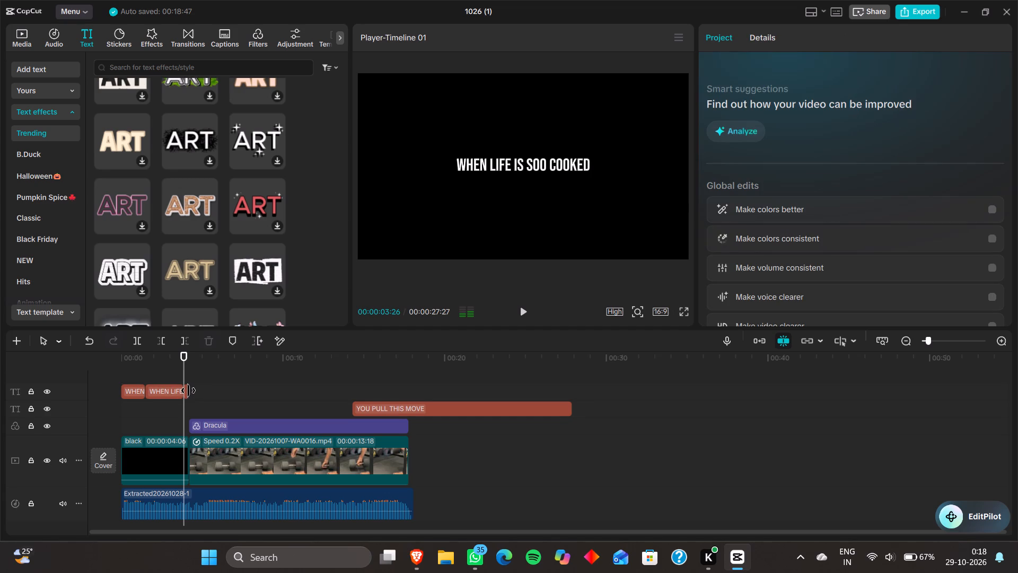
pyautogui.click(186, 391)
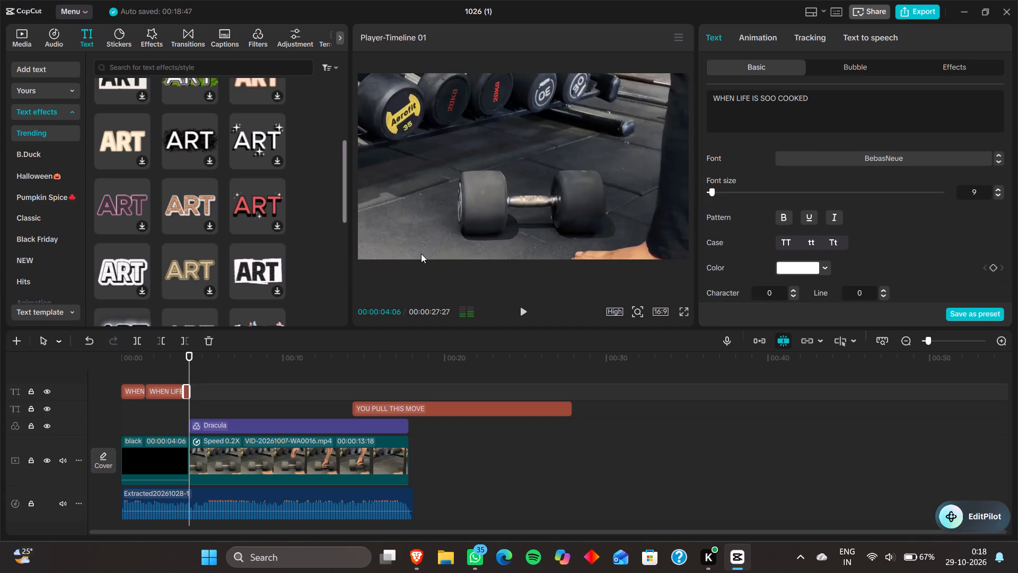
# Reduce the second intro text piece to the word LIFE, cutting out IS SOO COOKED.
pyautogui.click(165, 390)
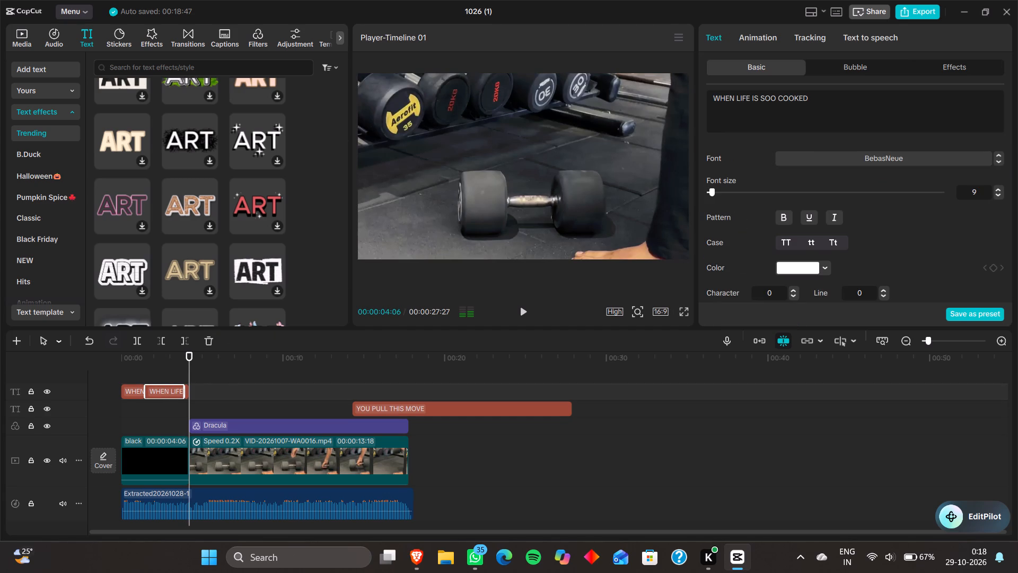
pyautogui.moveTo(735, 101); pyautogui.dragTo(714, 98)
pyautogui.press('BackSpace')
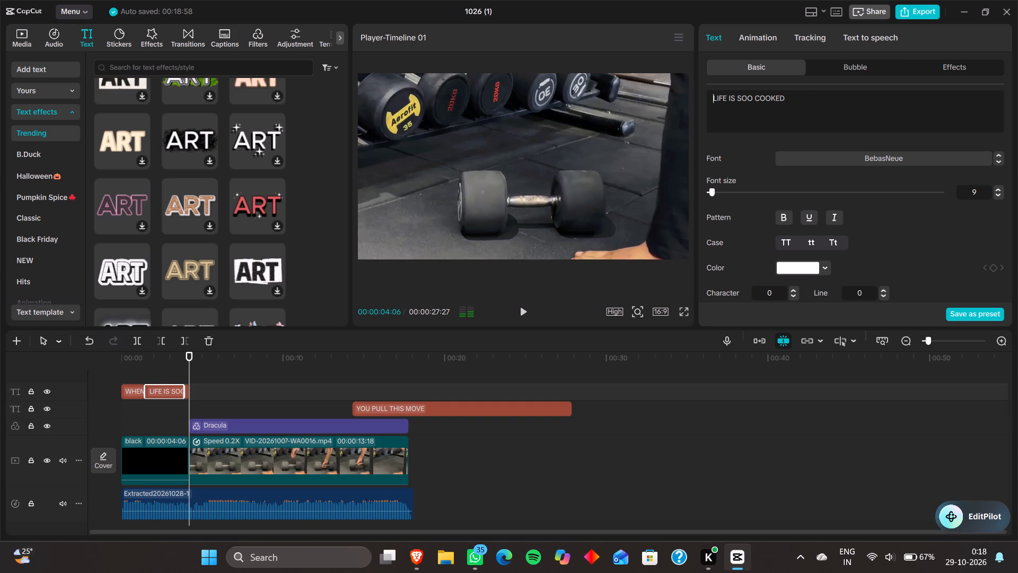
pyautogui.moveTo(729, 98); pyautogui.dragTo(796, 100)
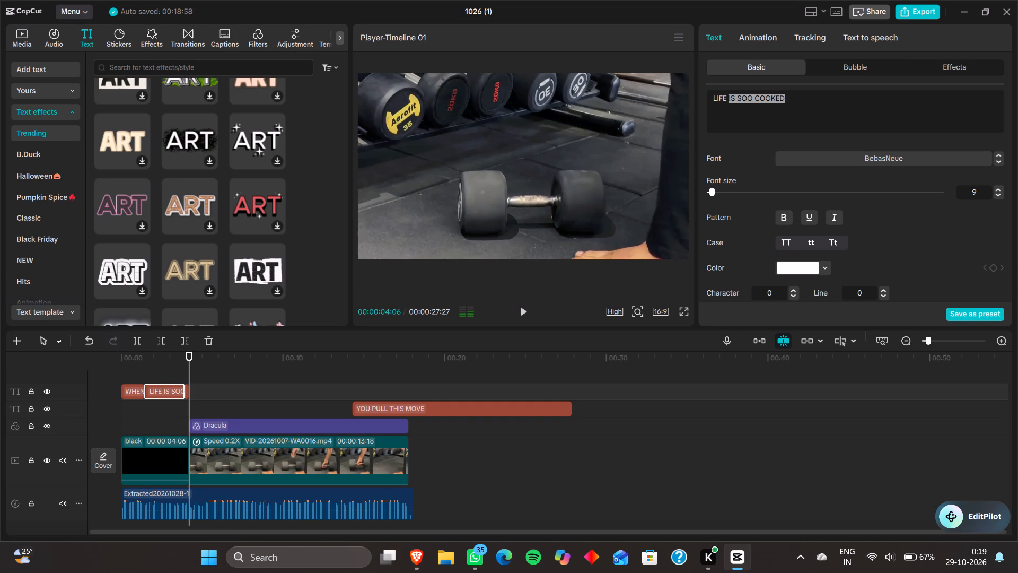
pyautogui.hotkey('ctrl', 'x')
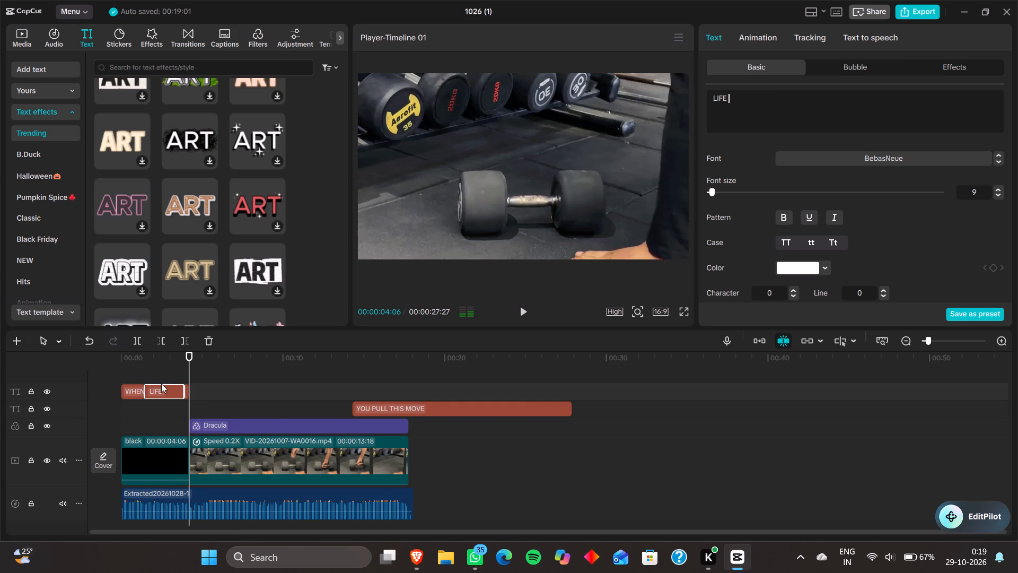
# Shorten the LIFE text piece so that it ends at about 00:00:02:21.
pyautogui.moveTo(182, 390); pyautogui.dragTo(163, 397)
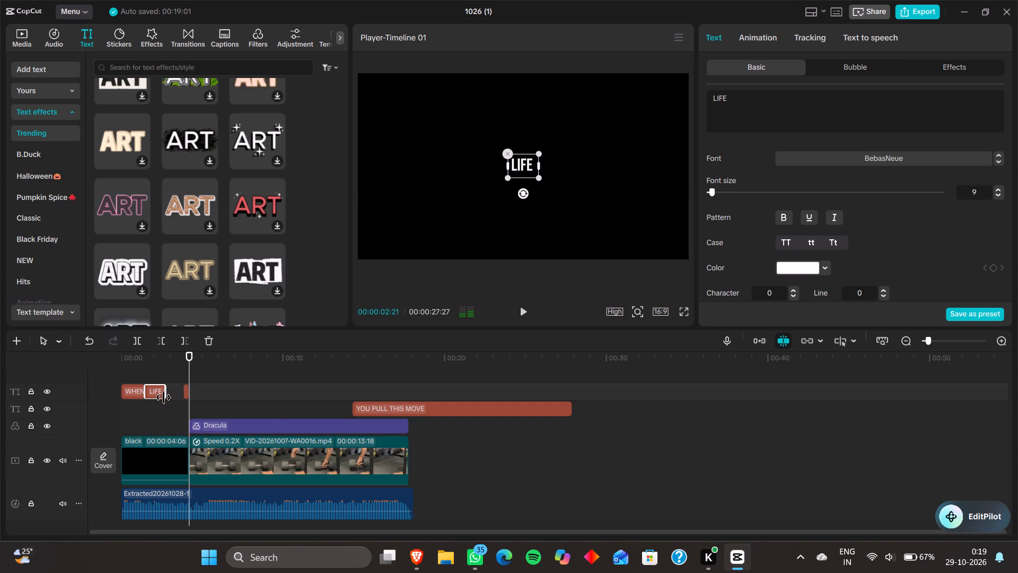
pyautogui.moveTo(163, 397); pyautogui.dragTo(162, 398)
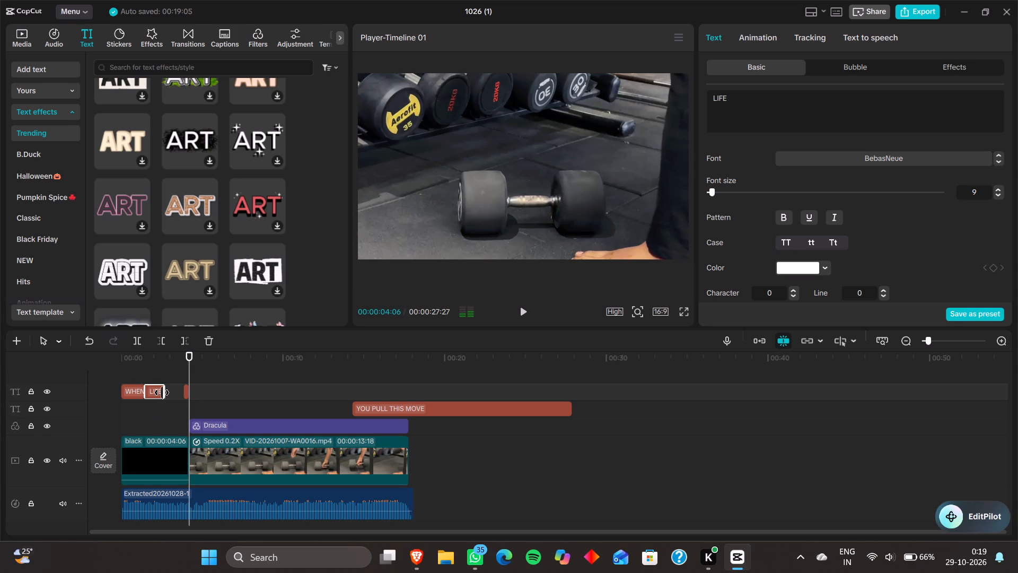
# Change the colour of the LIFE text piece in the black intro to red, FF0000.
pyautogui.moveTo(161, 395); pyautogui.dragTo(161, 402)
pyautogui.click(132, 393)
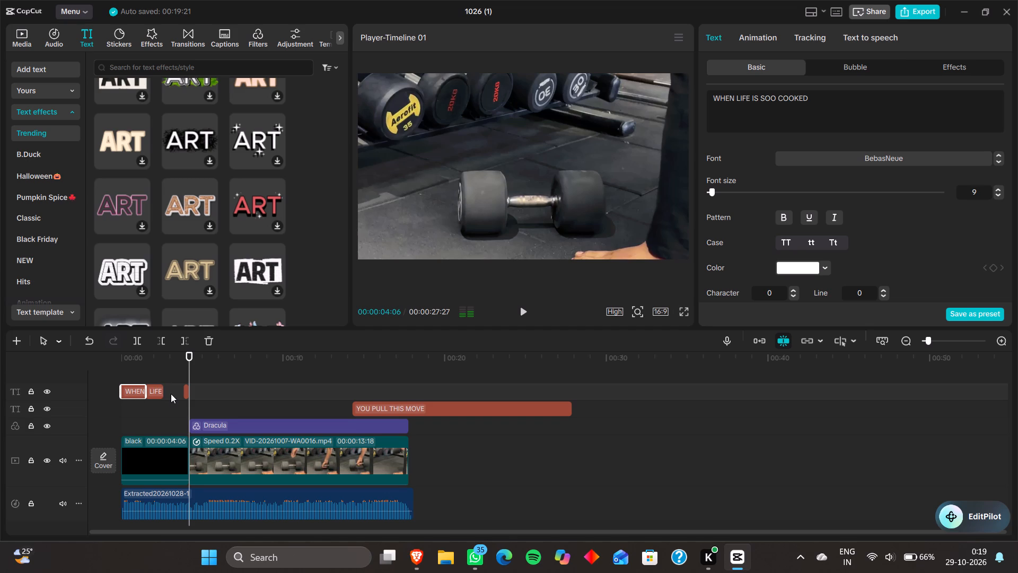
pyautogui.click(155, 390)
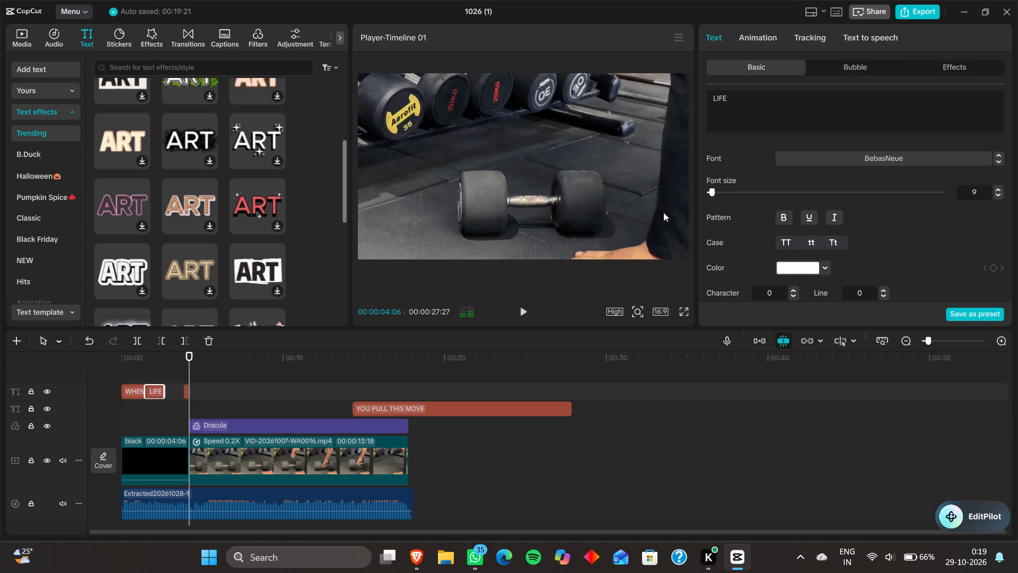
pyautogui.click(811, 269)
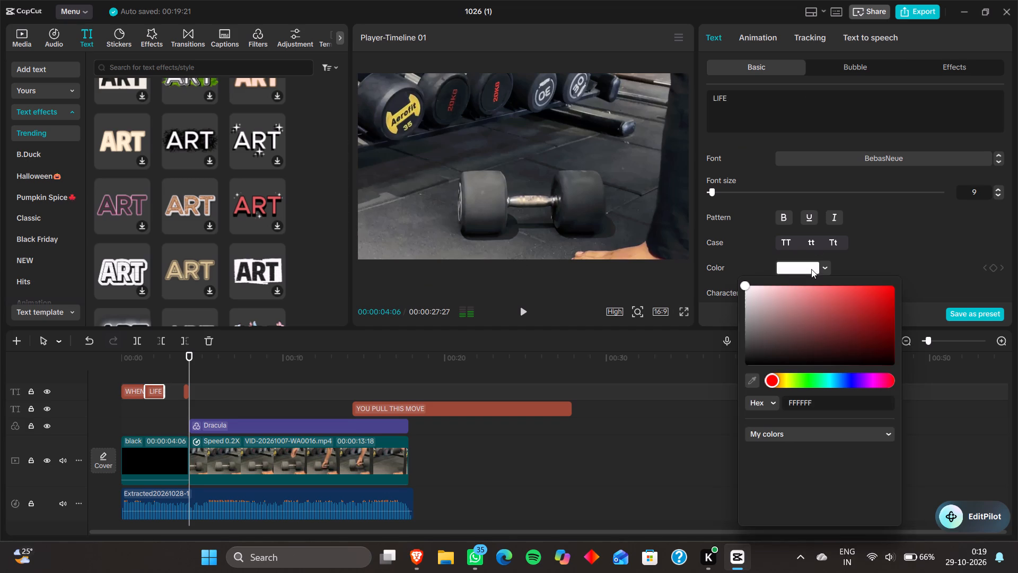
pyautogui.click(775, 379)
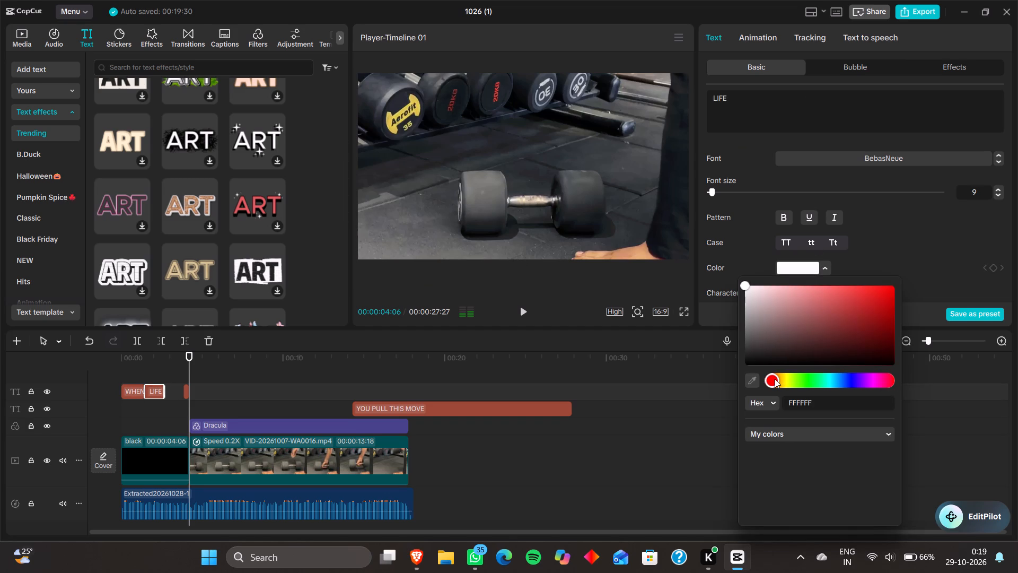
pyautogui.doubleClick(775, 379)
pyautogui.click(789, 439)
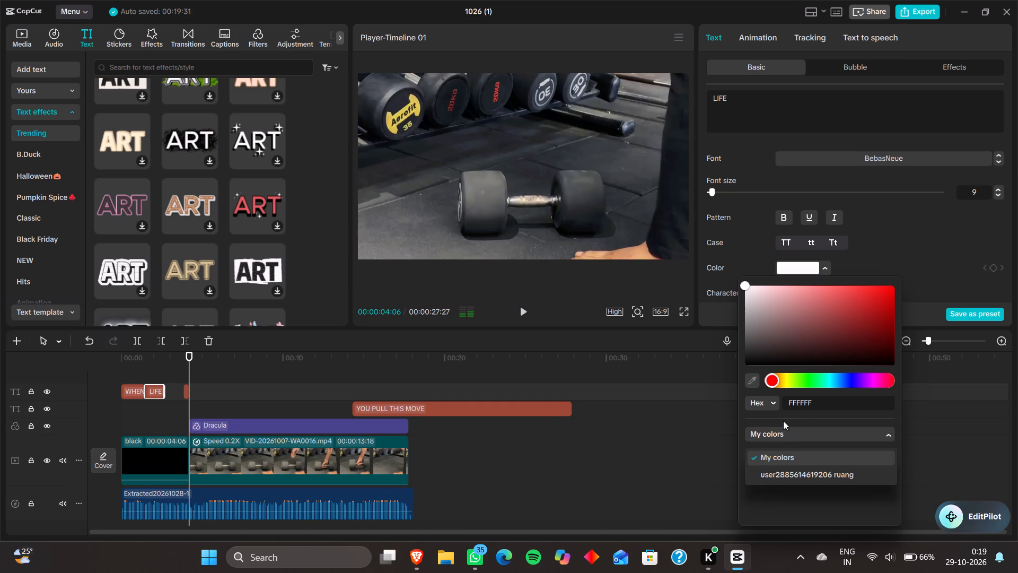
pyautogui.click(777, 415)
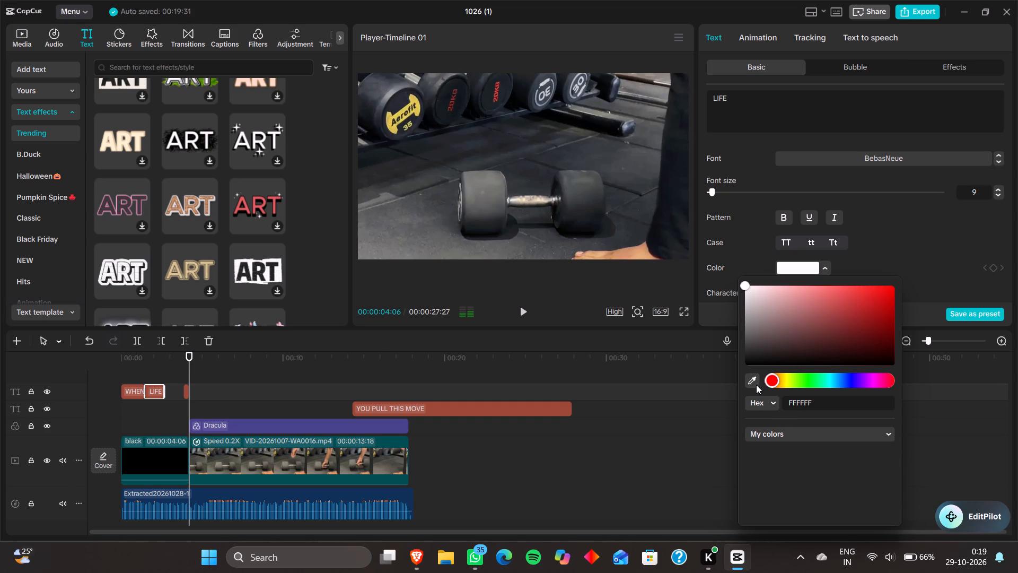
pyautogui.click(756, 385)
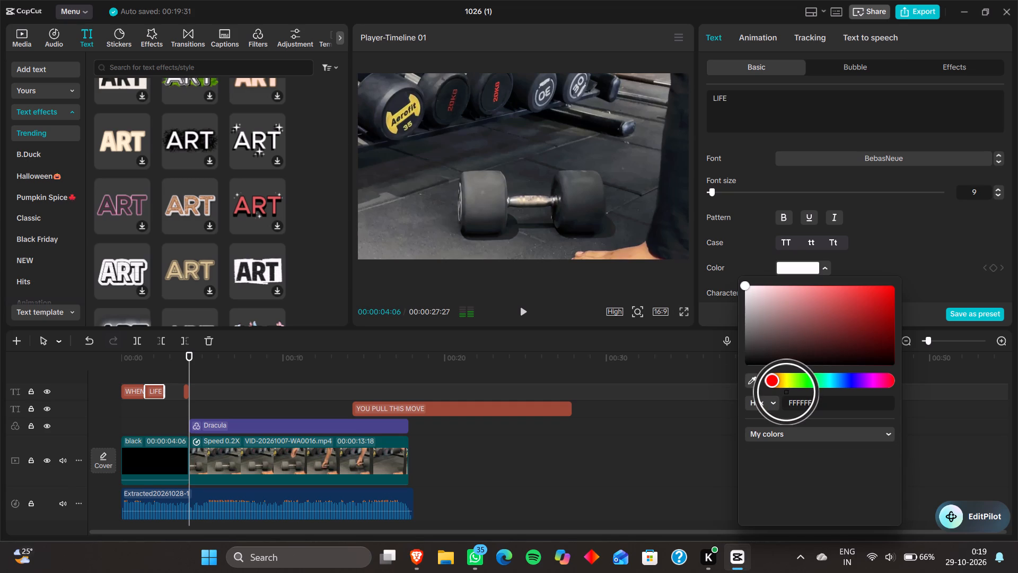
pyautogui.click(770, 380)
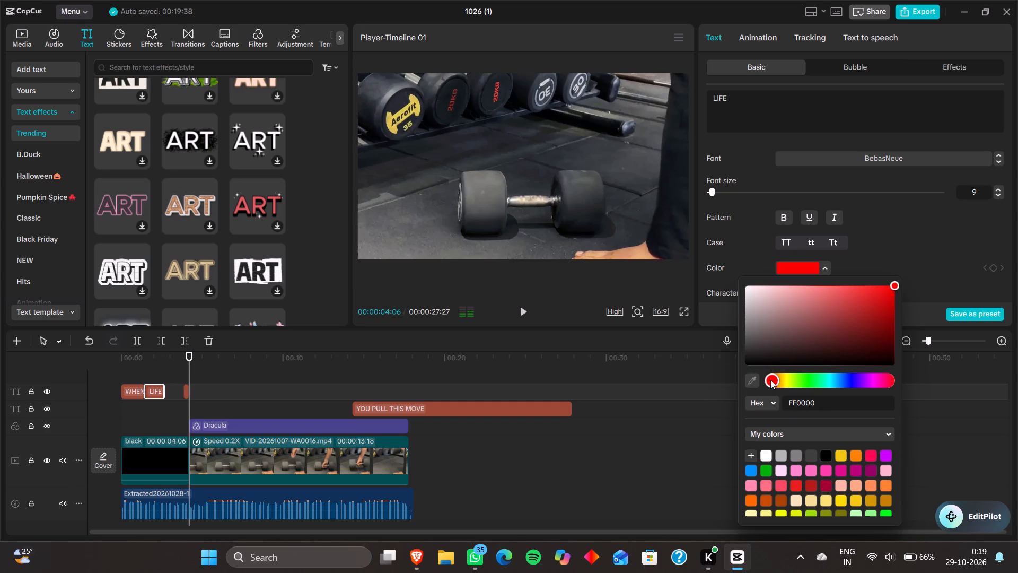
pyautogui.press('Left')
pyautogui.press('Left')
pyautogui.press('Left')
pyautogui.press('Left')
pyautogui.press('Left')
pyautogui.press('Left')
pyautogui.click(738, 428)
pyautogui.click(684, 454)
# Play the sequence back from the beginning to check the intro text pieces.
pyautogui.press('Up')
pyautogui.press('Up')
pyautogui.press('Up')
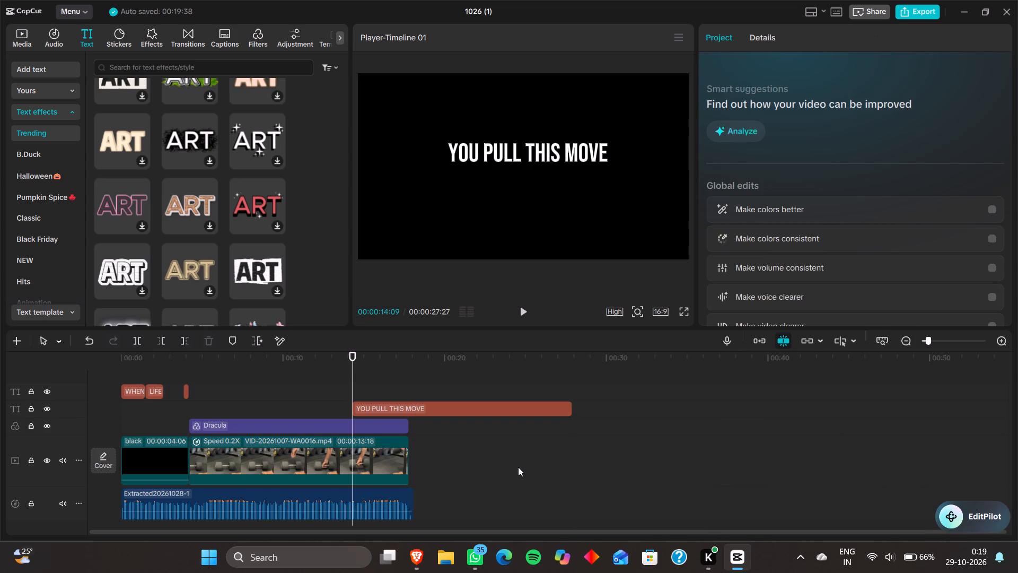
pyautogui.press('Up')
pyautogui.press('Up')
pyautogui.press('Up')
pyautogui.press('Up')
pyautogui.press('Up')
pyautogui.press('Up')
pyautogui.press('Up')
pyautogui.press('space')
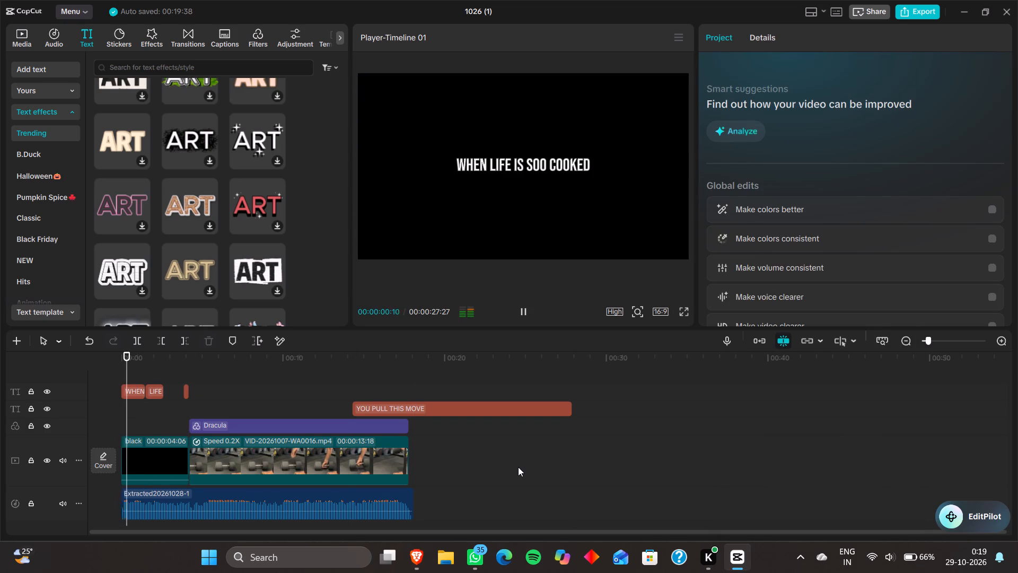
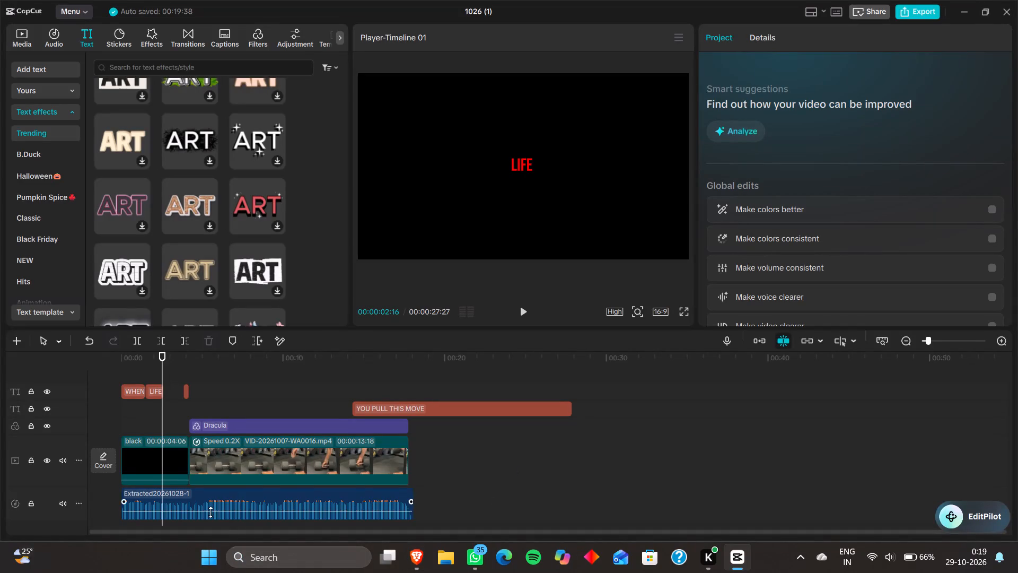
# Move the red LIFE text piece down onto the lower text track, keeping its start time.
pyautogui.press('space')
pyautogui.press('space')
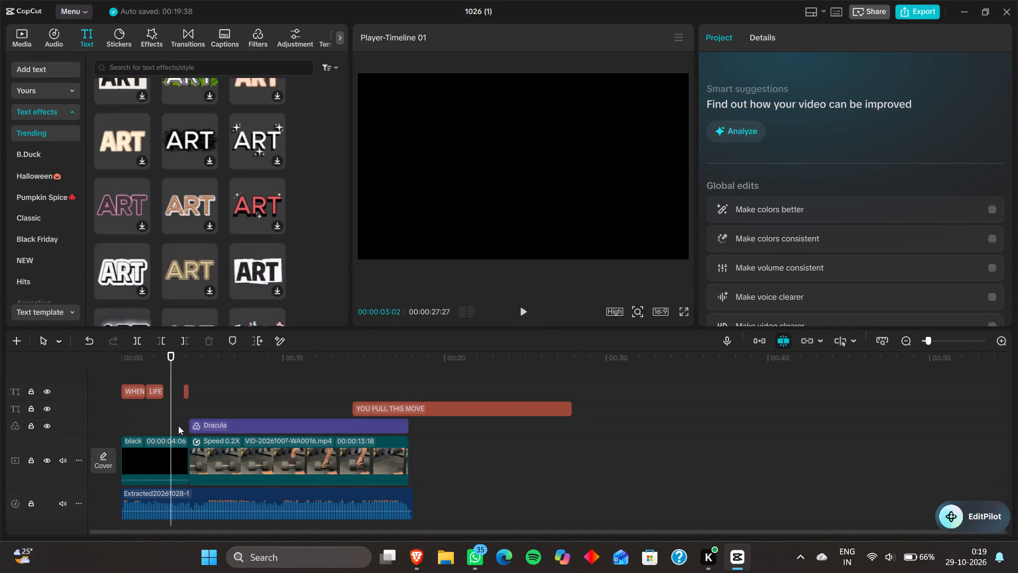
pyautogui.moveTo(158, 393); pyautogui.dragTo(158, 404)
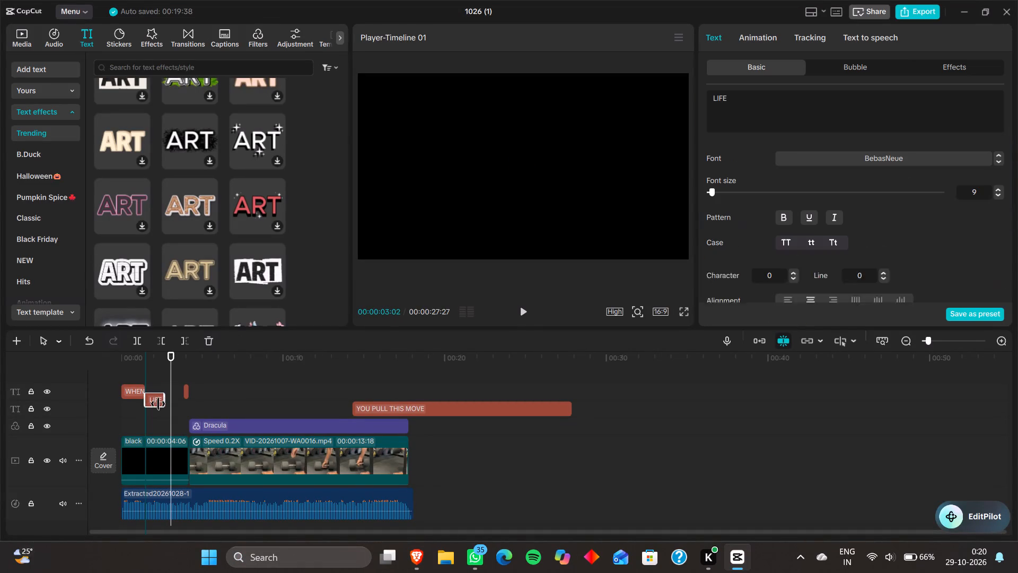
pyautogui.moveTo(158, 404); pyautogui.dragTo(157, 408)
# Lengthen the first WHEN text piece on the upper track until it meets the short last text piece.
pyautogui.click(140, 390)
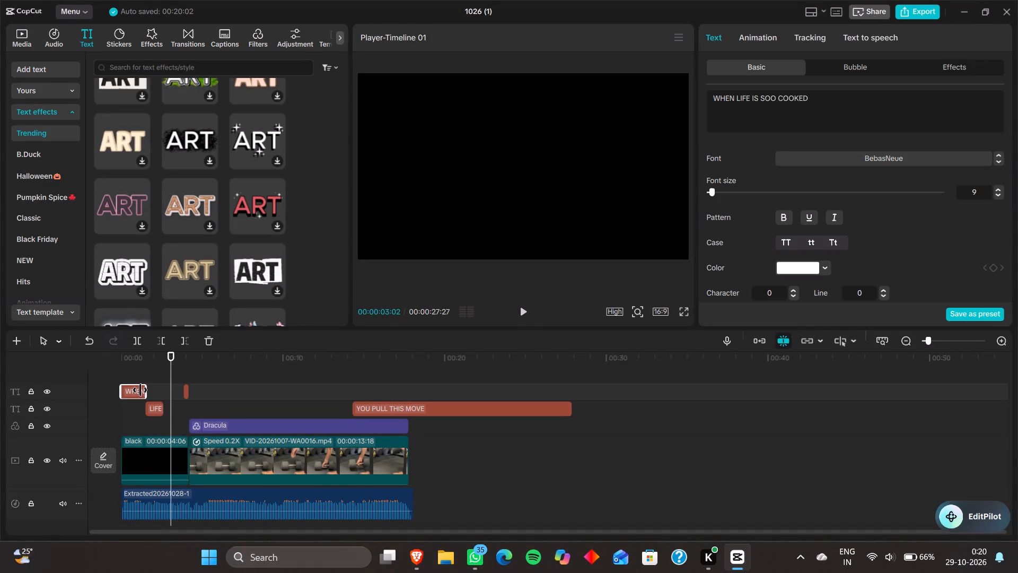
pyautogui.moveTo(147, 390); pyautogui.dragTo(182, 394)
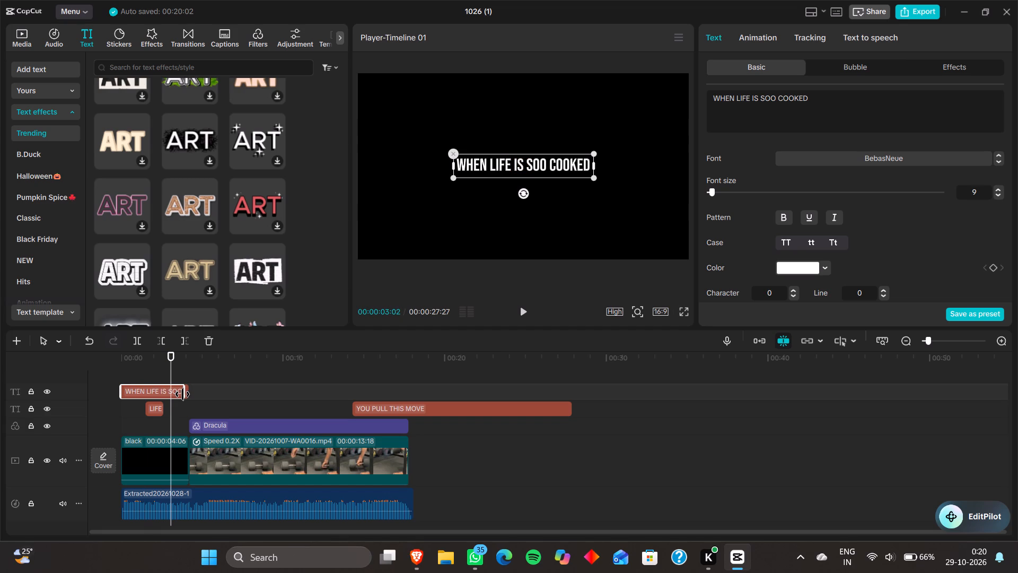
# Lengthen the short last intro text piece to end at about 00:06 and move it to the lower text track after LIFE.
pyautogui.click(188, 389)
pyautogui.moveTo(188, 389); pyautogui.dragTo(188, 395)
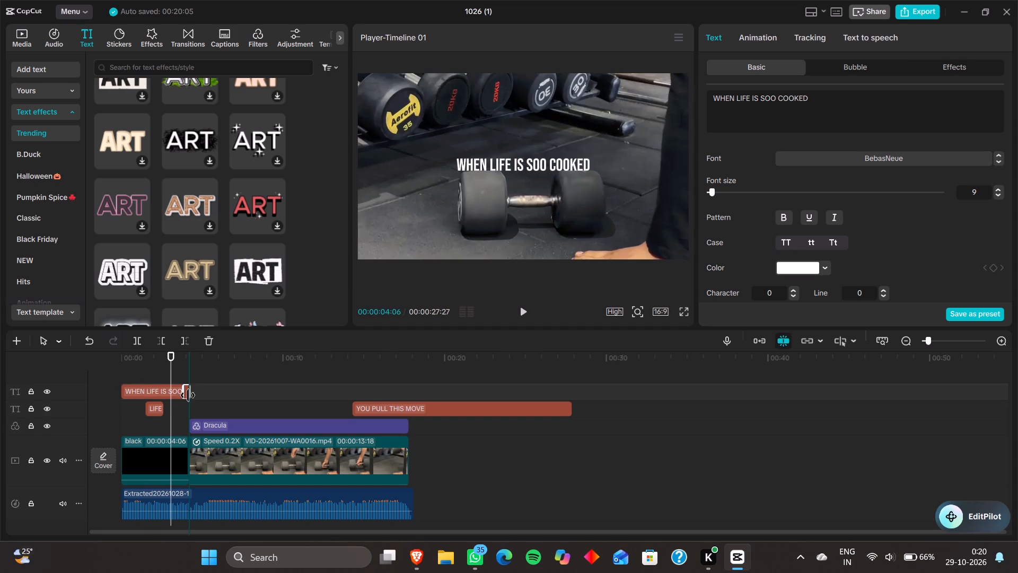
pyautogui.moveTo(188, 395); pyautogui.dragTo(187, 408)
pyautogui.moveTo(186, 392); pyautogui.dragTo(185, 410)
pyautogui.moveTo(185, 410); pyautogui.dragTo(185, 404)
pyautogui.moveTo(185, 393); pyautogui.dragTo(178, 408)
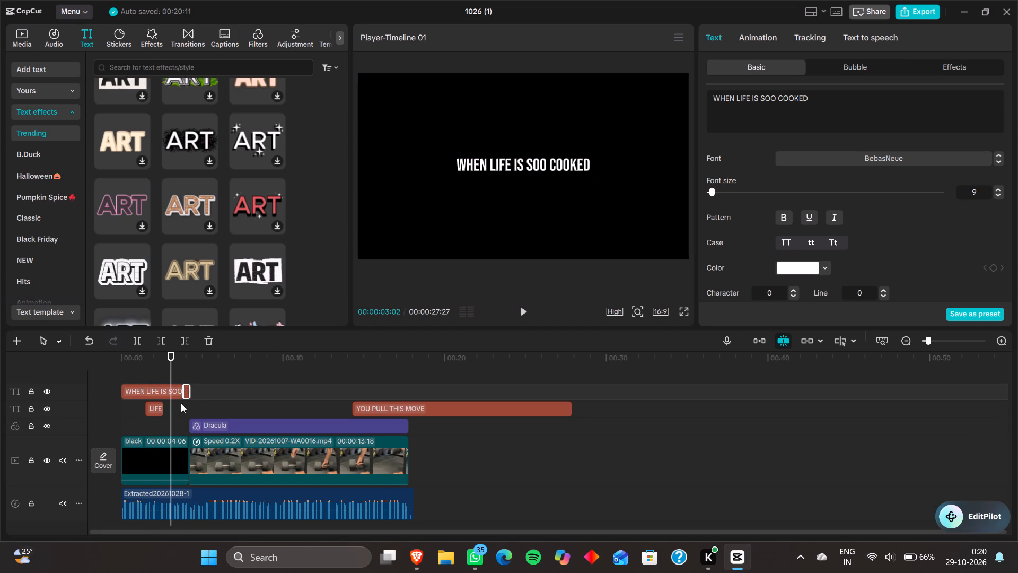
pyautogui.moveTo(185, 392); pyautogui.dragTo(179, 412)
pyautogui.moveTo(187, 393); pyautogui.dragTo(217, 395)
pyautogui.moveTo(203, 391); pyautogui.dragTo(196, 411)
pyautogui.click(195, 407)
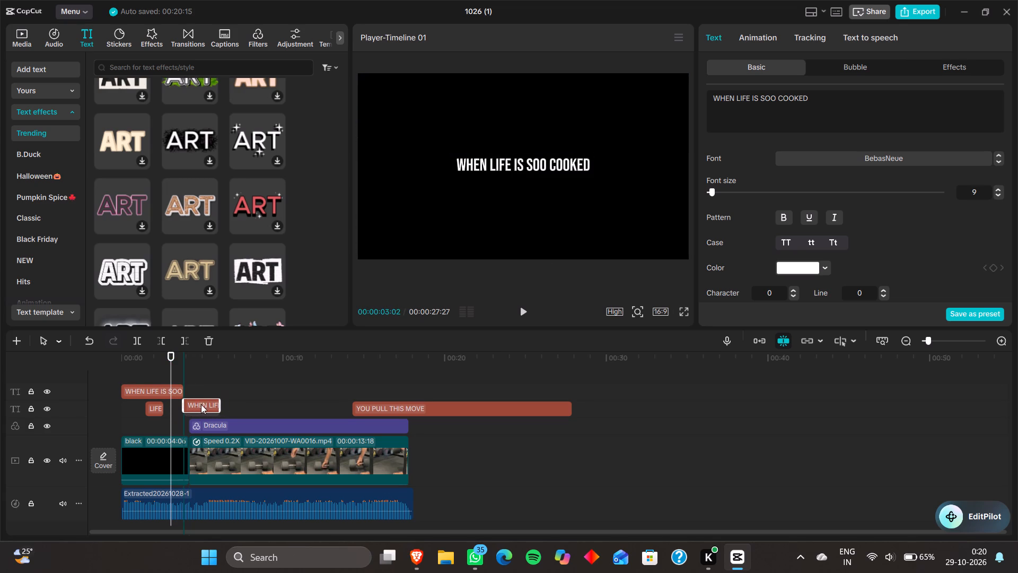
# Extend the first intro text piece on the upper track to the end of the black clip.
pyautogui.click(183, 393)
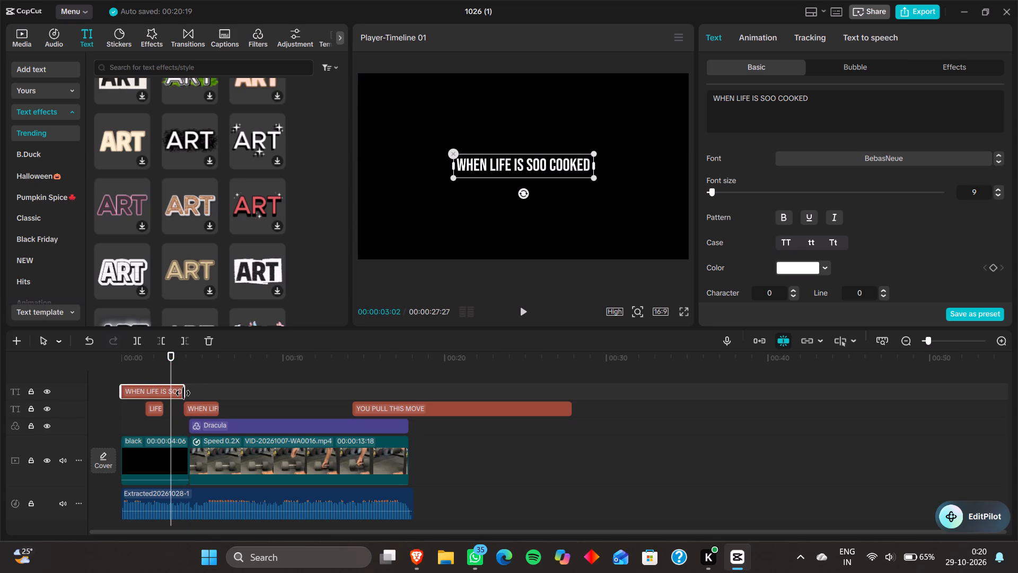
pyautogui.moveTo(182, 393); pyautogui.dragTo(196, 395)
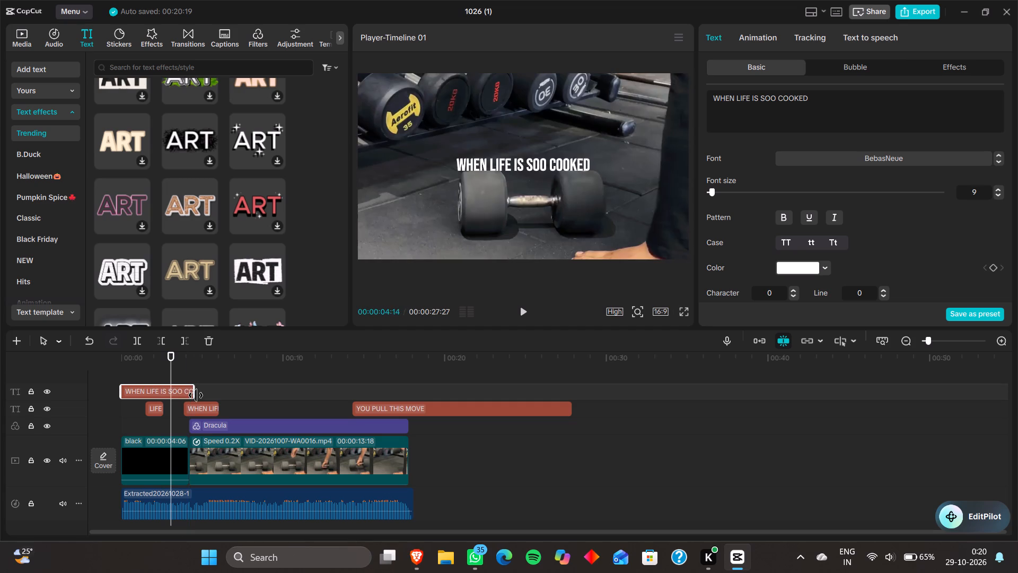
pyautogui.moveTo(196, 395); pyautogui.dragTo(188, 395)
# Play the intro from the beginning to check the overlapping text pieces.
pyautogui.press('Left')
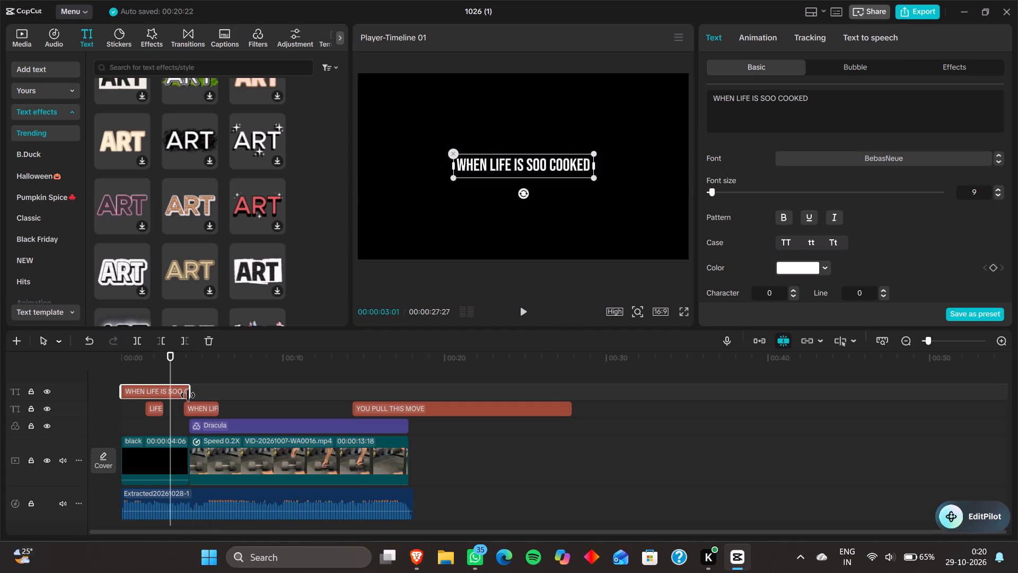
pyautogui.press('Left')
pyautogui.press('Left')
pyautogui.press('Left')
pyautogui.press('Up')
pyautogui.press('Up')
pyautogui.press('Up')
pyautogui.press('Up')
pyautogui.press('Up')
pyautogui.press('Up')
pyautogui.press('space')
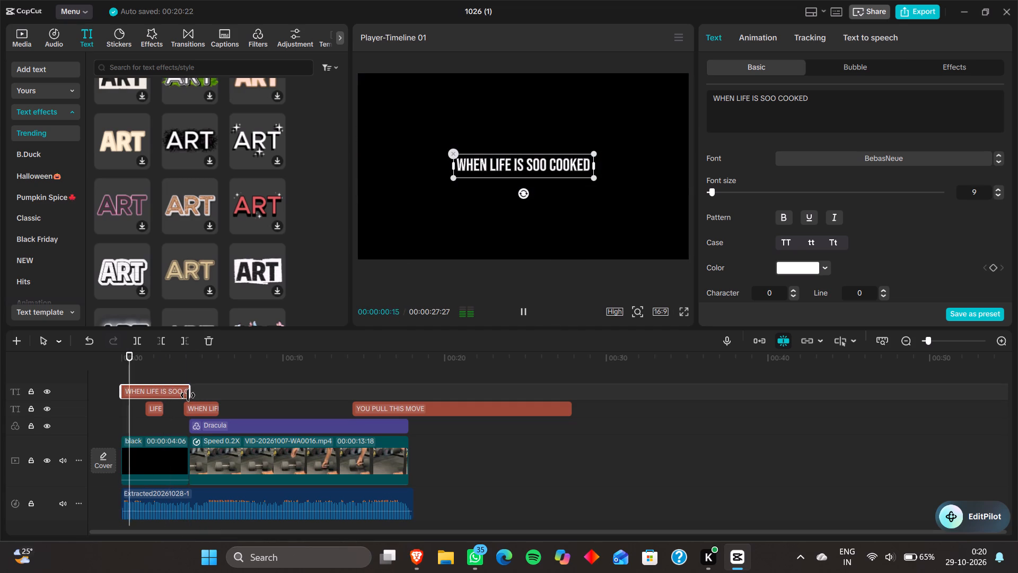
pyautogui.press('space')
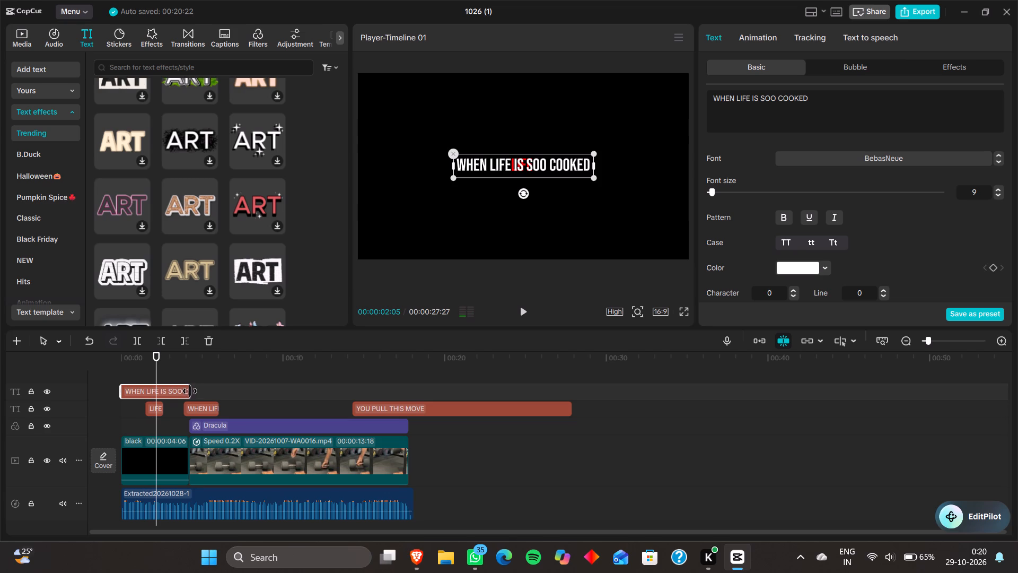
# Shorten the first WHEN LIFE IS SOO COOKED text piece so that it ends at about 00:00:02:05.
pyautogui.moveTo(191, 391); pyautogui.dragTo(169, 390)
pyautogui.moveTo(169, 390); pyautogui.dragTo(154, 398)
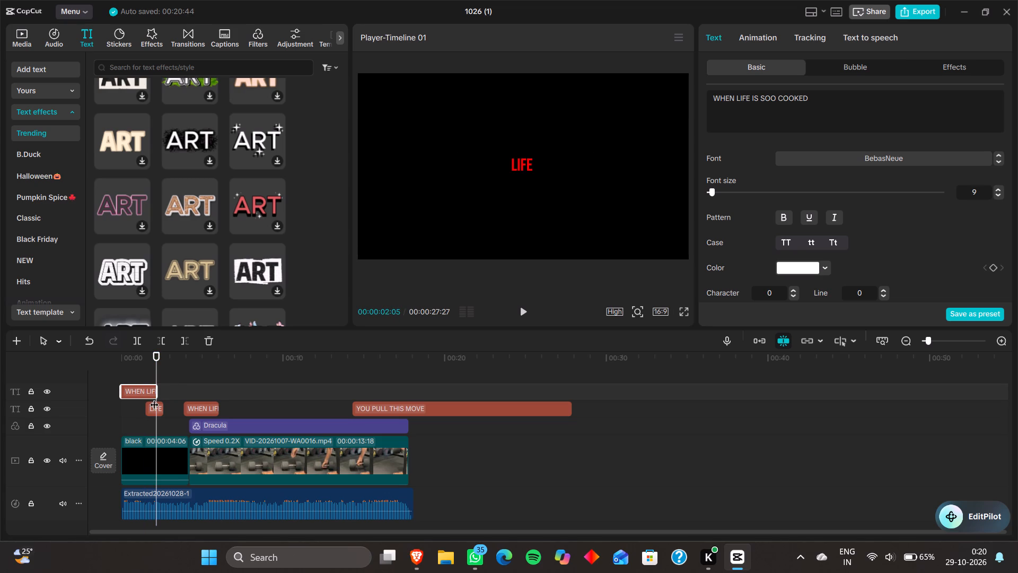
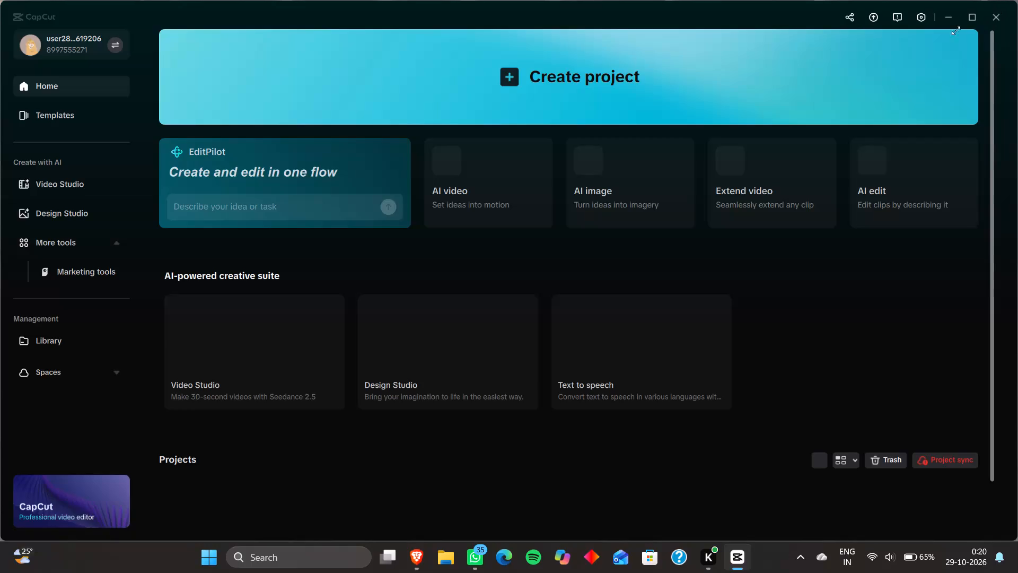
# Close the unresponsive video editor from its home screen.
pyautogui.tripleClick(996, 21)
pyautogui.click(591, 123)
pyautogui.press('F5')
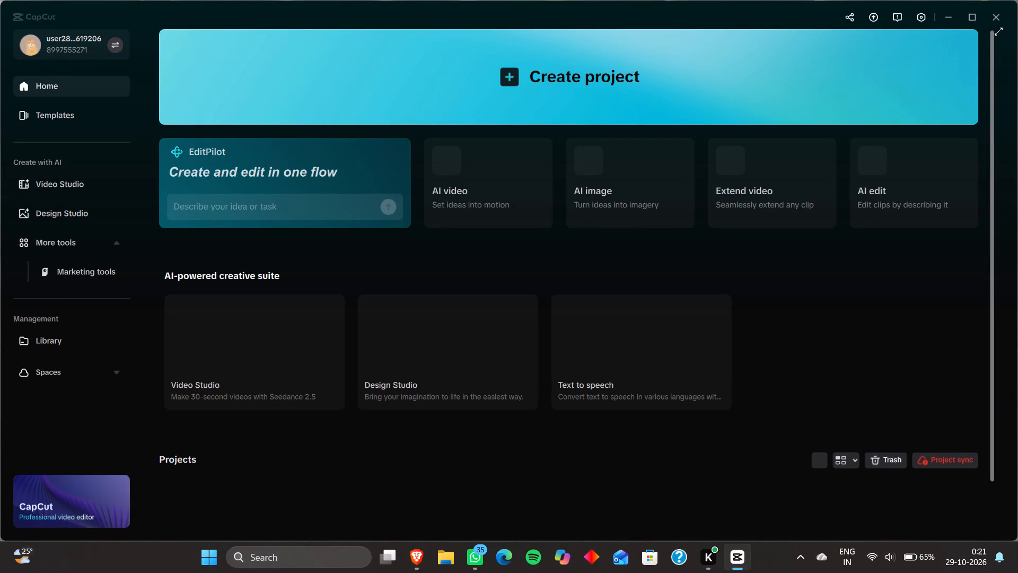
pyautogui.click(999, 23)
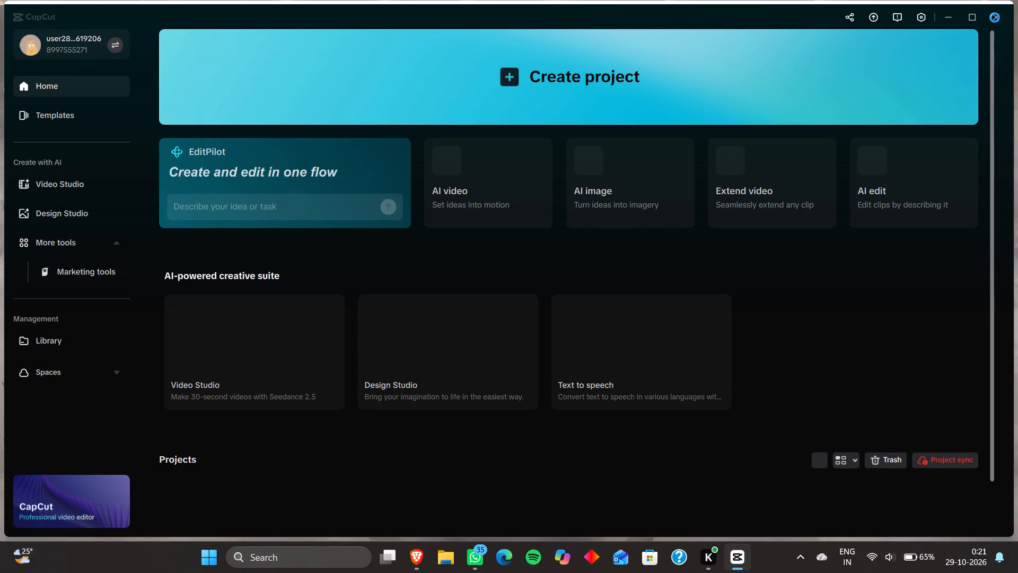